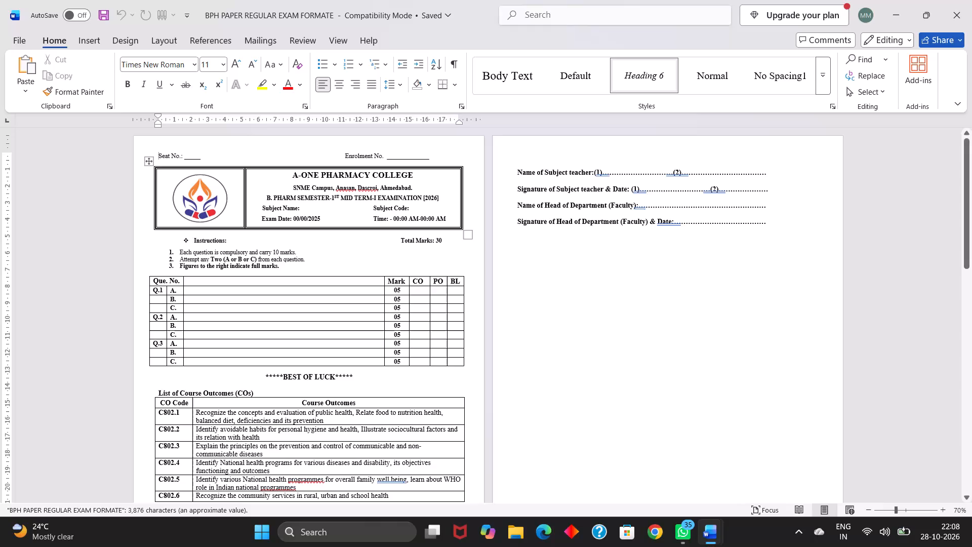
Look through the pages of the regular exam paper format document.
click(929, 16)
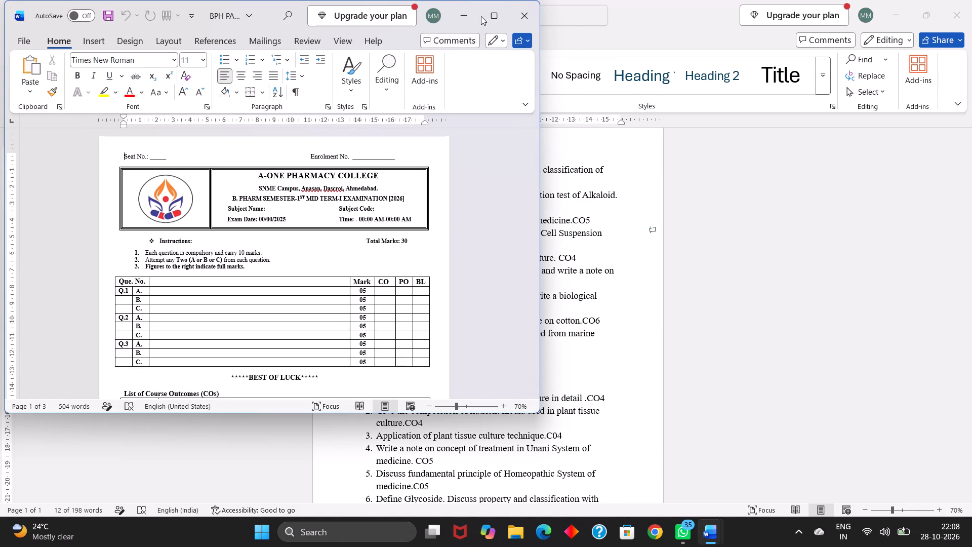
click(489, 16)
scroll(390, 319, down, 1)
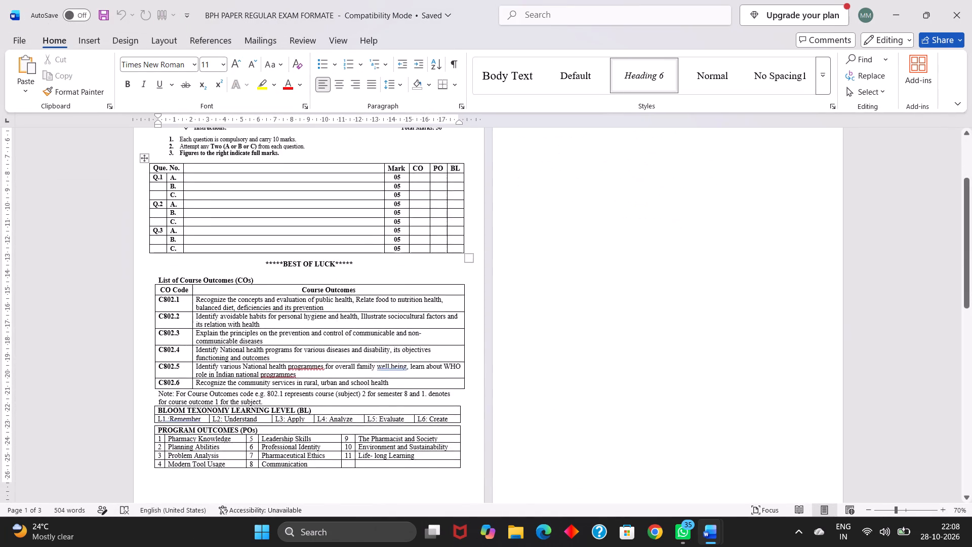
ctrl+scroll(390, 319, up, 2)
scroll(390, 319, down, 1)
scroll(390, 319, up, 1)
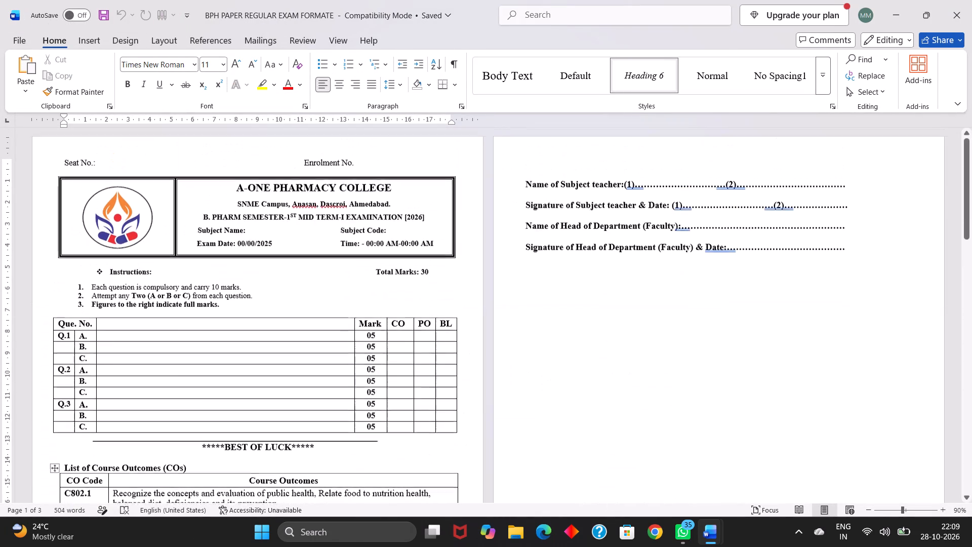
ctrl+scroll(390, 319, up, 2)
scroll(390, 319, down, 7)
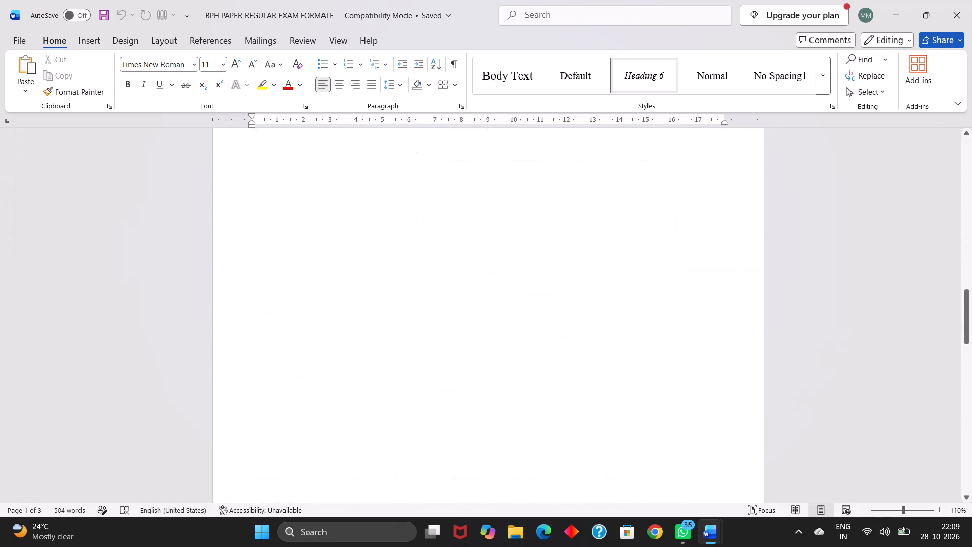
scroll(390, 319, down, 1)
scroll(390, 319, up, 4)
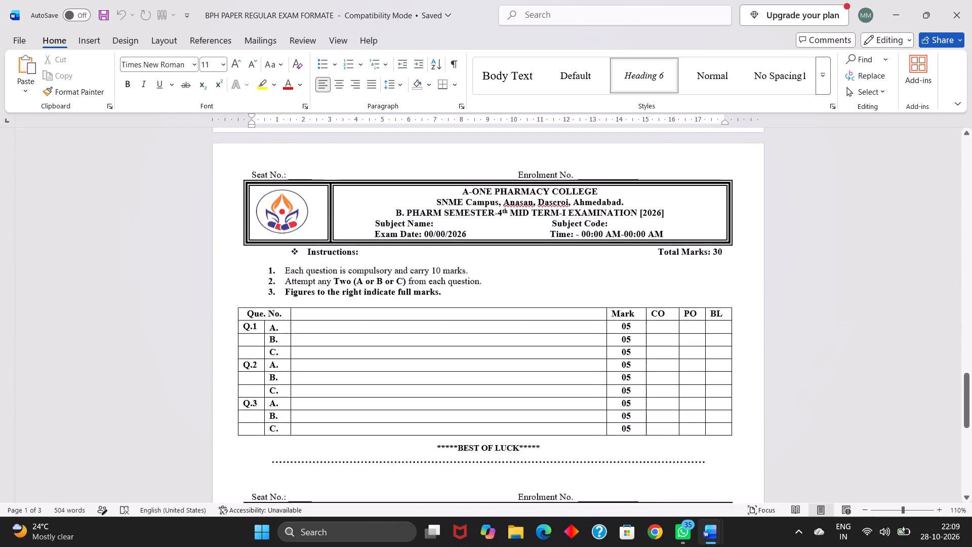
scroll(390, 319, up, 1)
Paste the copied question "Define plant tissue culture. Write a note on Cell Suspension culture." into the Q.1 A question cell.
click(313, 305)
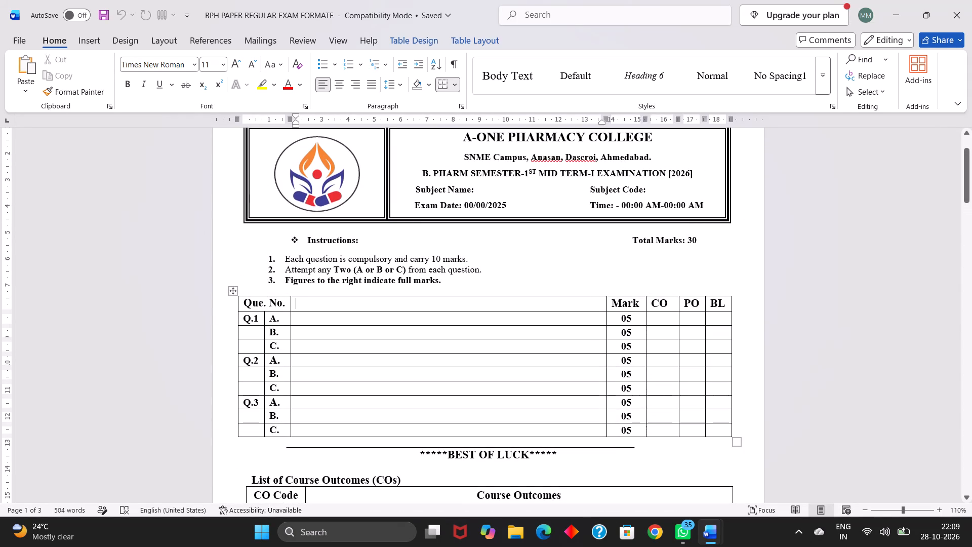
double_click(312, 319)
key(ctrl+v)
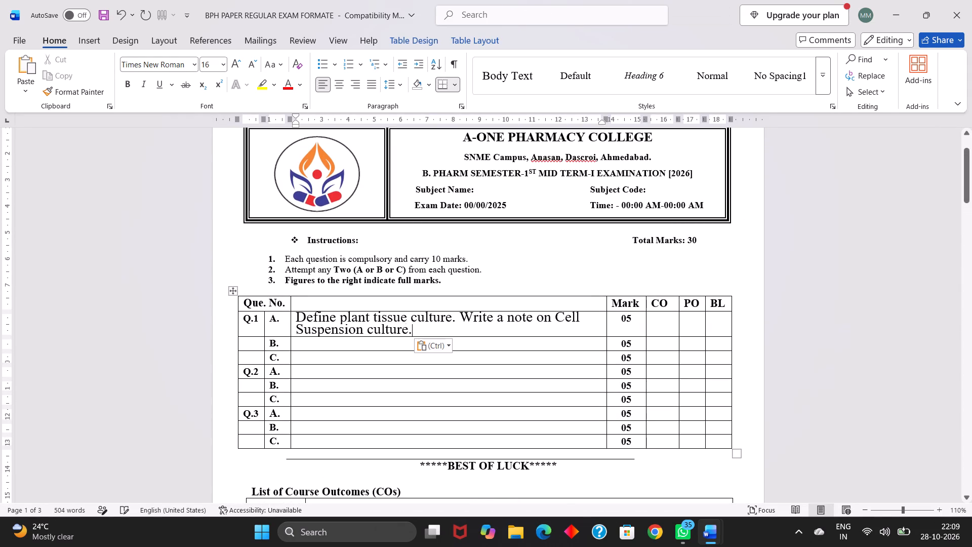
scroll(312, 319, right, 1)
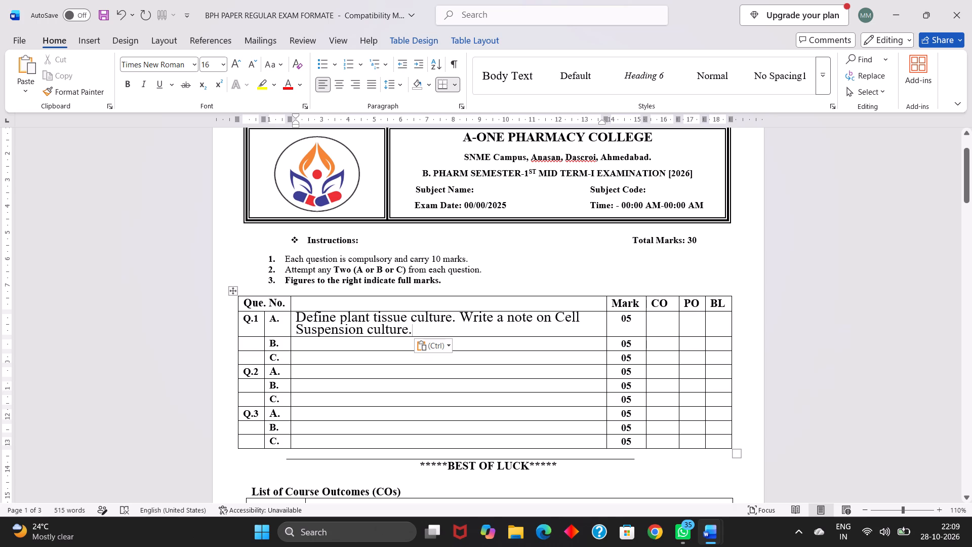
Reduce the Q.1 A question text to font size 11.
double_click(275, 318)
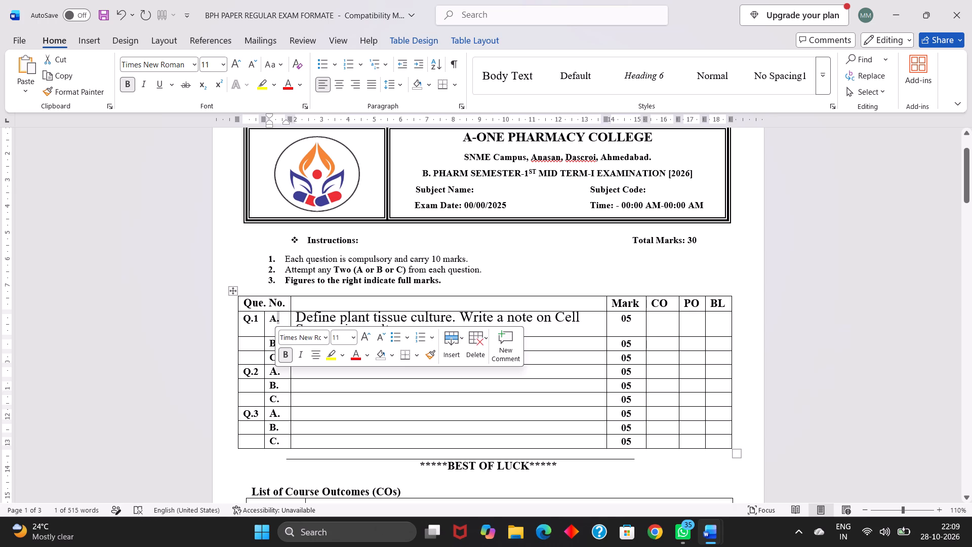
double_click(300, 318)
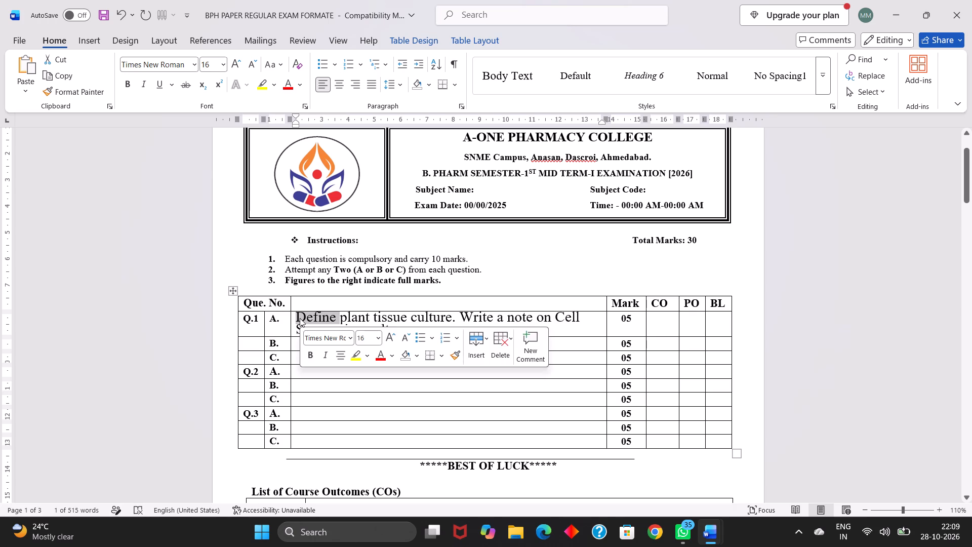
click(300, 318)
drag(300, 318, 414, 329)
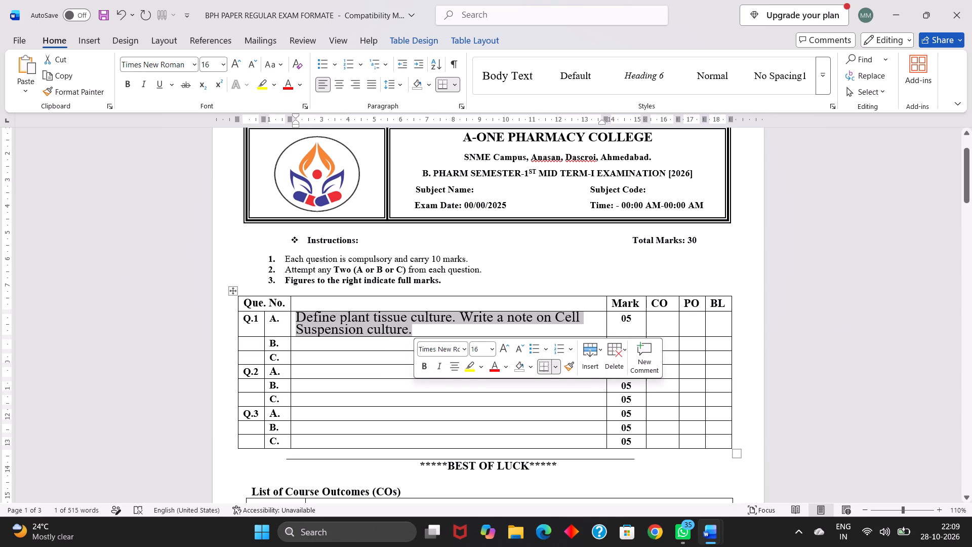
click(515, 352)
click(515, 352)
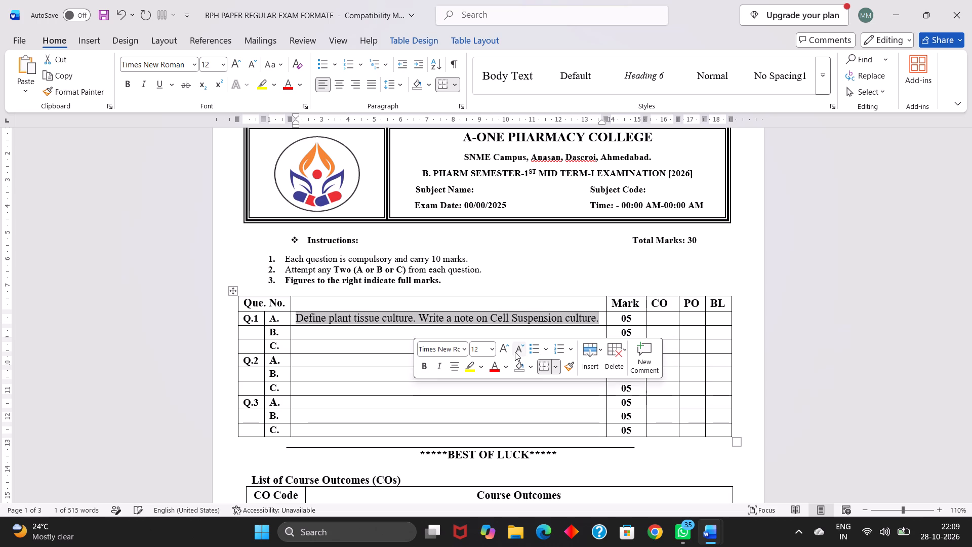
click(515, 352)
click(370, 321)
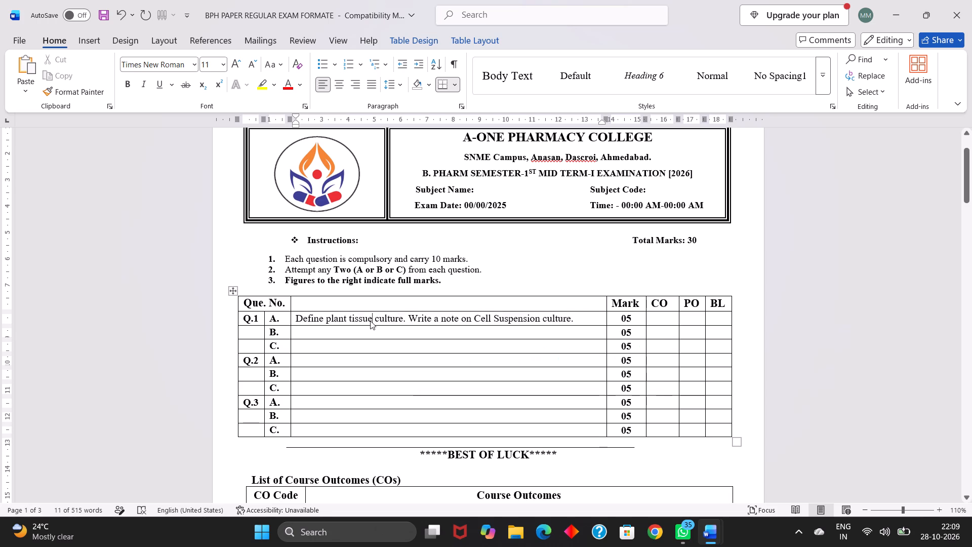
Change the semester in the exam title line to 3, without an ordinal suffix.
click(537, 177)
key(BackSpace)
key(BackSpace)
key(BackSpace)
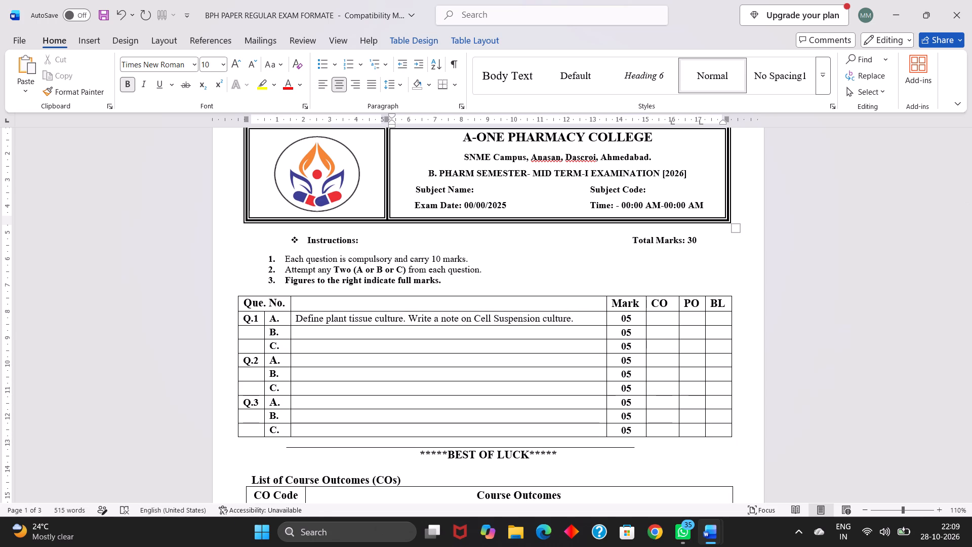
key(3)
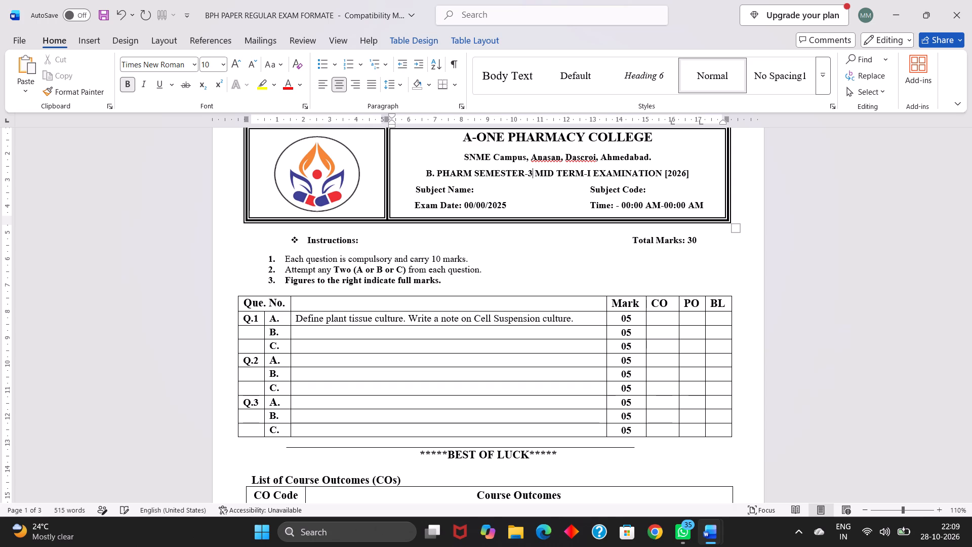
right_click(425, 173)
click(425, 173)
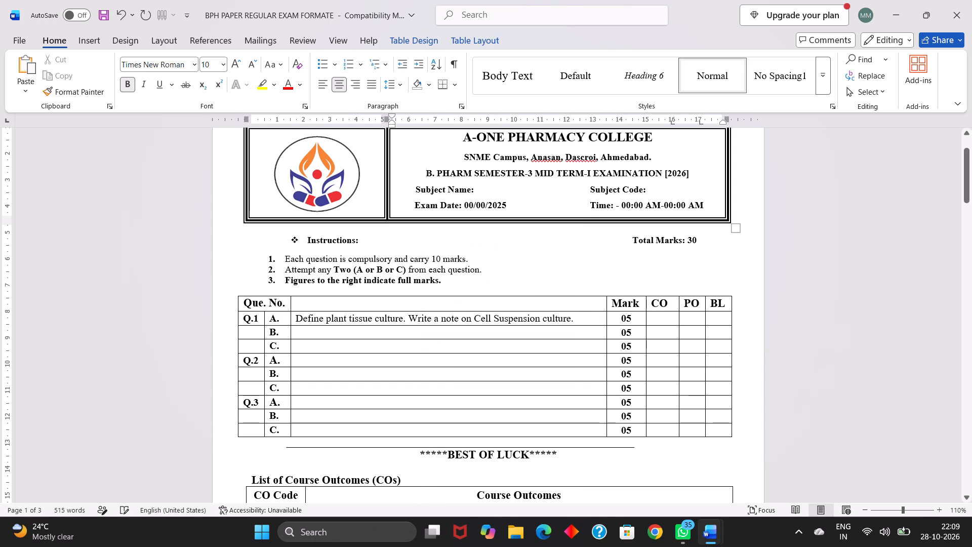
Change the exam title to MID TERM-II.
click(591, 171)
key(BackSpace)
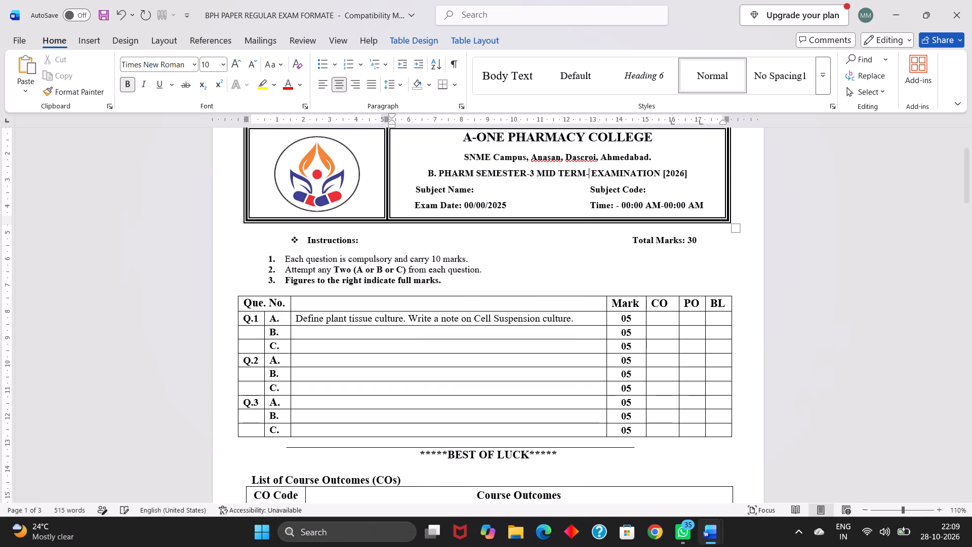
text(II)
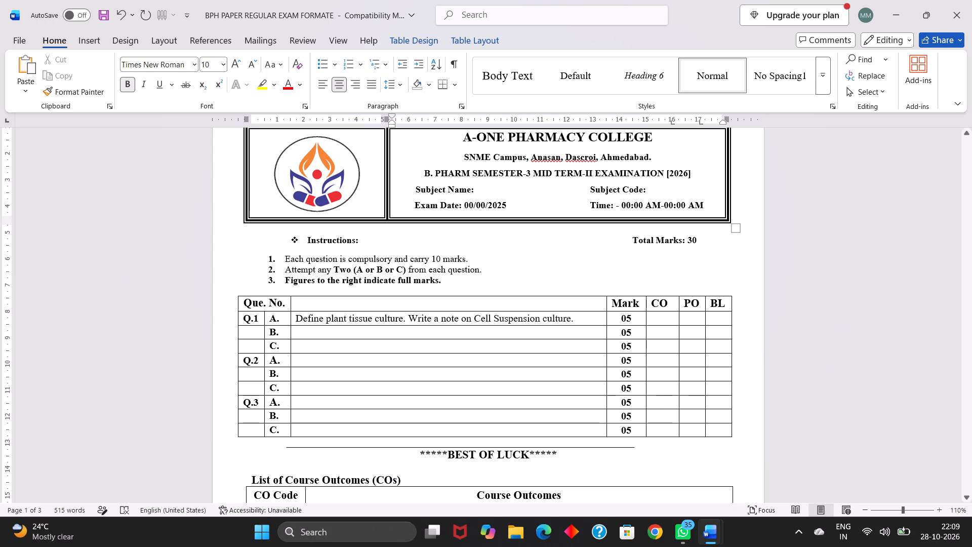
Enter "Pharmacognosy and Phytochemistry-1" as the subject name in the paper header.
click(476, 192)
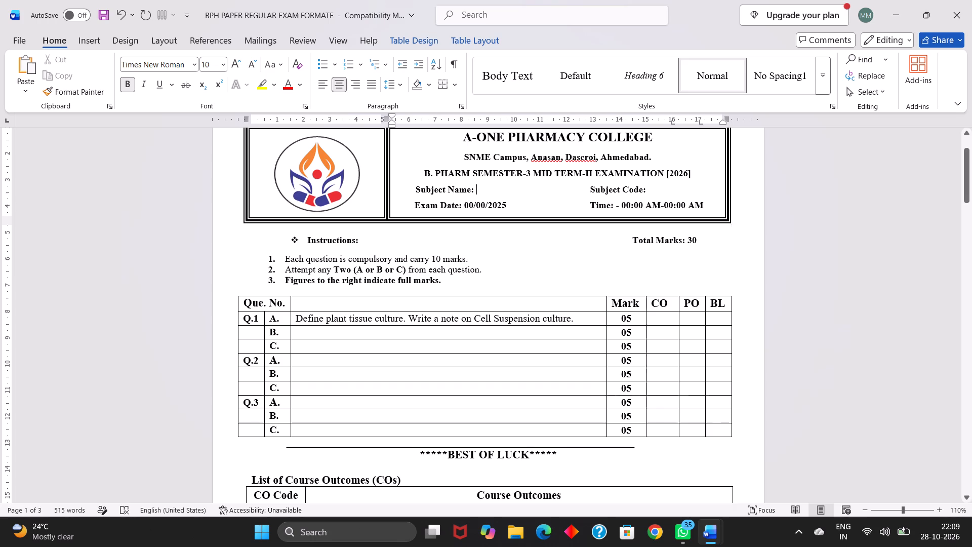
key(p)
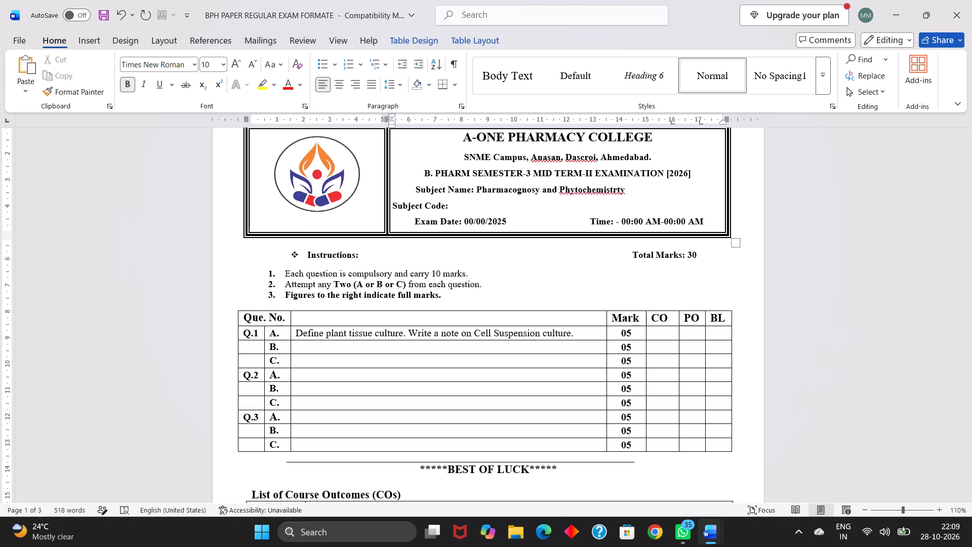
key(BackSpace)
key(BackSpace)
key(BackSpace)
key(BackSpace)
text(ry)
key(space)
key(BackSpace)
key(minus)
key(1)
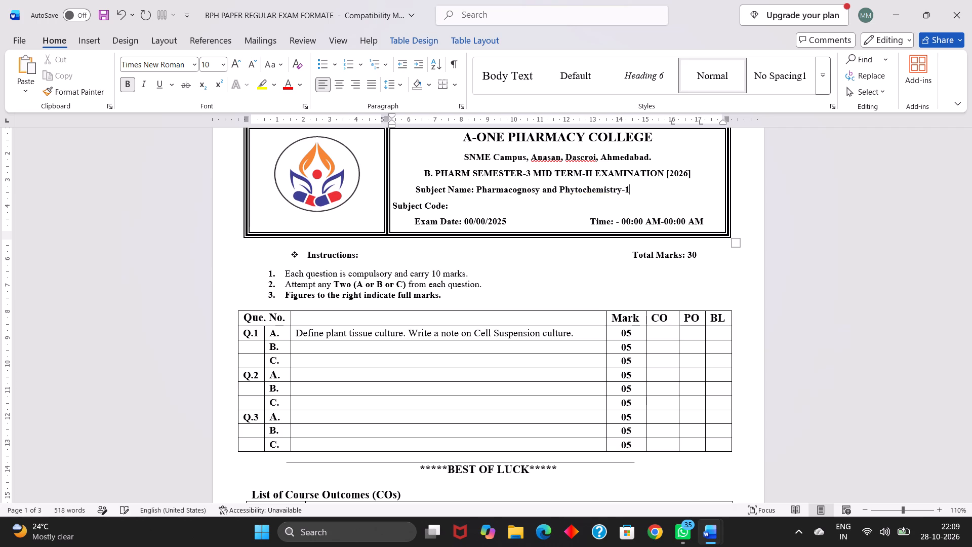
Remove the leading spaces before "Subject Name" so the line starts at the header cell's edge.
click(415, 190)
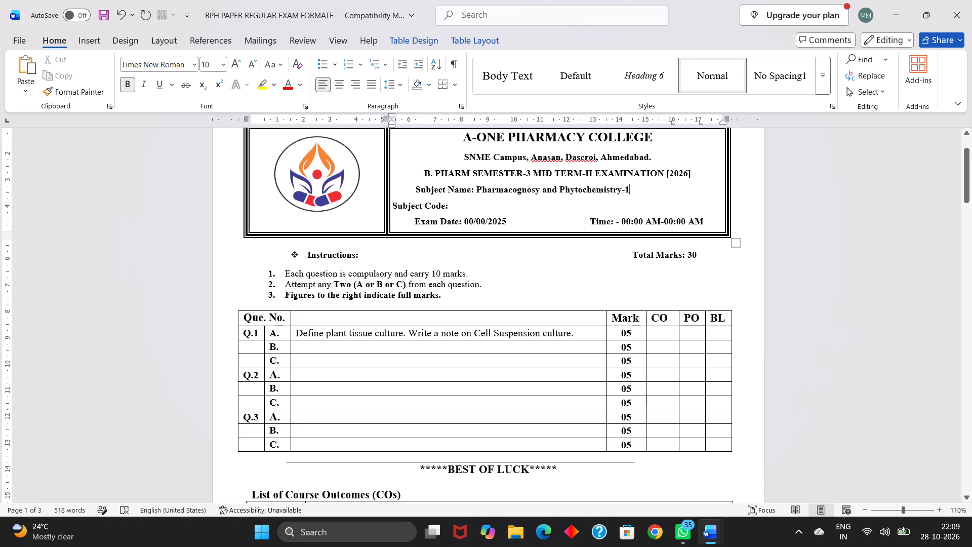
key(BackSpace)
key(BackSpace)
key(BackSpace)
key(BackSpace)
key(BackSpace)
key(BackSpace)
key(BackSpace)
key(BackSpace)
key(BackSpace)
key(BackSpace)
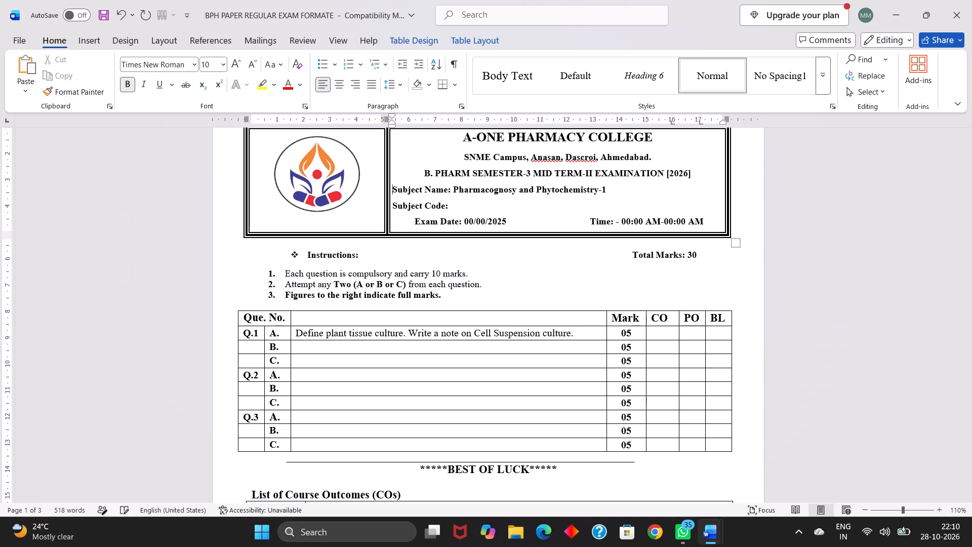
Insert spaces between "SEMESTER-3" and "MID TERM-II EXAMINATION" to spread the two parts across the header line.
click(532, 171)
key(space)
key(space)
key(space)
key(space)
key(space)
key(space)
key(space)
key(space)
key(space)
key(space)
key(space)
key(space)
key(space)
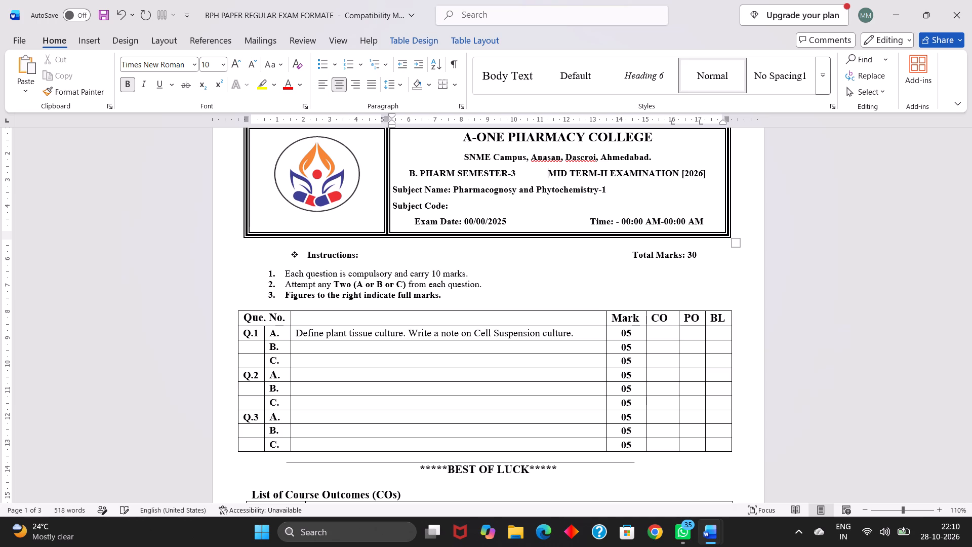
key(space)
key(space)
key(space)
key(space)
key(space)
key(space)
key(space)
key(space)
key(space)
key(space)
key(space)
key(space)
key(space)
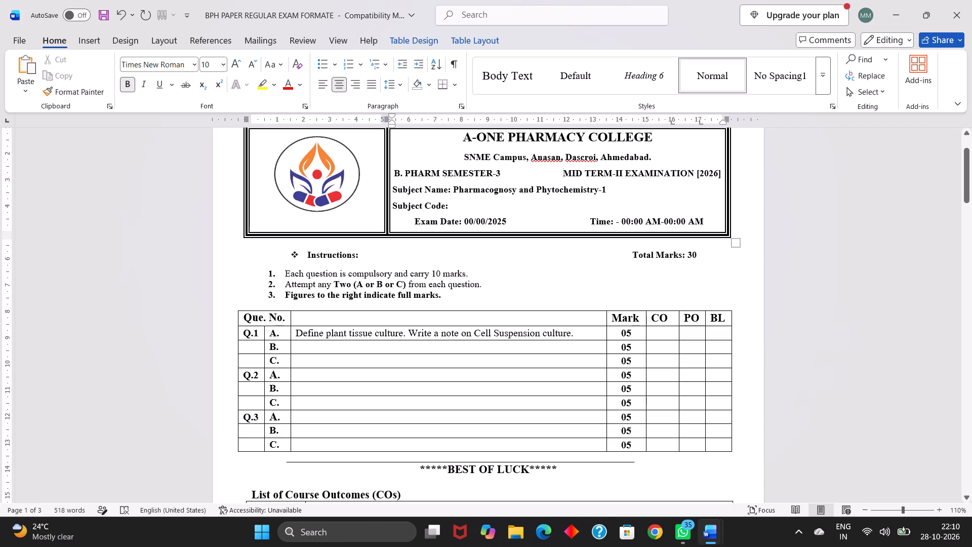
Enter BP305TP as the subject code in the paper header.
click(452, 204)
Set the exam date in the header to 23/11/2026.
click(473, 222)
key(BackSpace)
key(BackSpace)
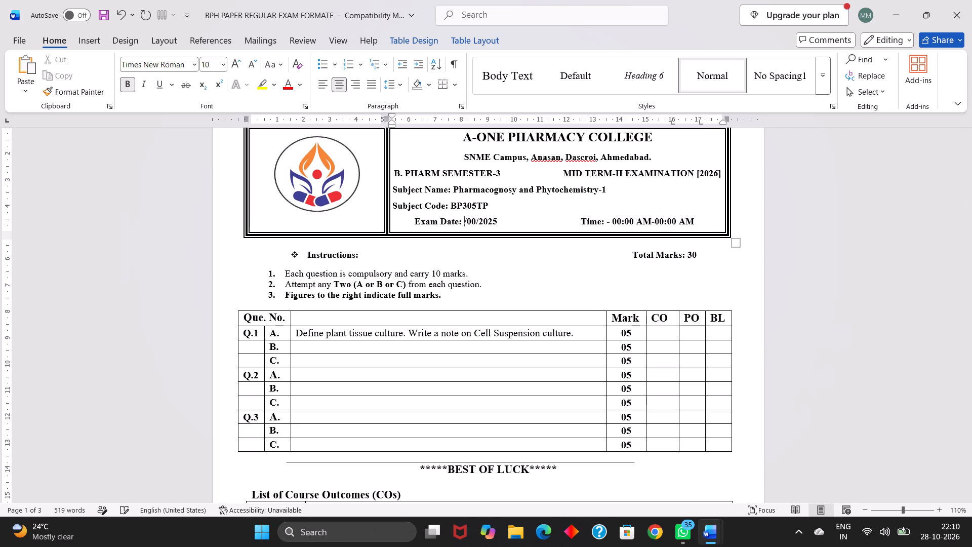
text(23)
text(00)
key(BackSpace)
key(BackSpace)
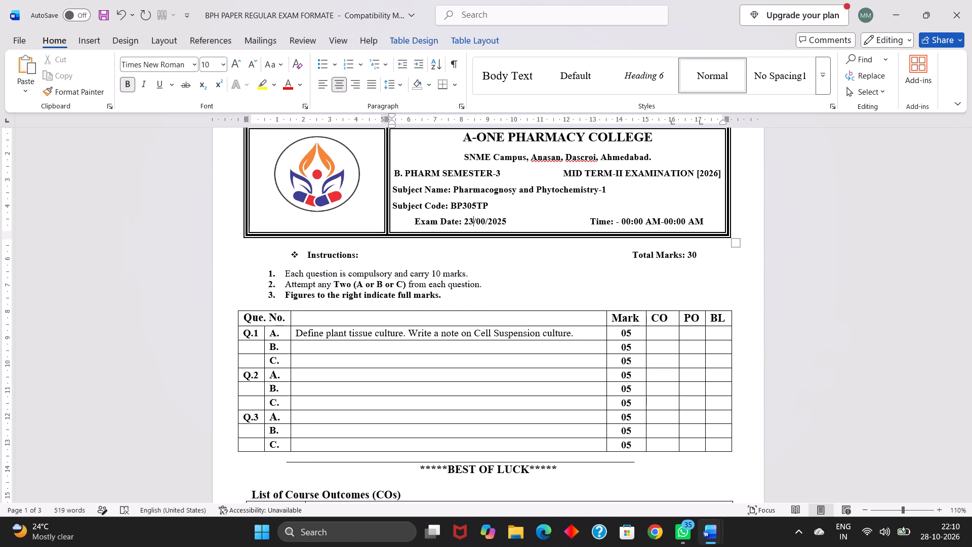
key(Right)
key(Right)
key(Right)
key(BackSpace)
key(BackSpace)
text(11)
key(Right)
key(Right)
key(Right)
key(Right)
key(Right)
key(BackSpace)
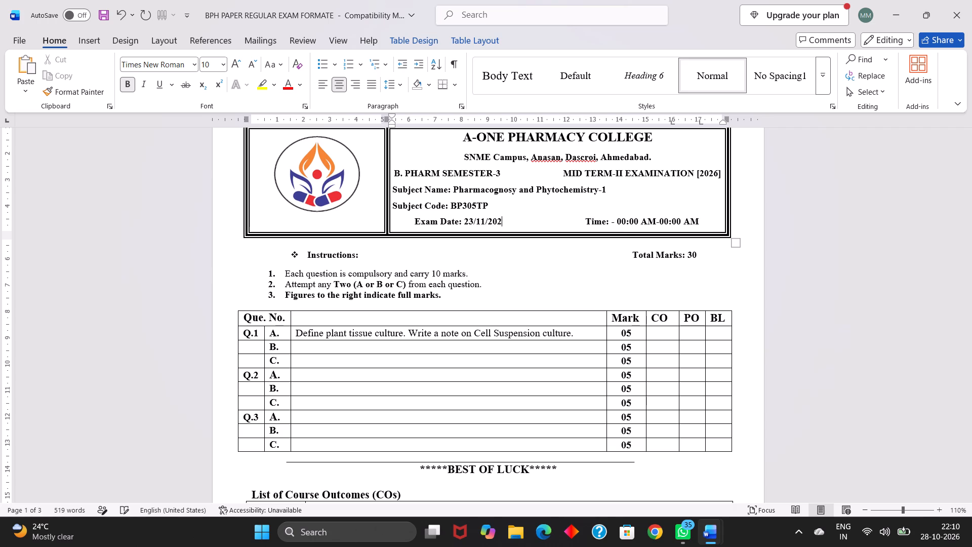
key(6)
Set the exam's start time in the header to 10:00 AM.
key(Right)
key(Right)
key(Right)
key(Right)
key(Right)
key(Right)
key(Right)
key(Right)
key(Right)
key(Right)
key(Right)
key(Right)
key(Right)
key(Right)
key(Right)
key(Right)
key(Right)
key(Right)
key(Right)
key(Right)
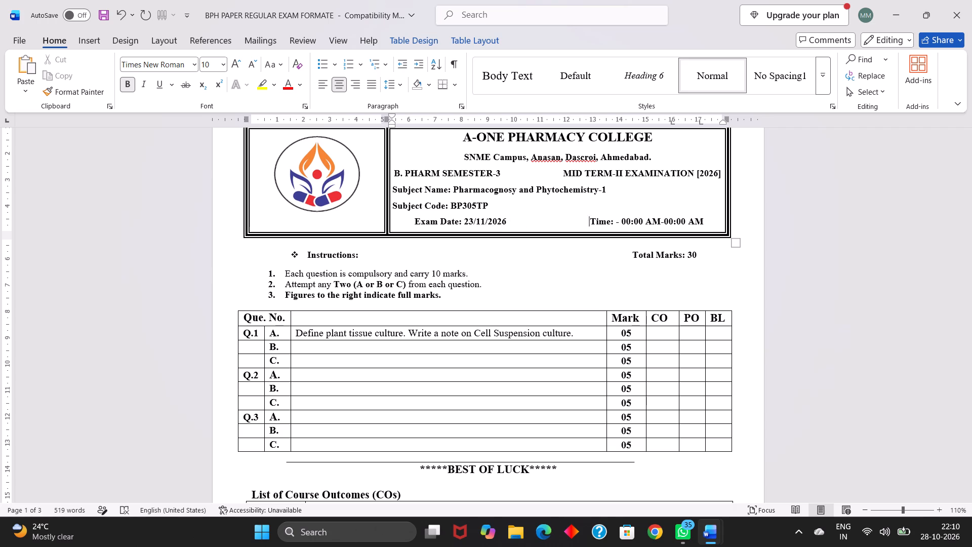
key(Right)
key(BackSpace)
key(BackSpace)
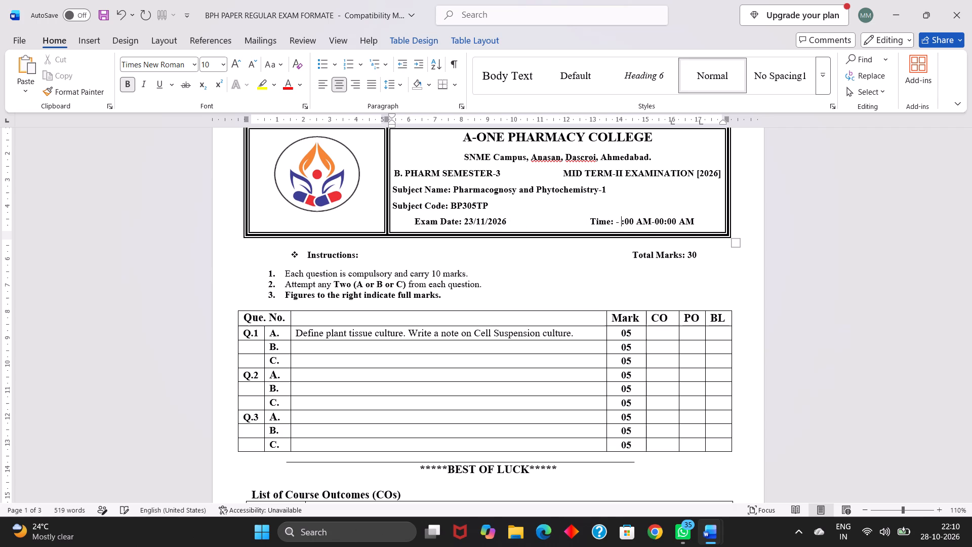
text(10)
Set the exam's end time in the header to 11:30 AM.
key(Right)
key(Right)
key(Right)
key(Right)
key(Right)
key(Right)
key(Right)
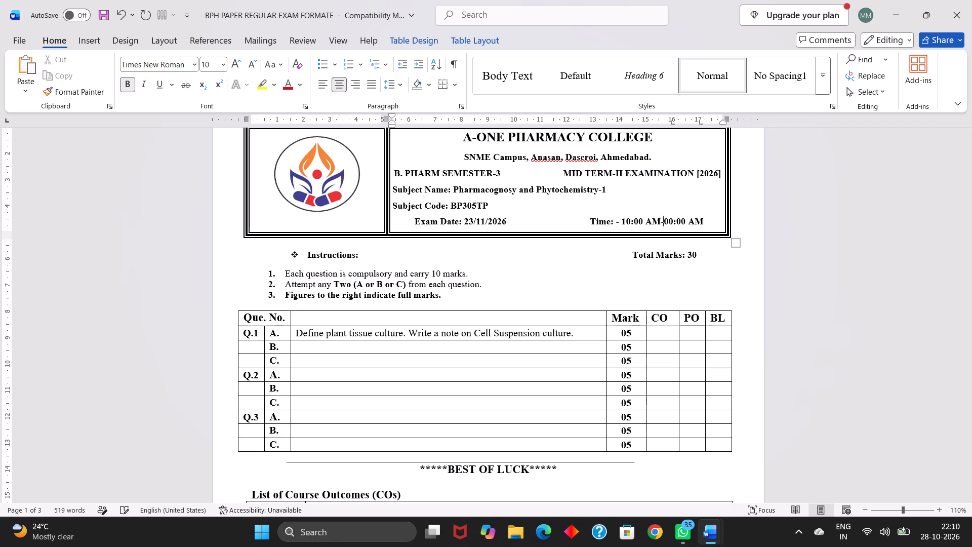
key(Right)
key(Right)
key(BackSpace)
key(BackSpace)
text(11)
key(Right)
key(Right)
key(Right)
key(BackSpace)
key(BackSpace)
text(30)
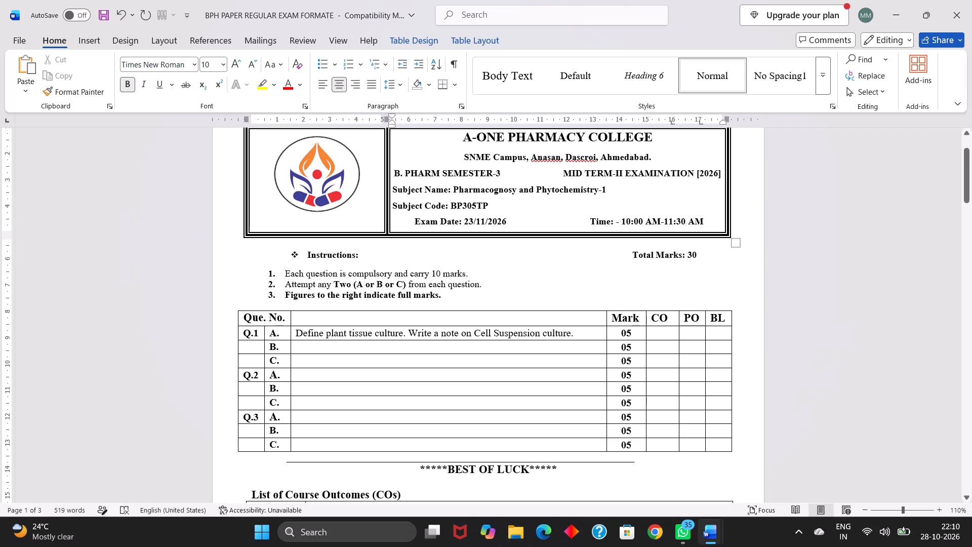
Copy SET 1 questions 5 and 6 from the BP3 QUE PAPER document into rows B and C of Q.1.
click(467, 197)
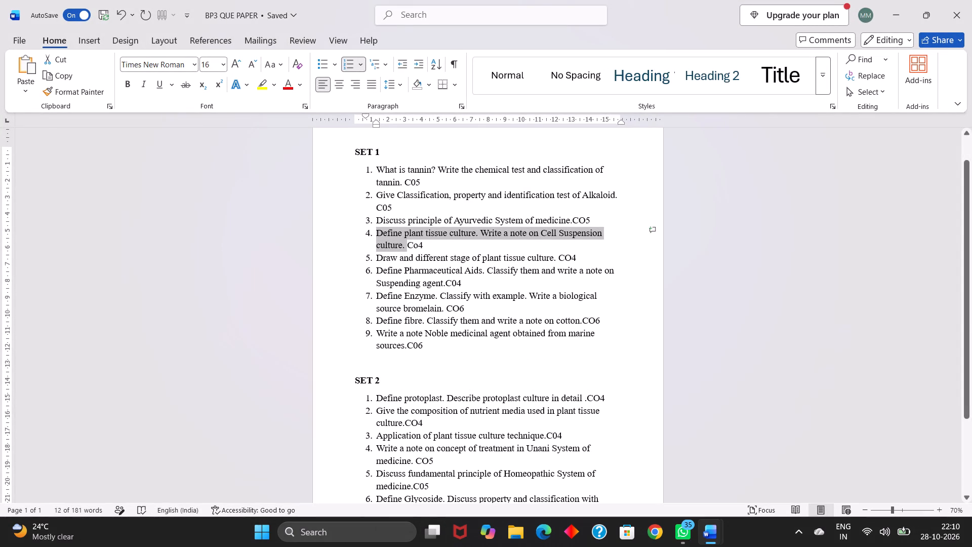
drag(379, 260, 488, 257)
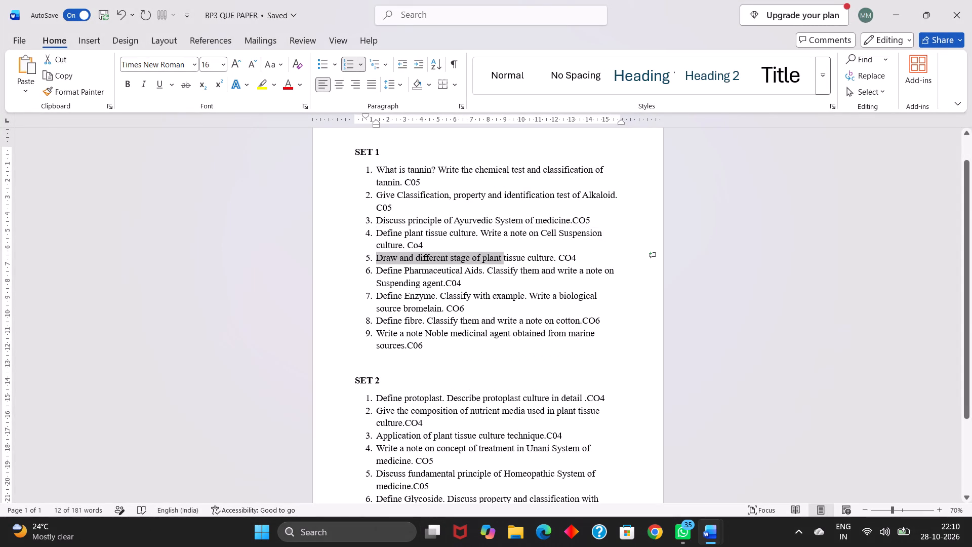
drag(488, 257, 443, 283)
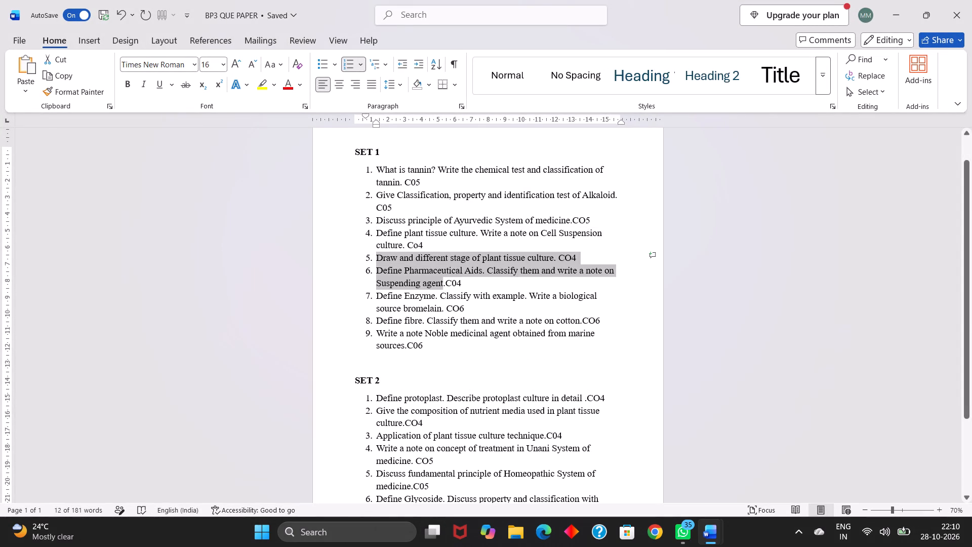
drag(443, 283, 445, 283)
key(ctrl+c)
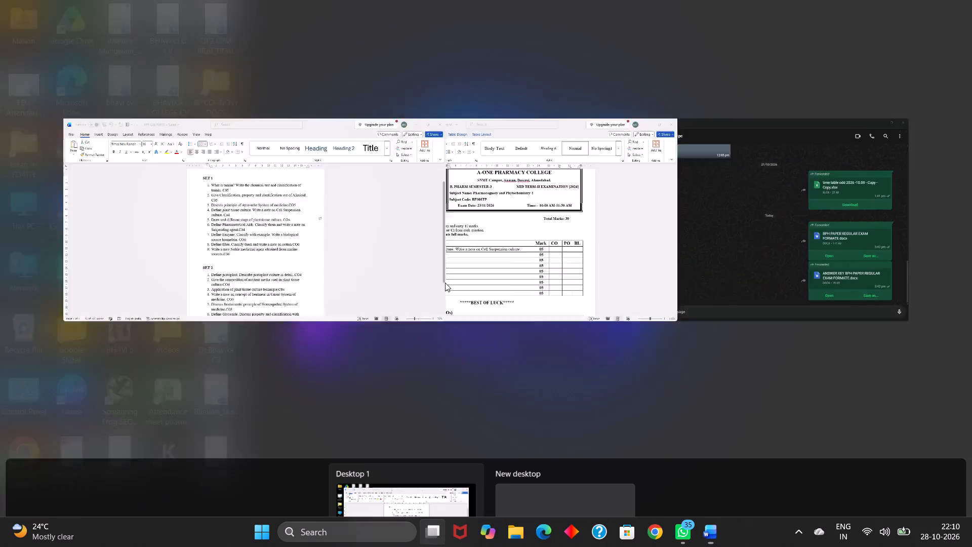
click(441, 176)
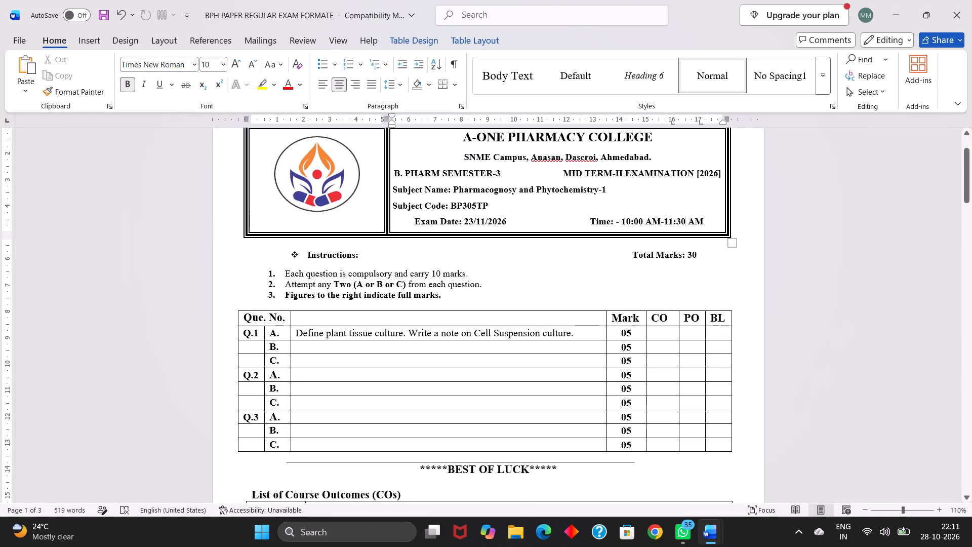
drag(310, 347, 426, 363)
key(ctrl+v)
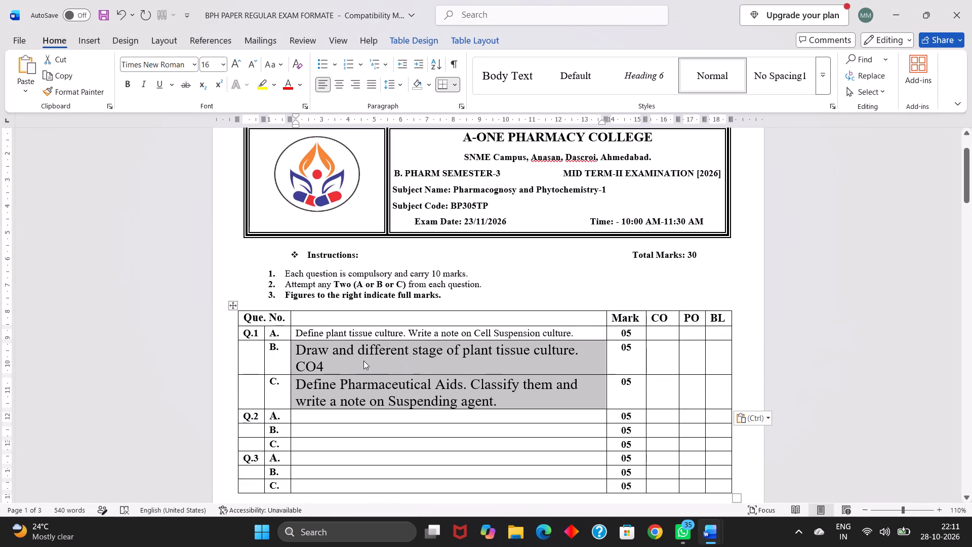
Delete the trailing CO4 code from the plant tissue culture stages question in Q.1 B.
click(354, 360)
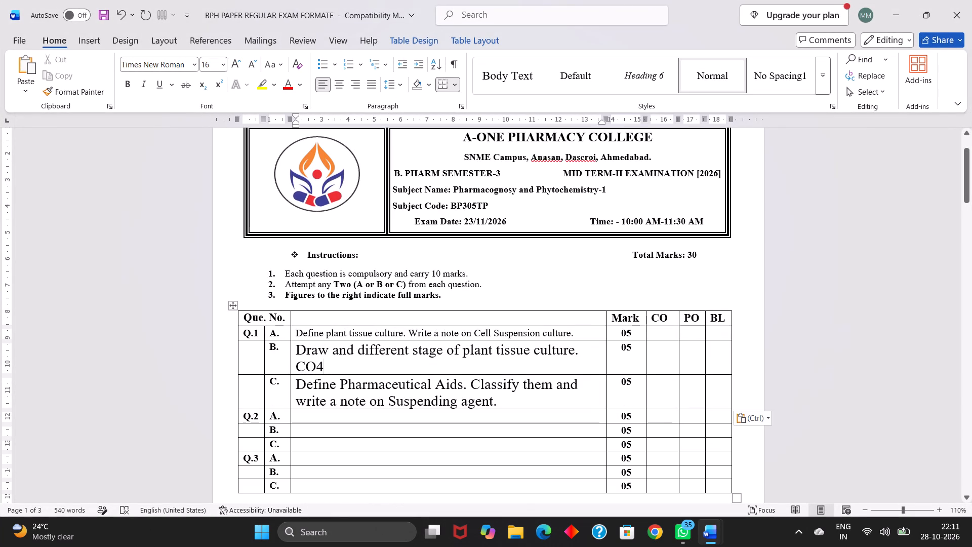
key(BackSpace)
key(BackSpace)
key(BackSpace)
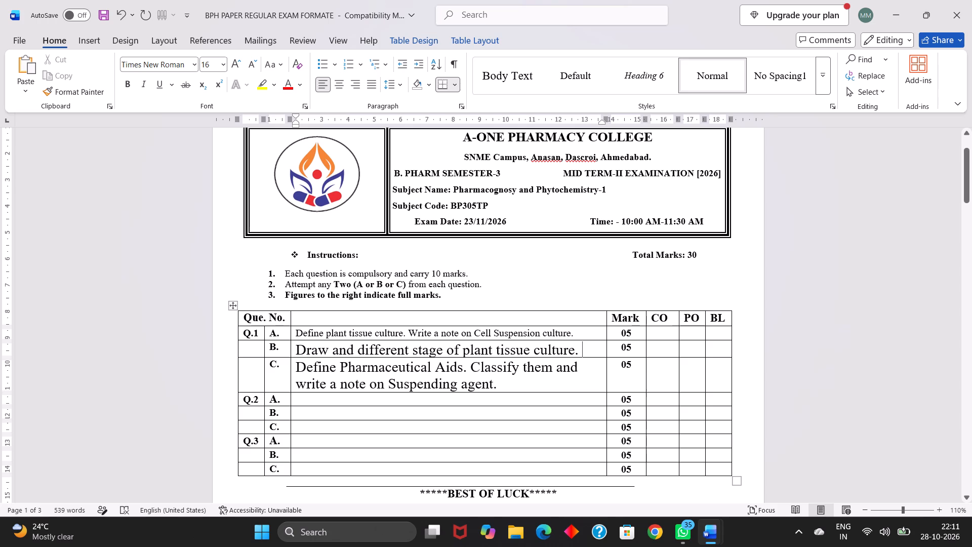
Reduce the font size of the question cells from Q.1 B through Q.3 C to 11.
drag(300, 346, 443, 465)
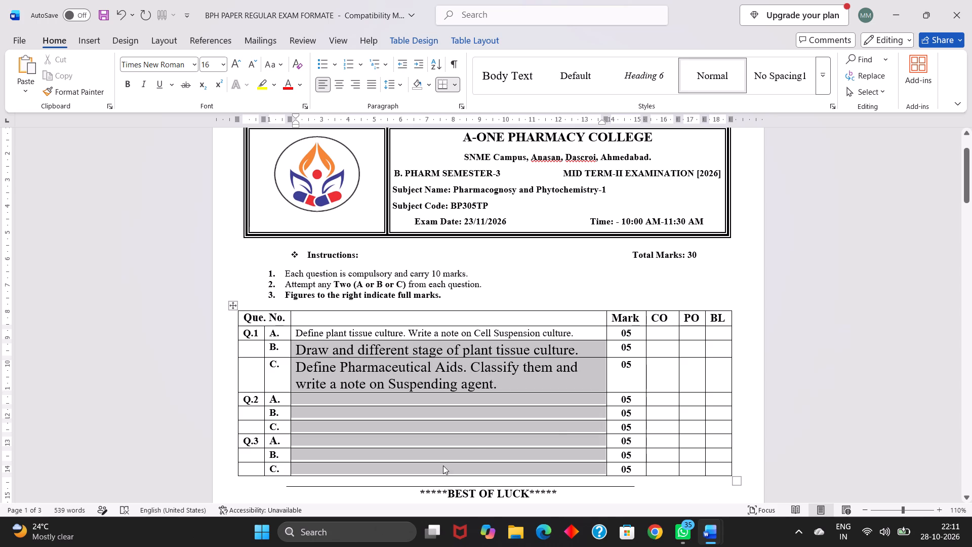
click(249, 61)
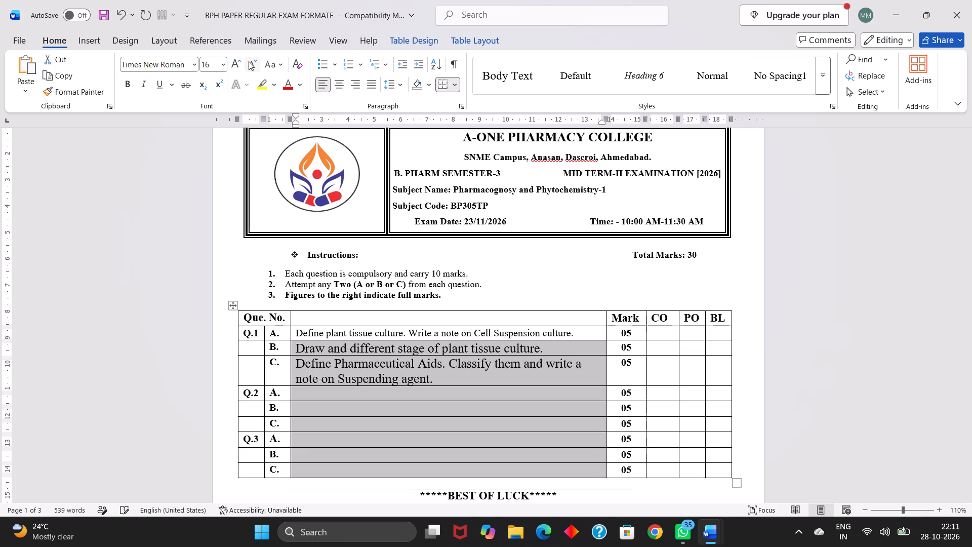
click(249, 61)
click(249, 61)
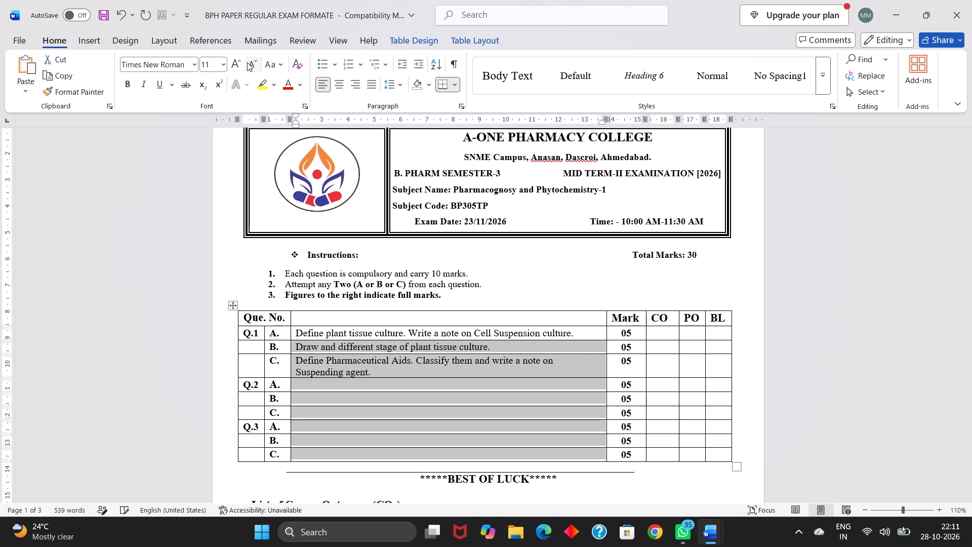
click(375, 390)
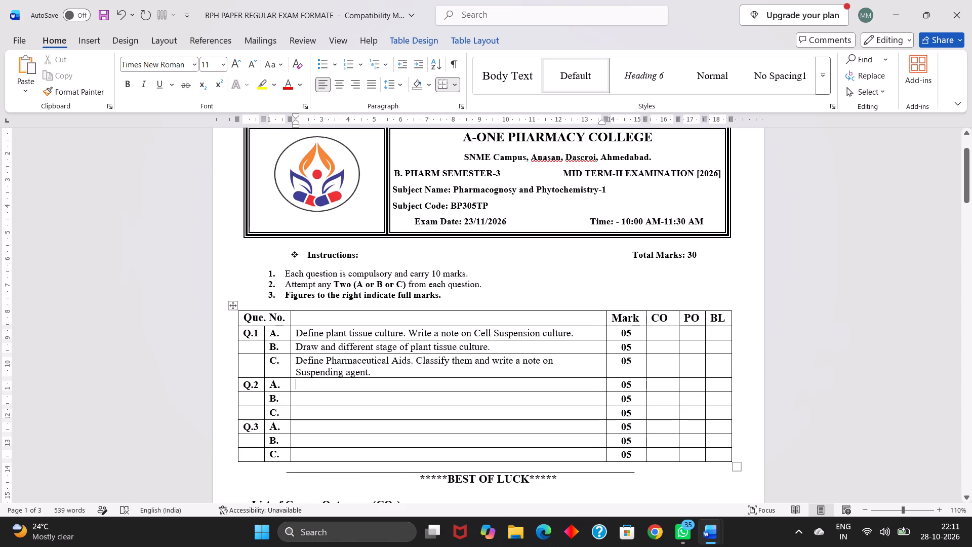
Copy SET 1 questions 1 to 3 from the BP3 QUE PAPER document into rows A, B and C of Q.2.
click(547, 212)
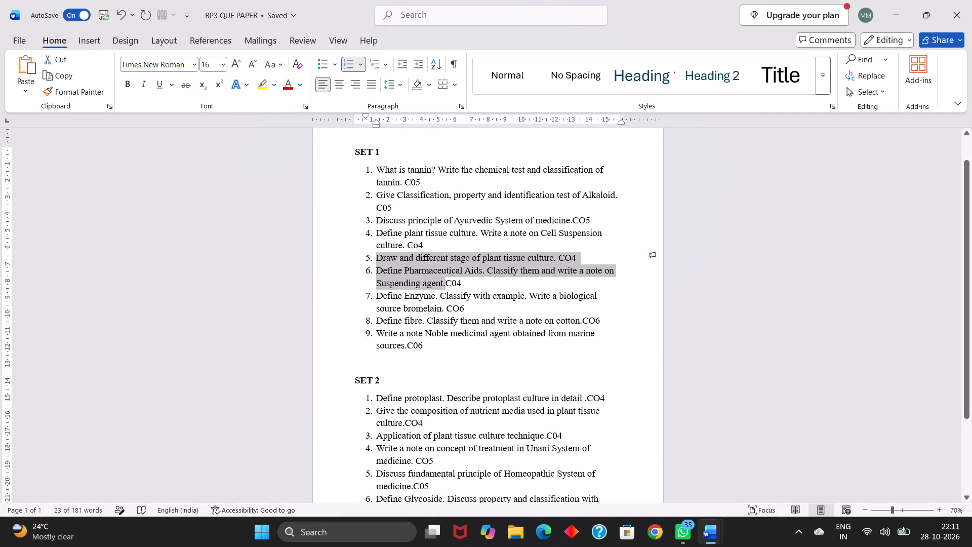
drag(378, 166, 573, 219)
key(ctrl+c)
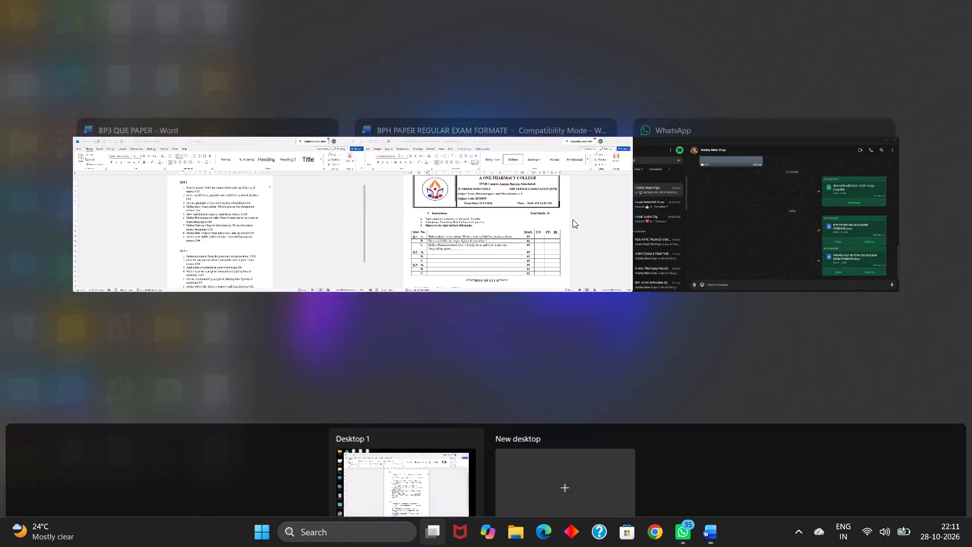
click(469, 197)
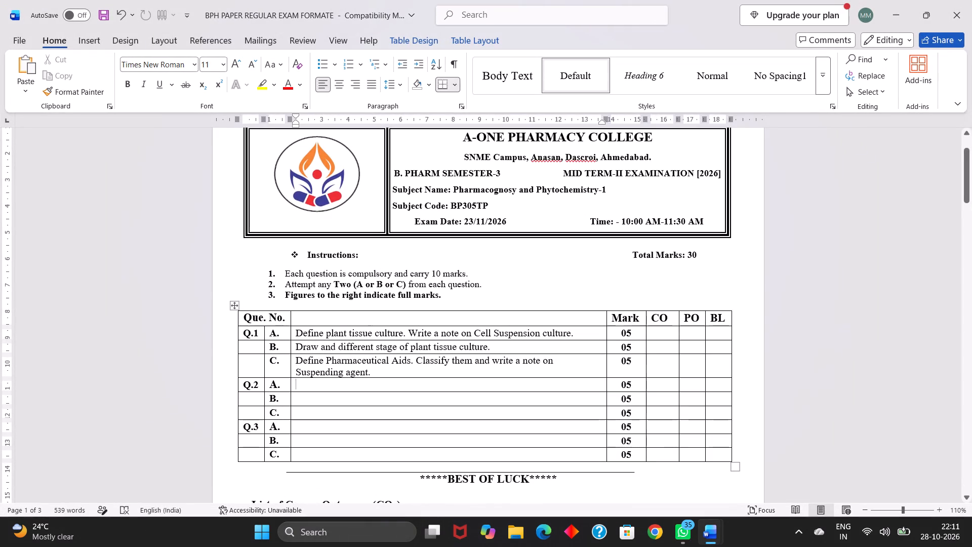
drag(298, 385, 389, 411)
key(ctrl+v)
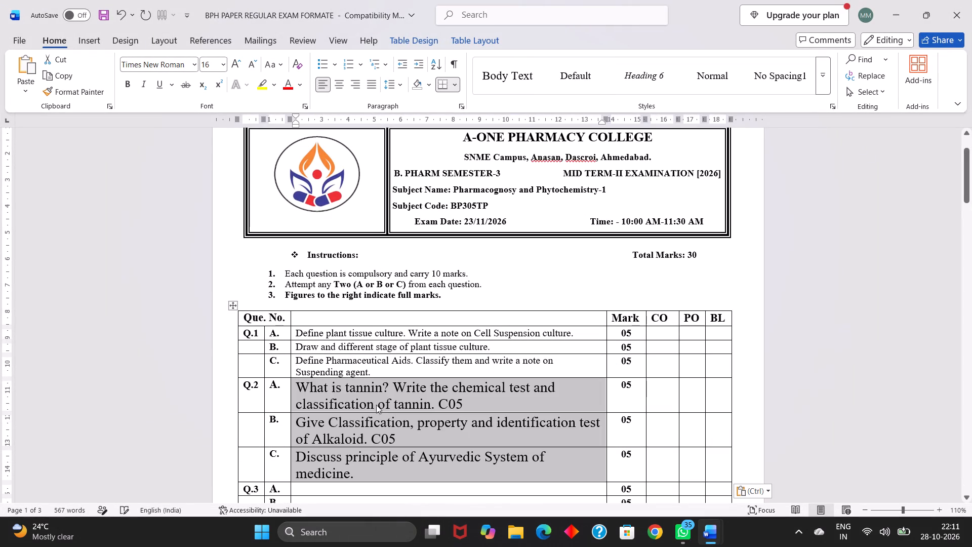
Reduce the font size of the three pasted Q.2 questions to 11.
click(257, 68)
click(257, 68)
click(257, 68)
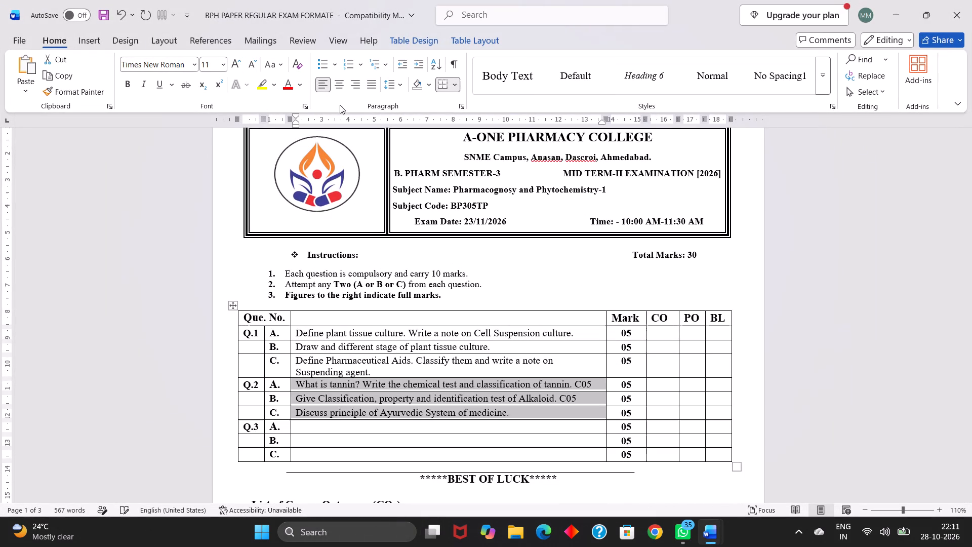
click(333, 397)
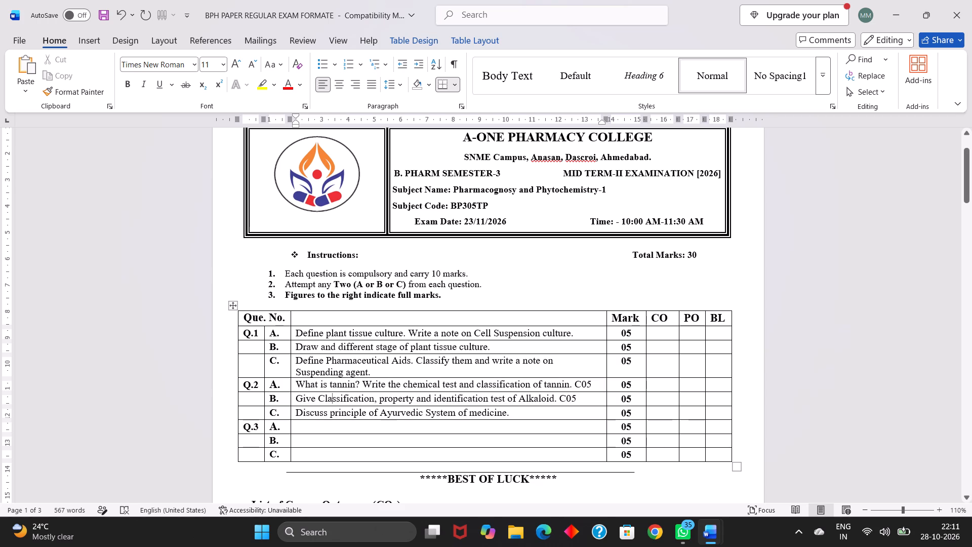
Swap the questions in Q.2 B and C, putting the Ayurvedic System question in B and the Alkaloid question in C.
drag(297, 410, 531, 415)
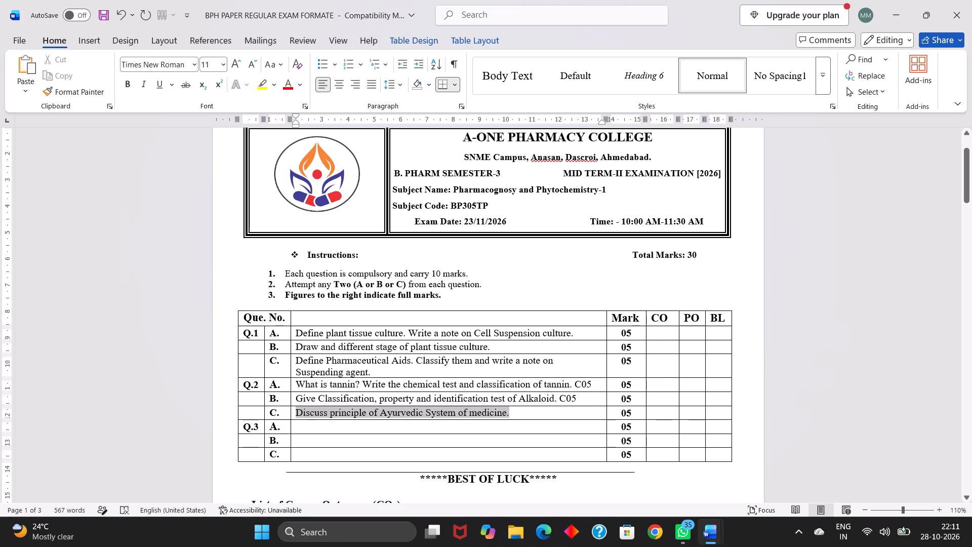
drag(531, 415, 549, 412)
key(ctrl+v)
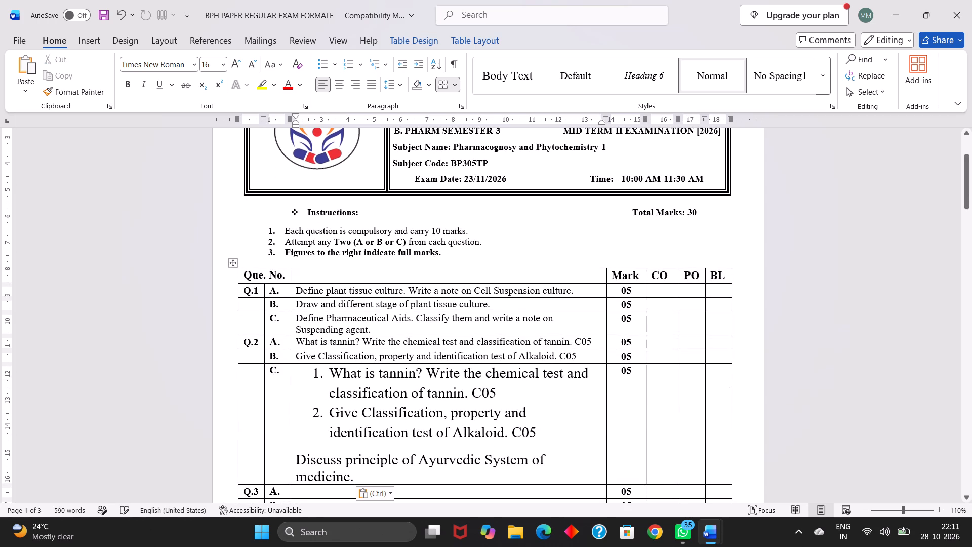
key(ctrl+z)
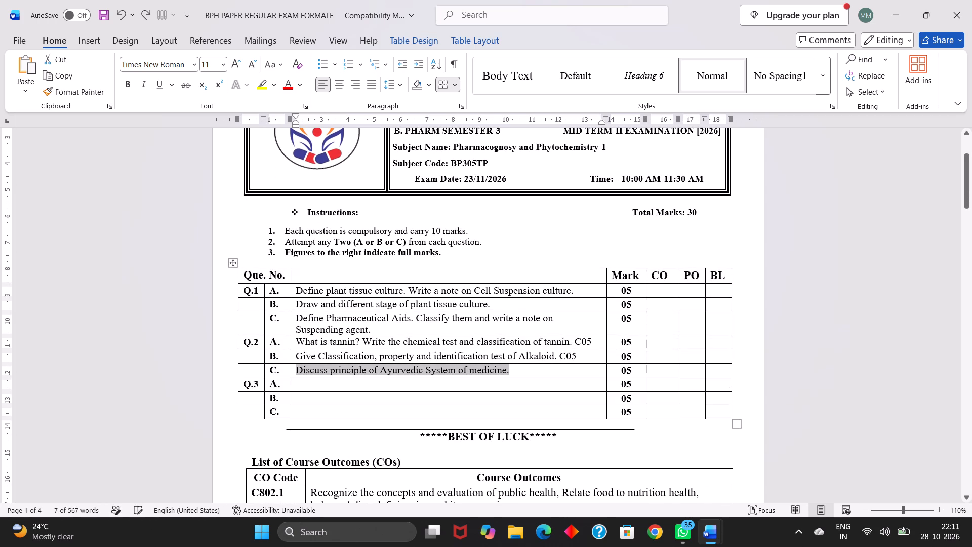
key(ctrl+c)
click(297, 354)
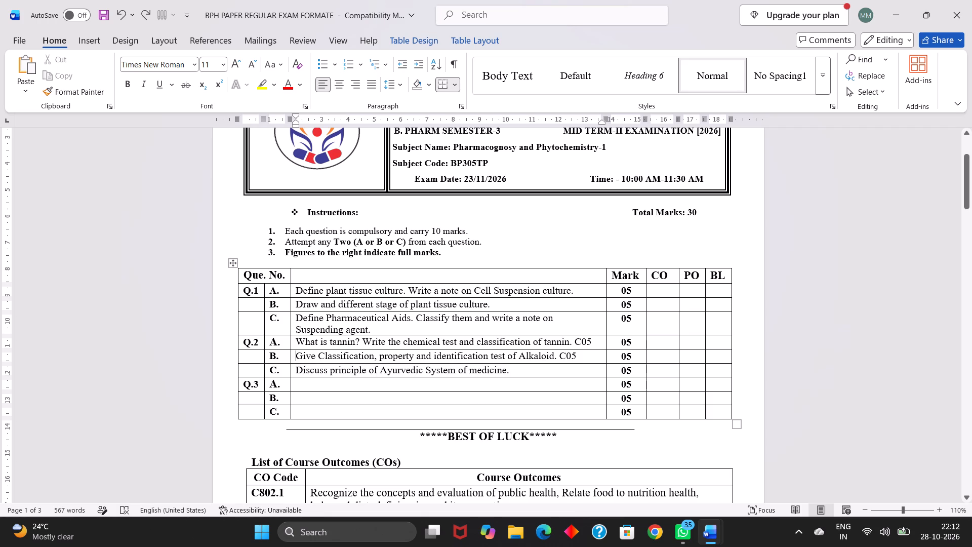
key(ctrl+v)
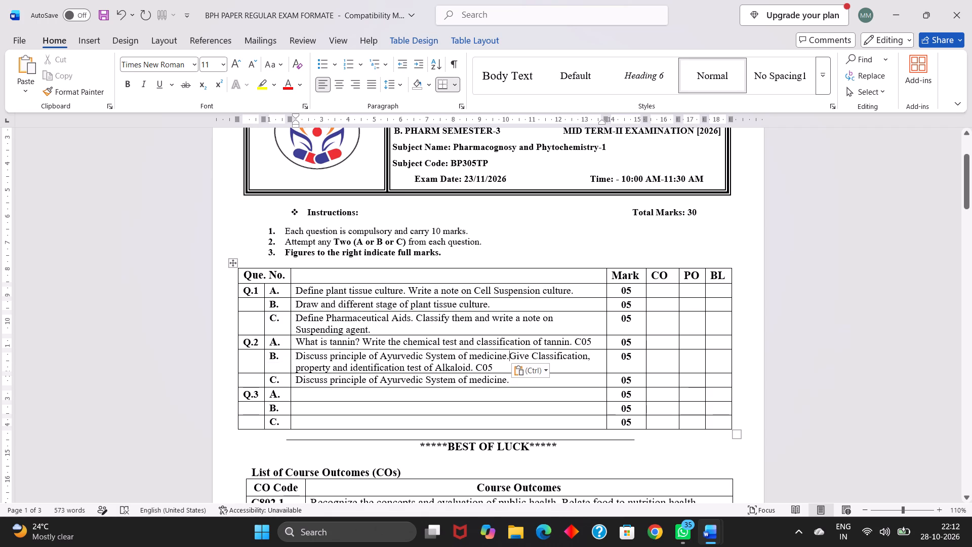
drag(510, 356, 513, 367)
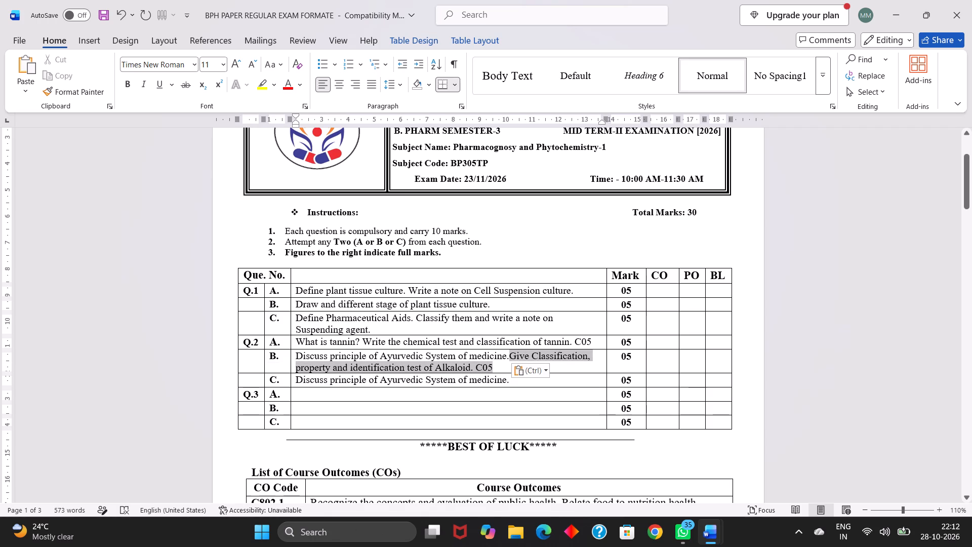
drag(513, 367, 513, 365)
key(ctrl+c)
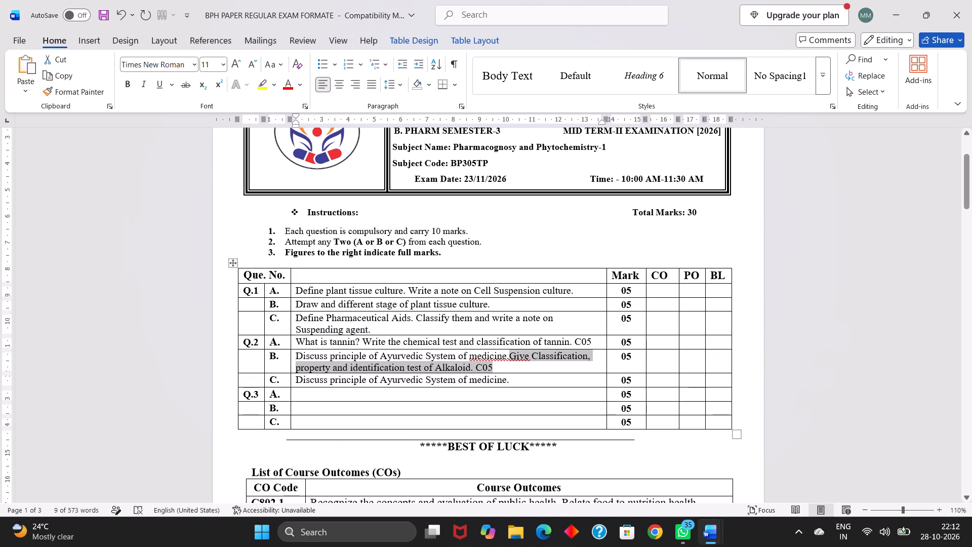
drag(298, 380, 514, 386)
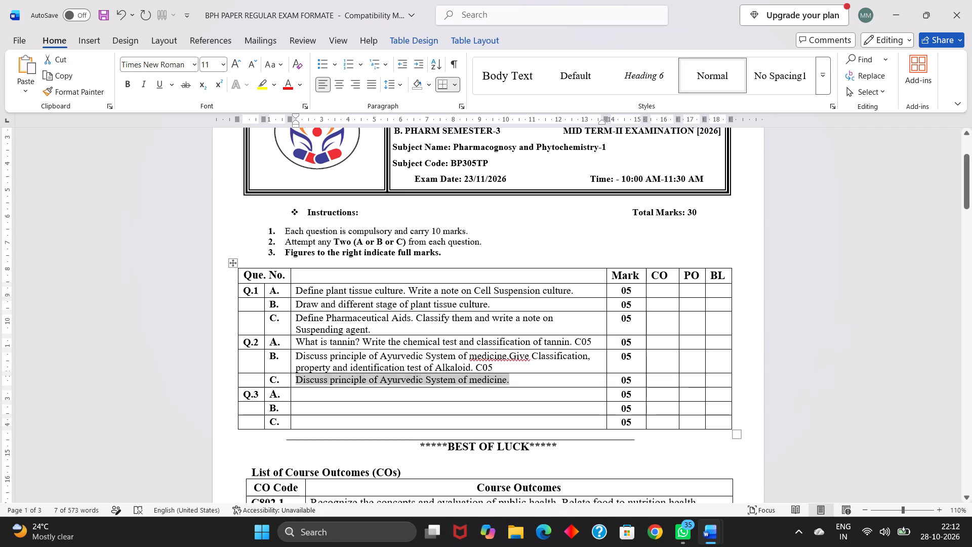
key(ctrl+v)
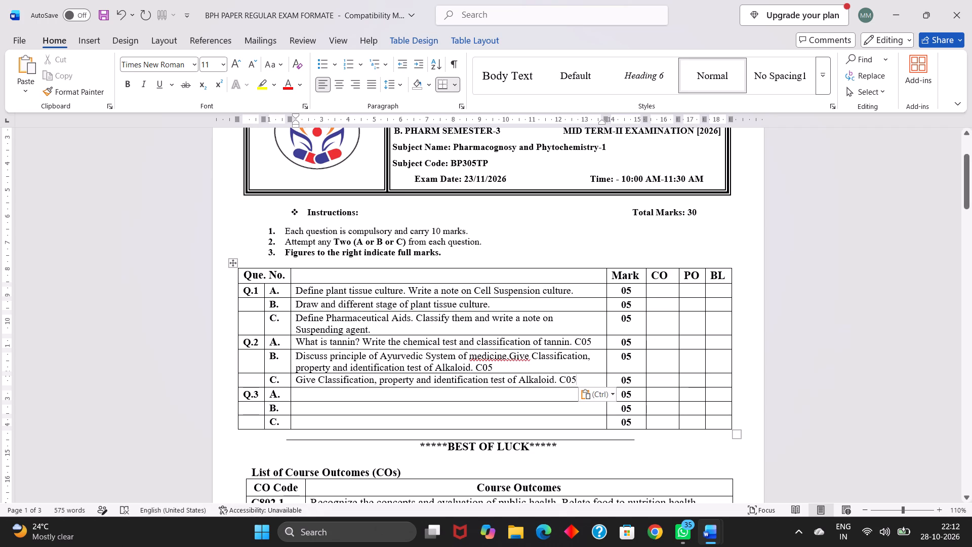
drag(510, 356, 515, 367)
key(BackSpace)
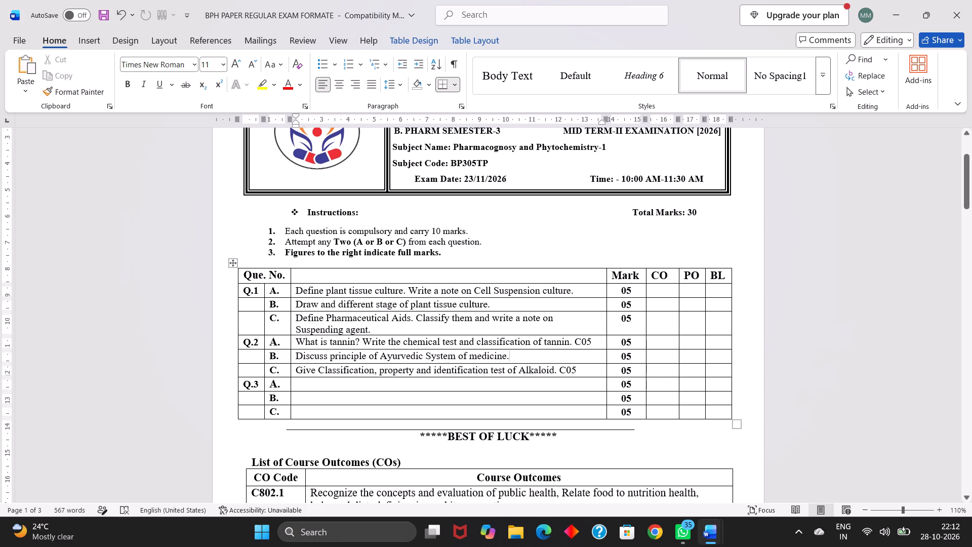
Delete the C05 codes from the ends of the tannin and Alkaloid questions in Q.2 A and C.
click(597, 342)
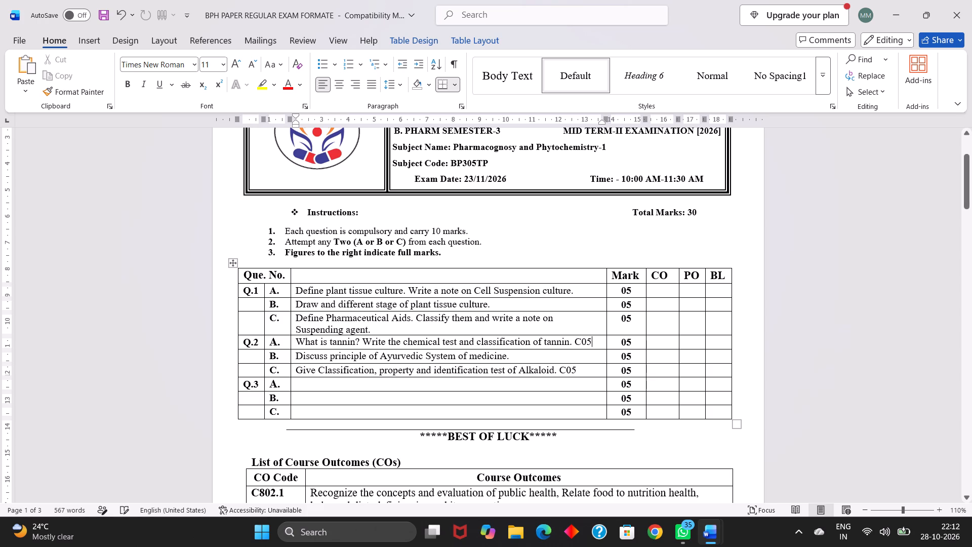
key(BackSpace)
key(BackSpace)
key(BackSpace)
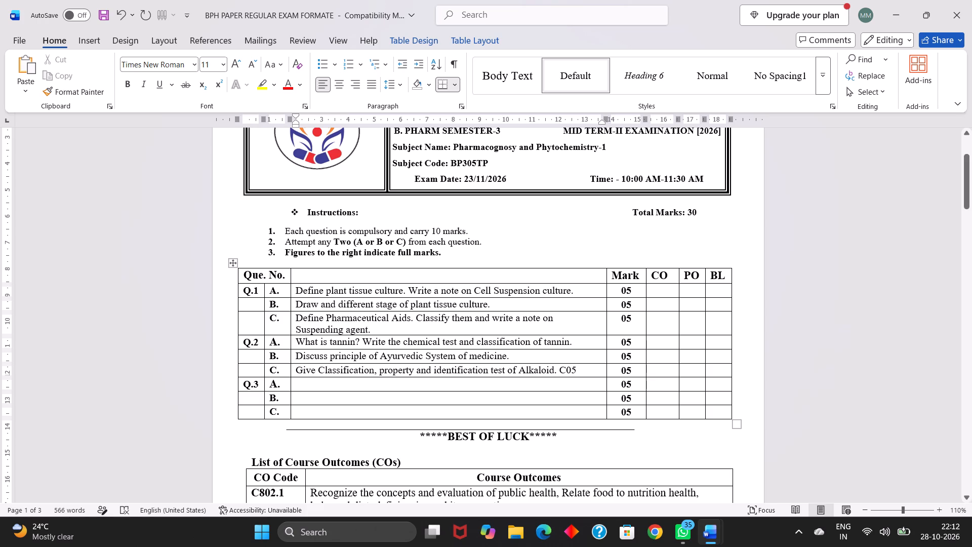
click(584, 372)
key(BackSpace)
key(BackSpace)
key(BackSpace)
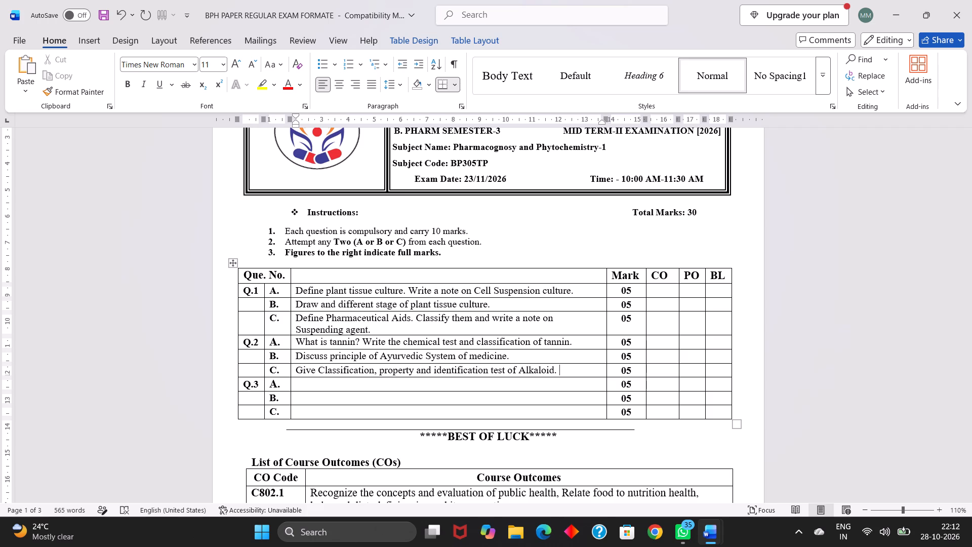
Enter CO in the CO column for Q.1 A.
click(655, 294)
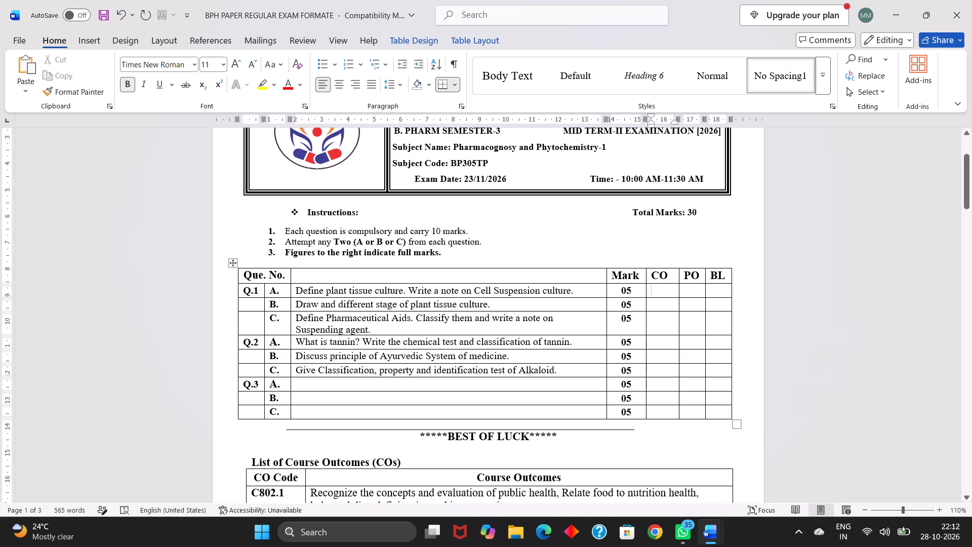
text(CO)
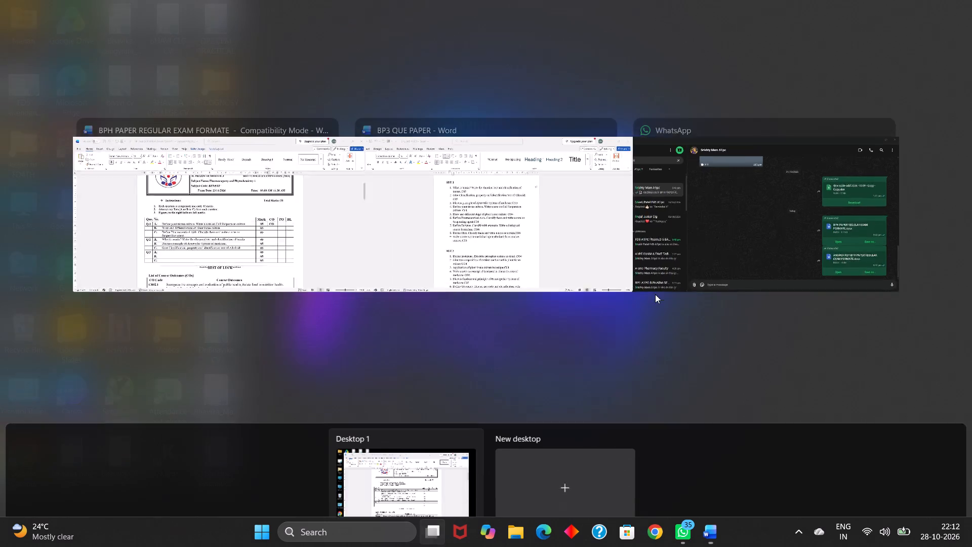
Copy SET 1 questions 7 to 9 from the BP3 QUE PAPER document, without the final C06, into rows A, B and C of Q.3.
click(543, 240)
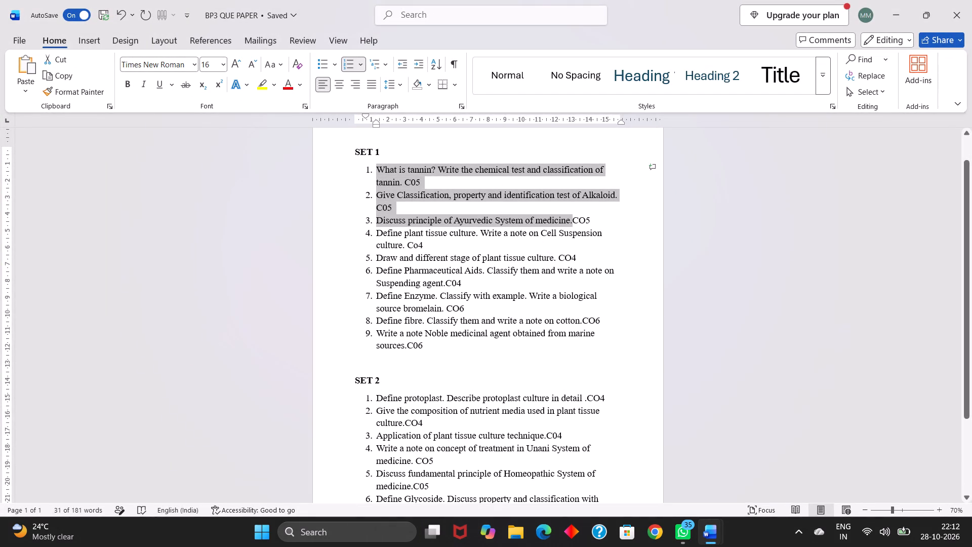
drag(378, 296, 410, 343)
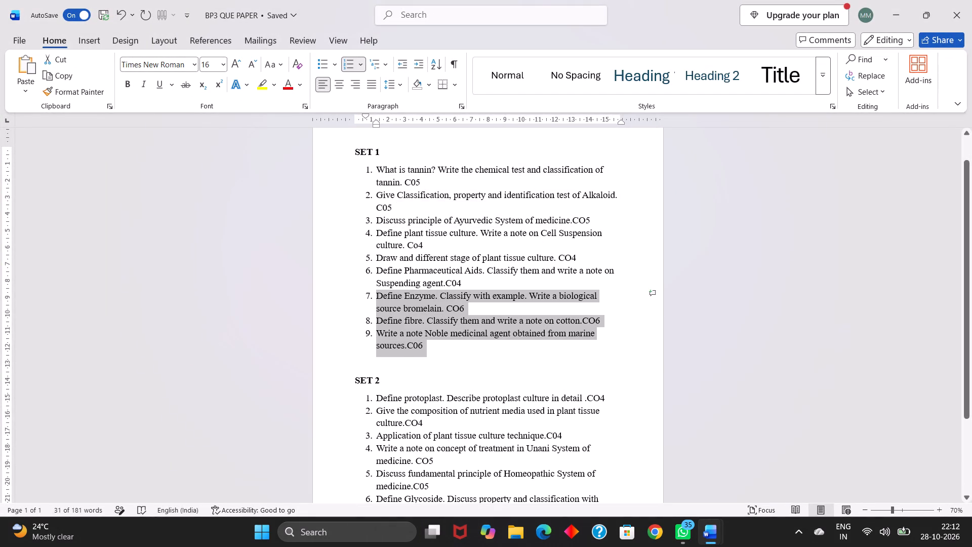
drag(410, 343, 410, 341)
key(ctrl+c)
click(471, 227)
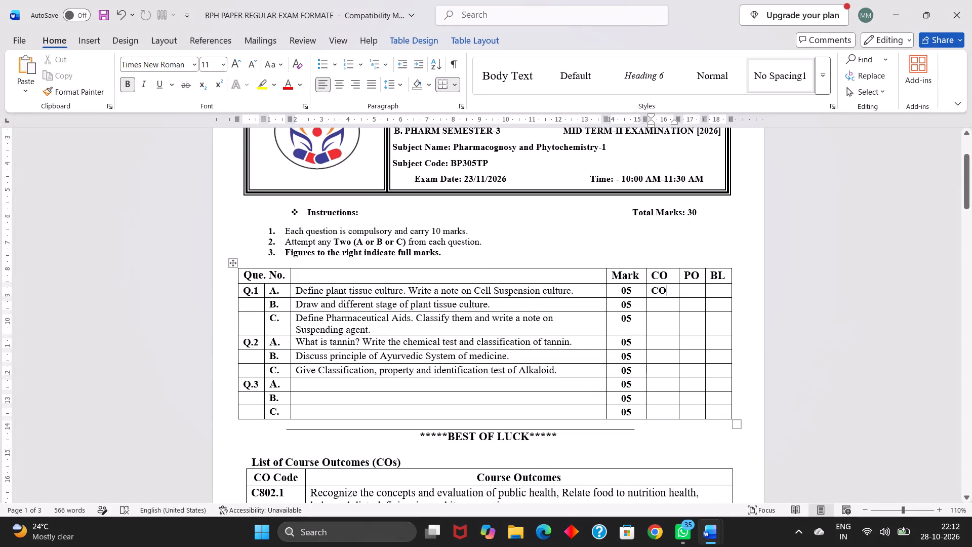
drag(300, 382, 422, 416)
key(ctrl+v)
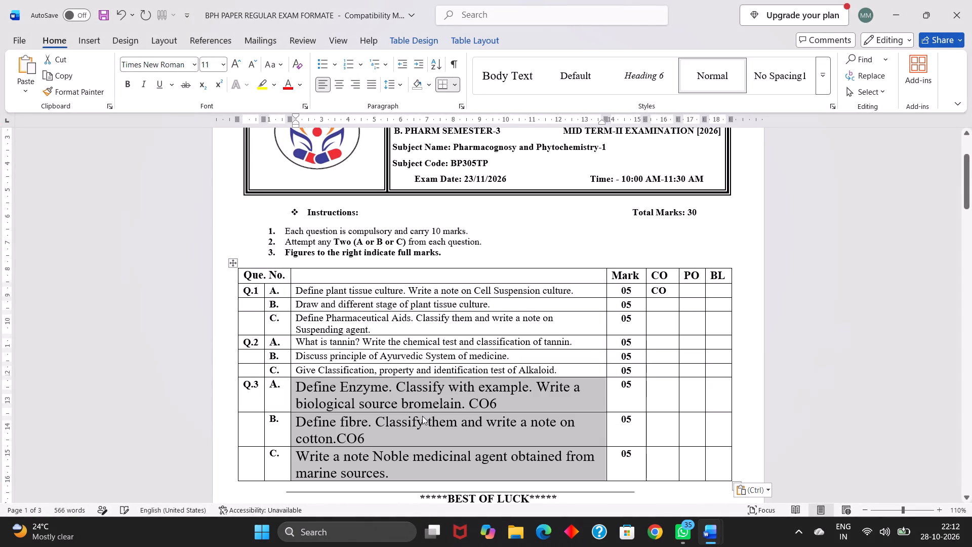
Reduce the font size of the three pasted Q.3 questions to 11.
click(249, 63)
click(249, 63)
click(249, 63)
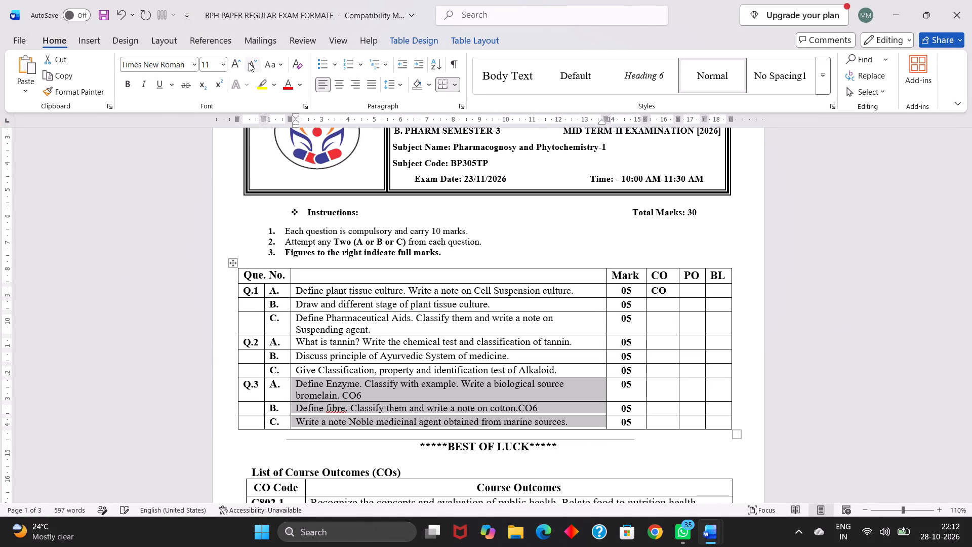
Delete the CO6 codes from the ends of the Enzyme and fibre questions in Q.3 A and B.
click(362, 400)
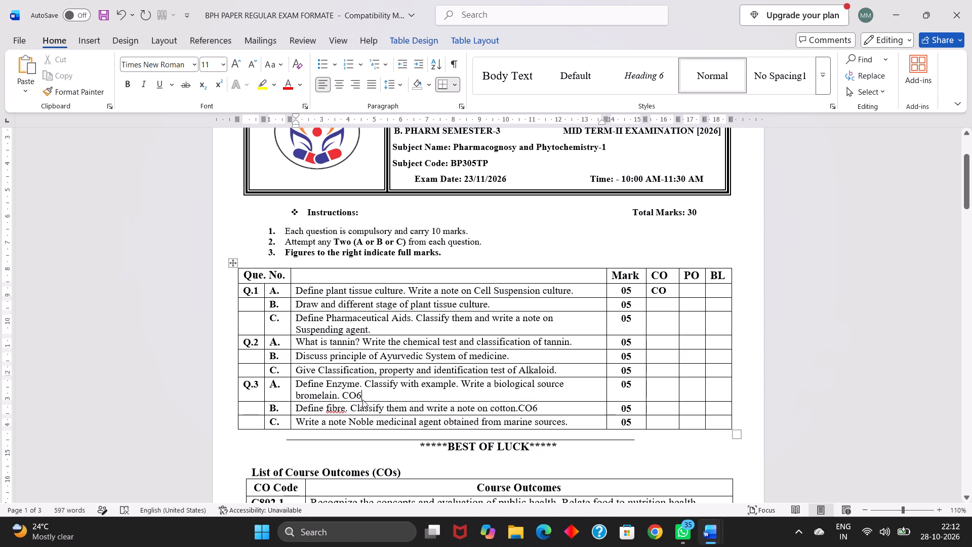
key(BackSpace)
key(BackSpace)
key(BackSpace)
click(537, 407)
key(BackSpace)
key(BackSpace)
key(BackSpace)
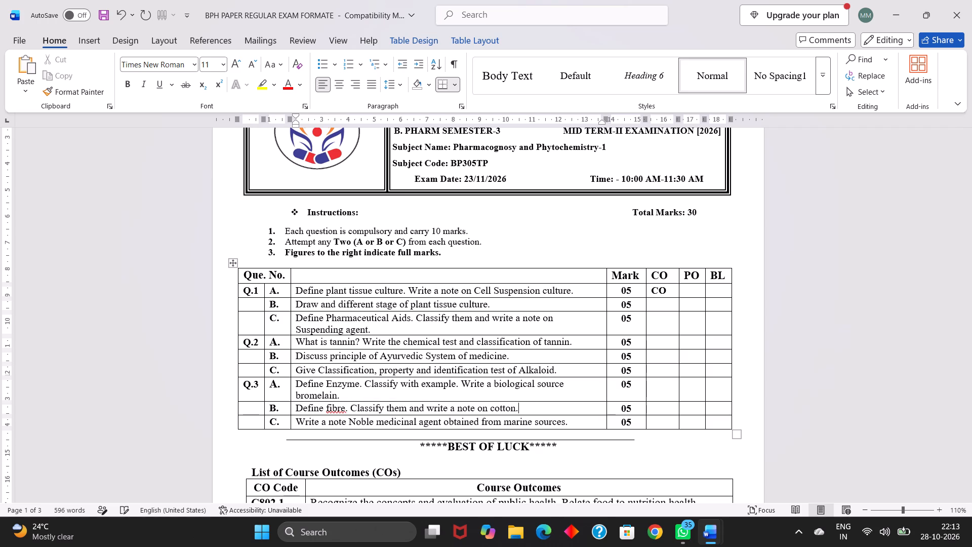
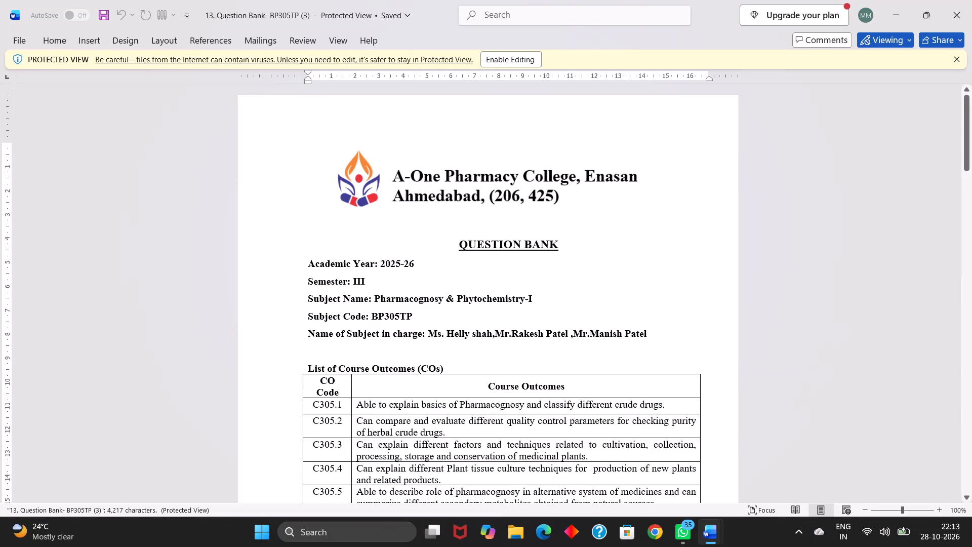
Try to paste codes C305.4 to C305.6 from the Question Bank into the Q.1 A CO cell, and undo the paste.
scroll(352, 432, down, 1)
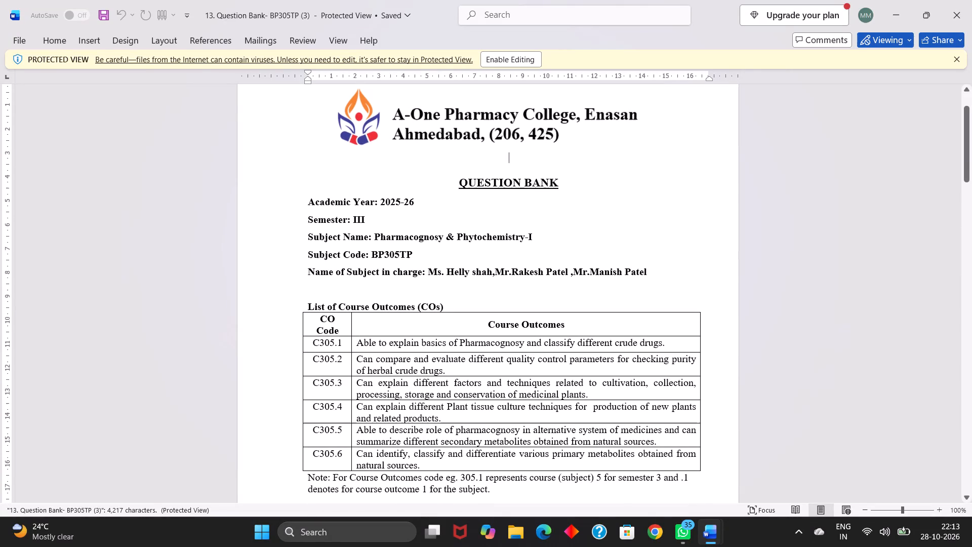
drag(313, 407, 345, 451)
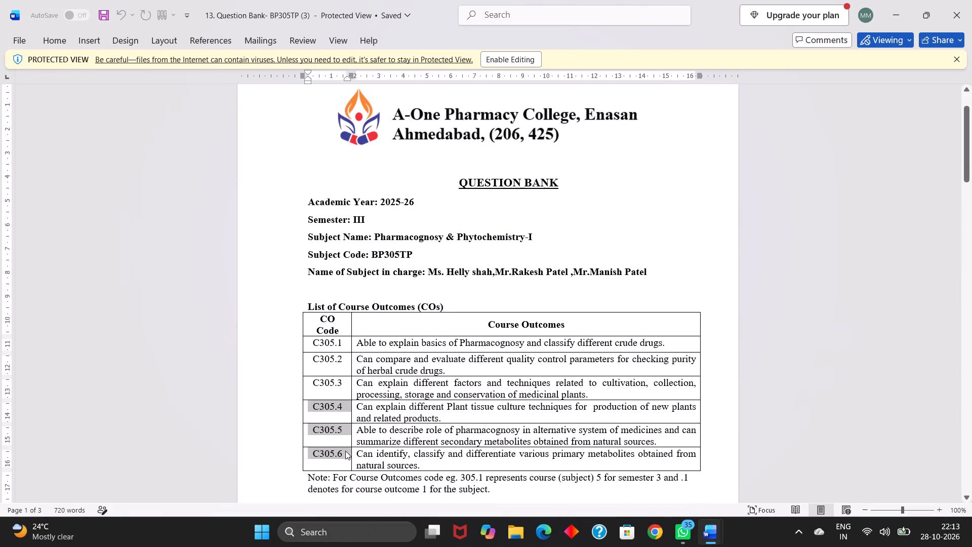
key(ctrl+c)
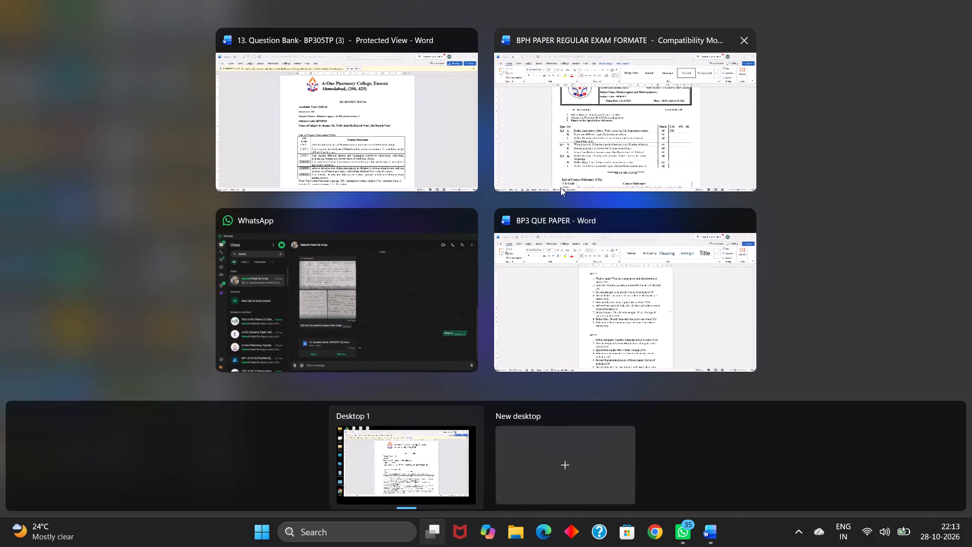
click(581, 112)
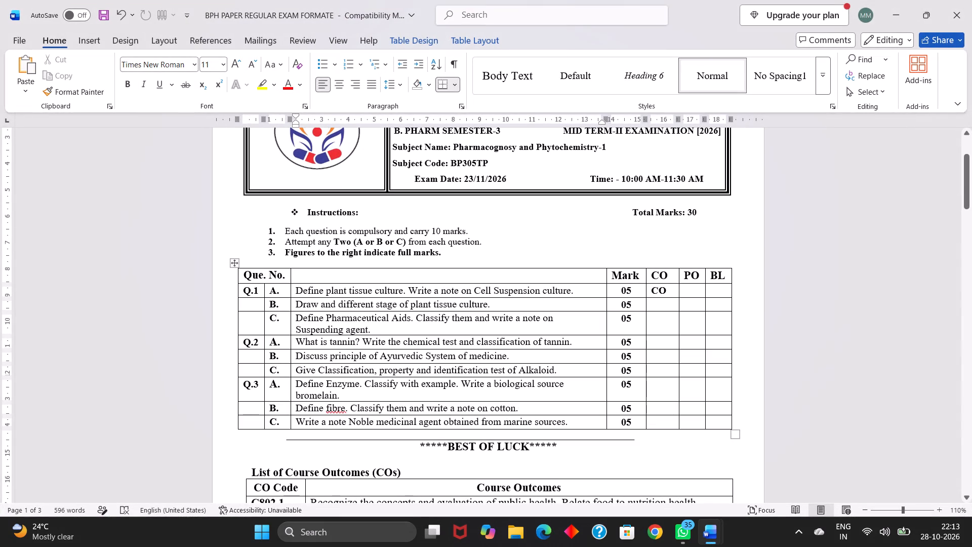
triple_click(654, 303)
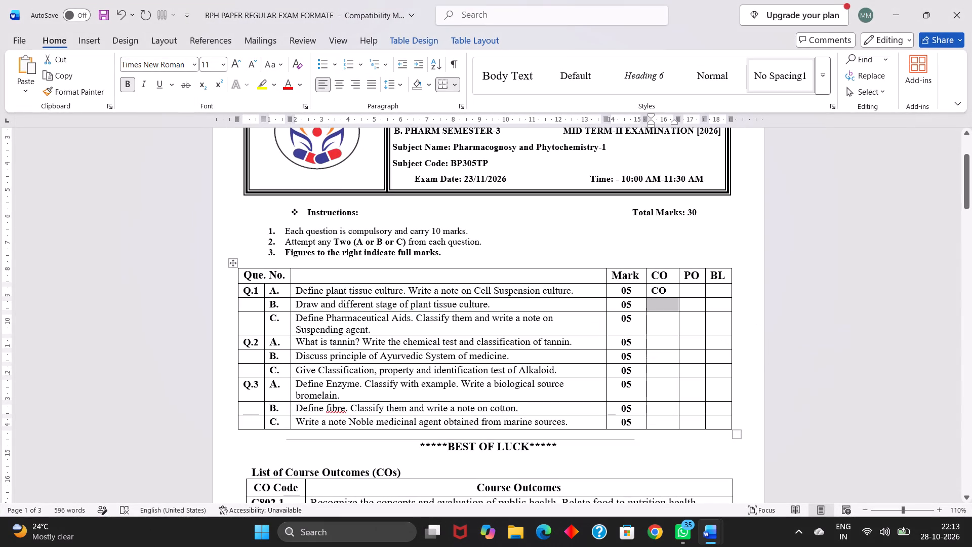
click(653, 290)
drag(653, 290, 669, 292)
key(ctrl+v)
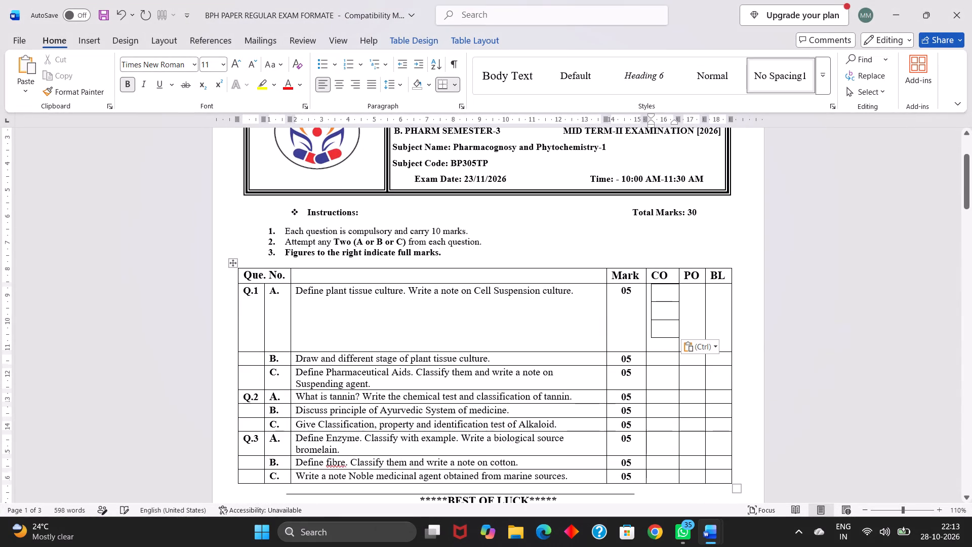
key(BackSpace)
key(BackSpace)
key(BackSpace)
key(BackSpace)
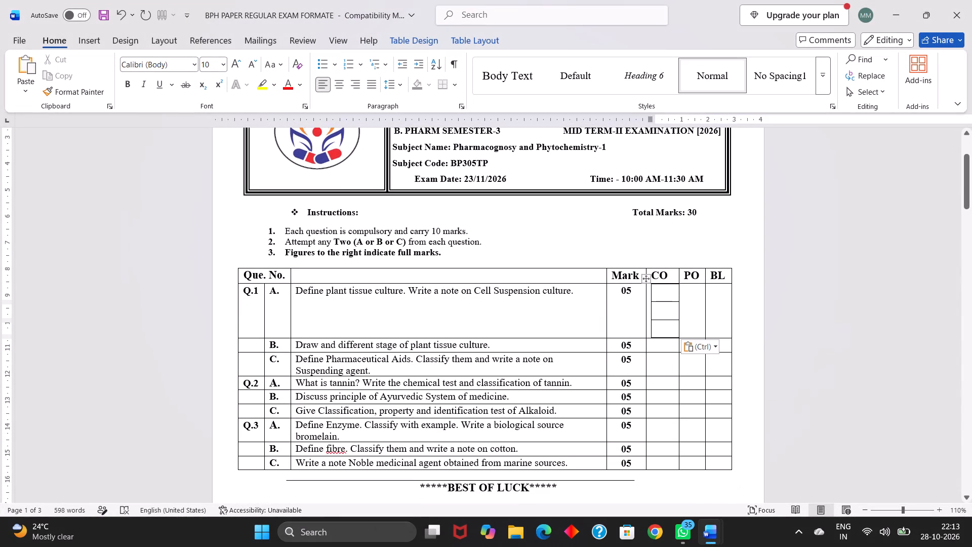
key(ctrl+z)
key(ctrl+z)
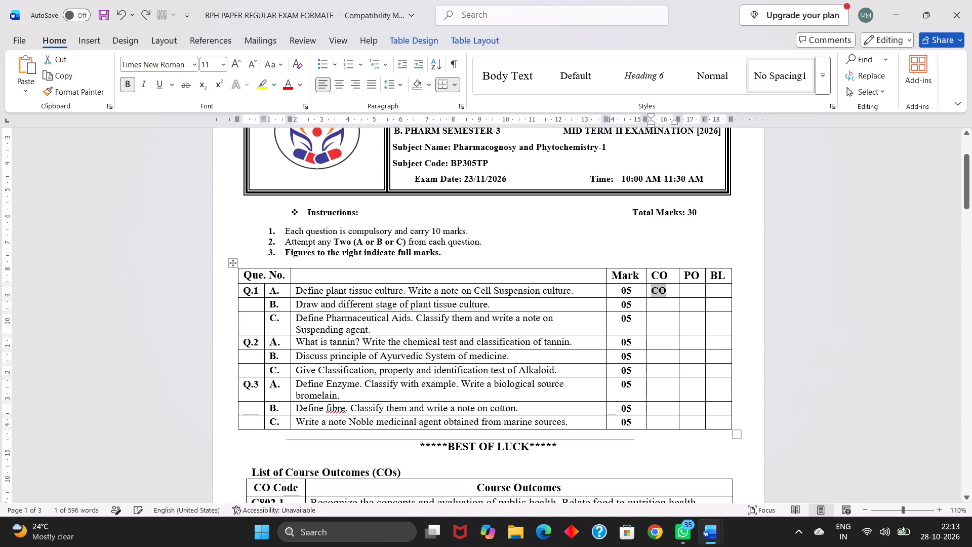
Copy only the code C305.4 from the Question Bank's Course Outcomes table and paste it after CO in the Q.1 A CO cell.
click(671, 292)
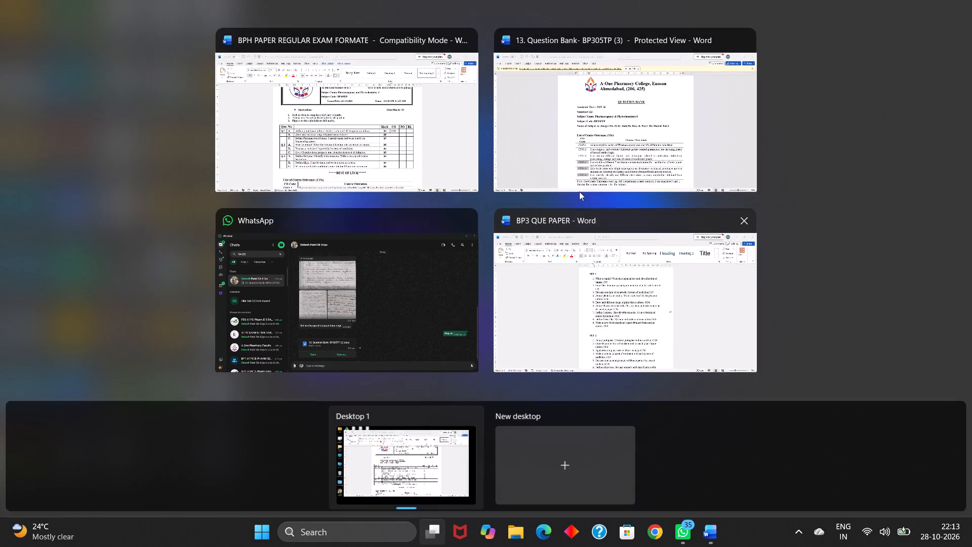
click(594, 163)
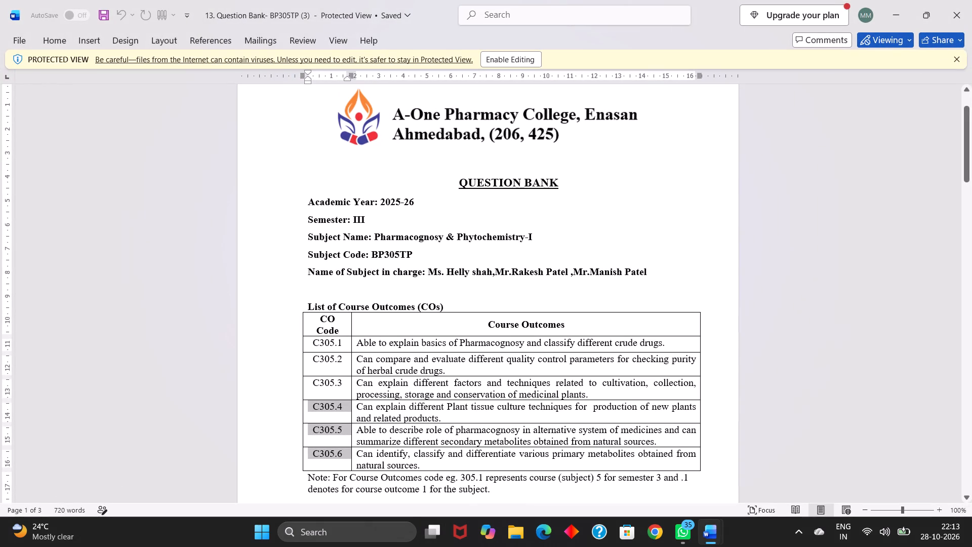
click(315, 403)
drag(313, 405, 341, 404)
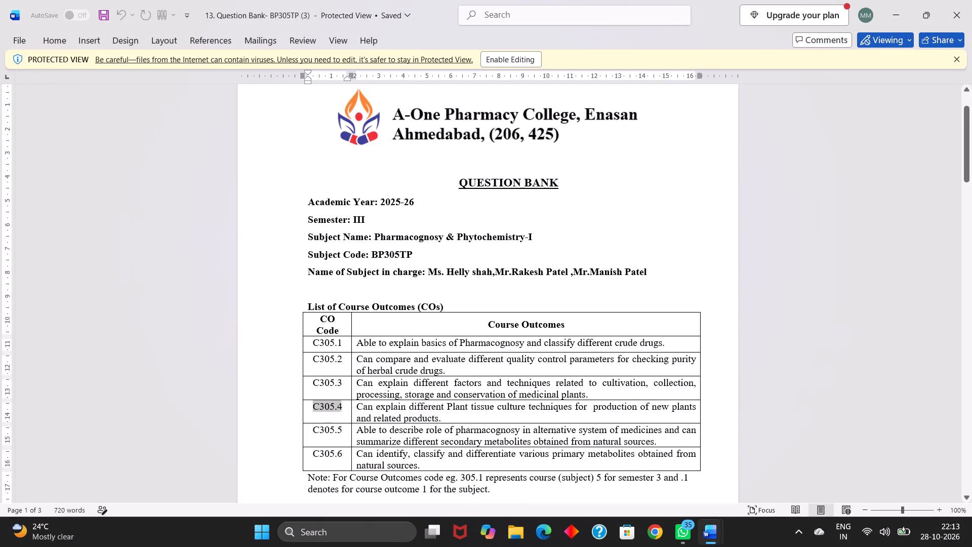
drag(341, 404, 344, 406)
key(ctrl+c)
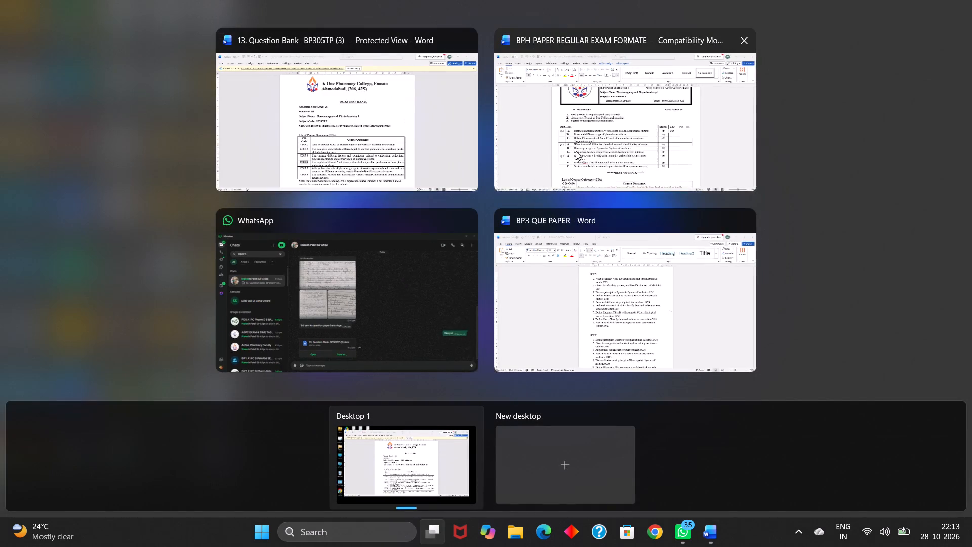
click(579, 147)
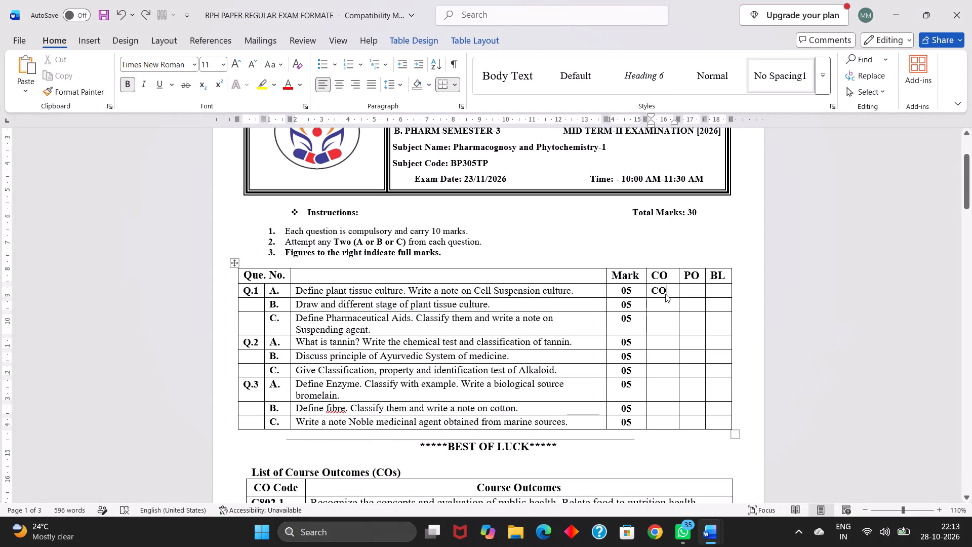
key(ctrl+v)
Delete the old CO text and the blank line above C305.4 in the Q.1 A cell.
click(666, 288)
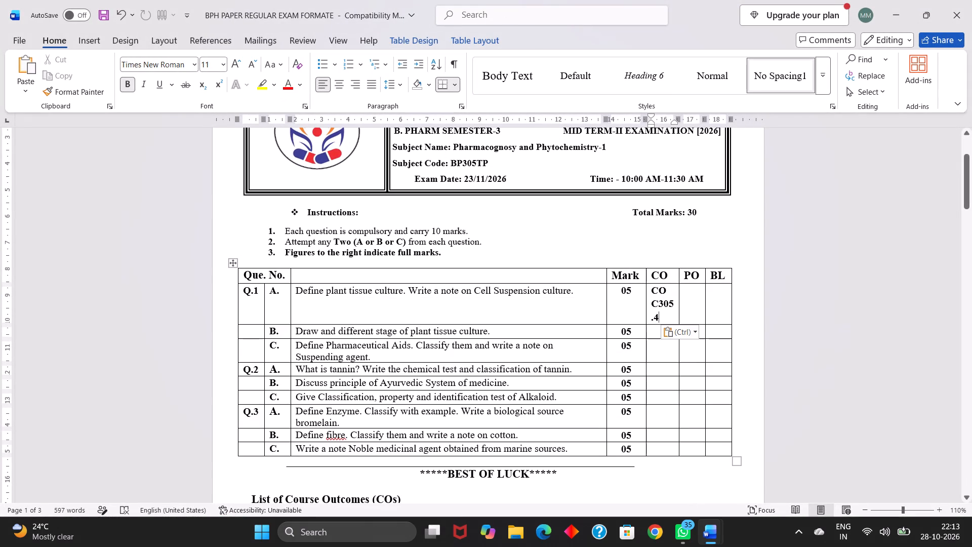
key(BackSpace)
key(BackSpace)
key(BackSpace)
key(BackSpace)
key(BackSpace)
key(BackSpace)
key(BackSpace)
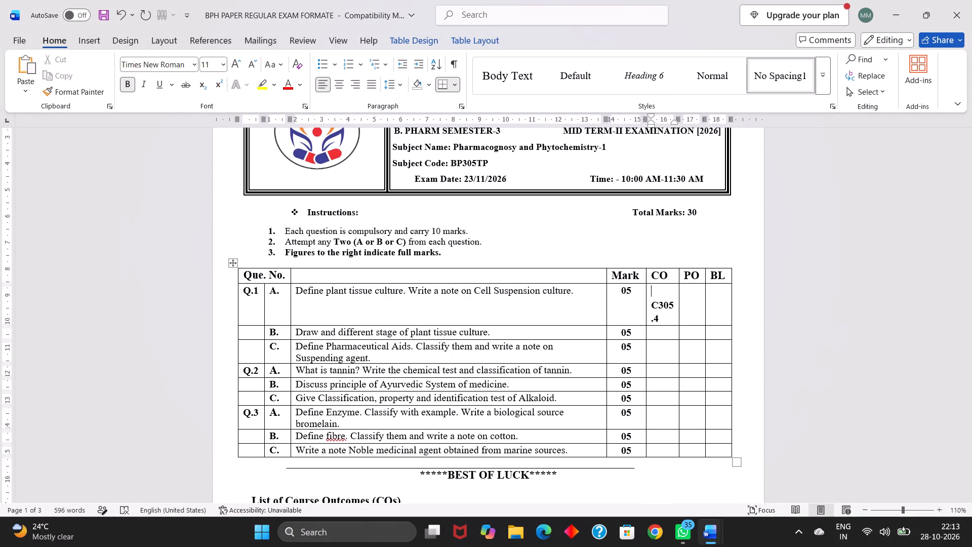
key(Down)
key(BackSpace)
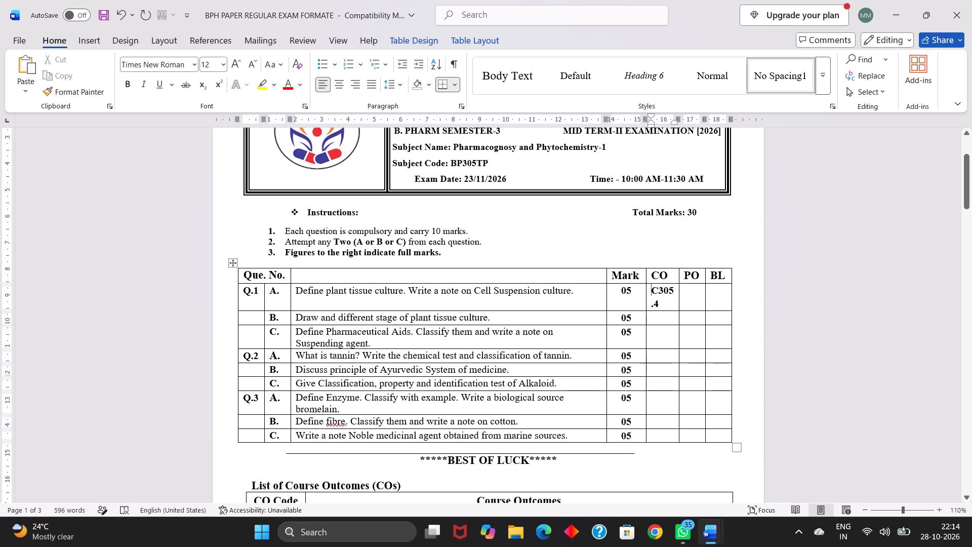
Narrow the question text column and widen the CO column so C305.4 fits on one line.
drag(605, 294, 593, 294)
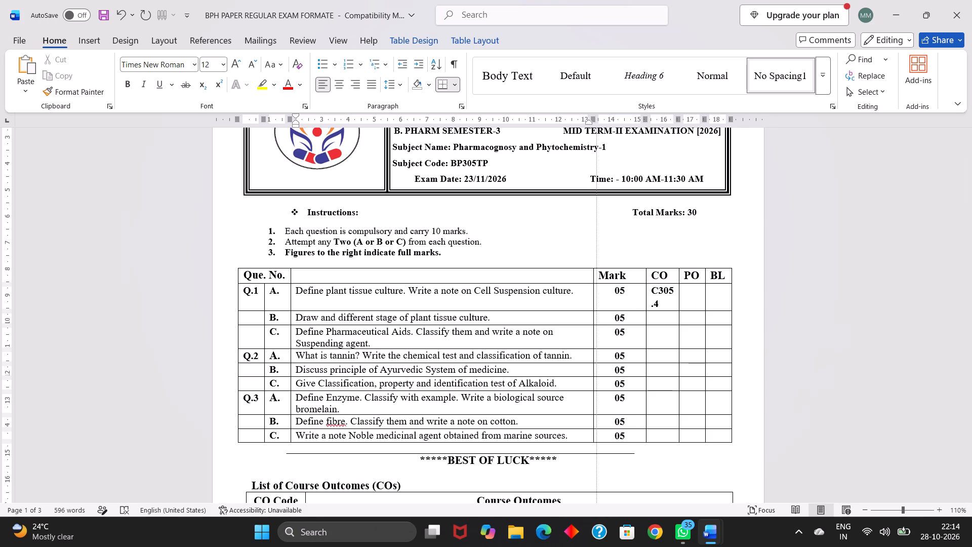
drag(593, 294, 591, 294)
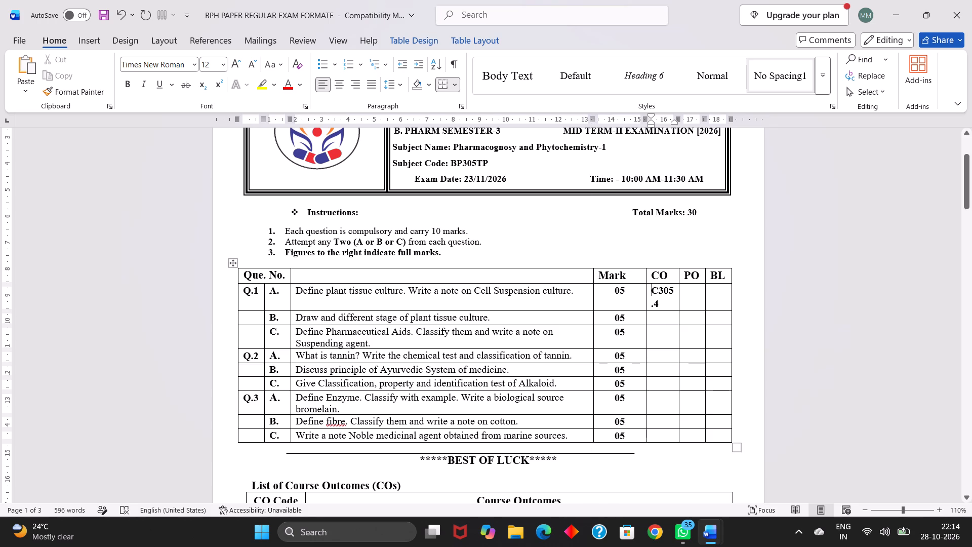
drag(646, 276, 632, 277)
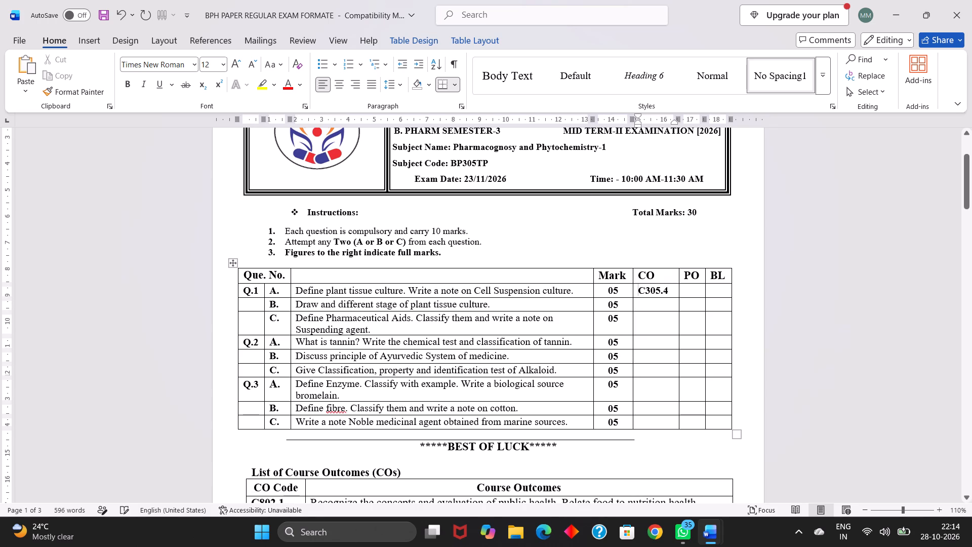
Check the Question Bank, return to the exam paper and enter 1,2,3,4,6 in the PO column for Q.1 A.
click(691, 291)
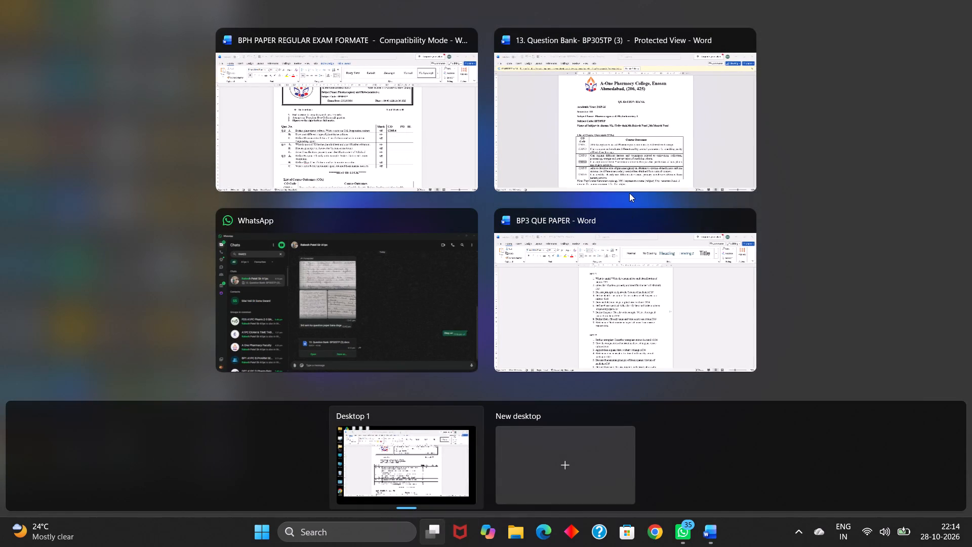
click(637, 130)
scroll(591, 223, down, 3)
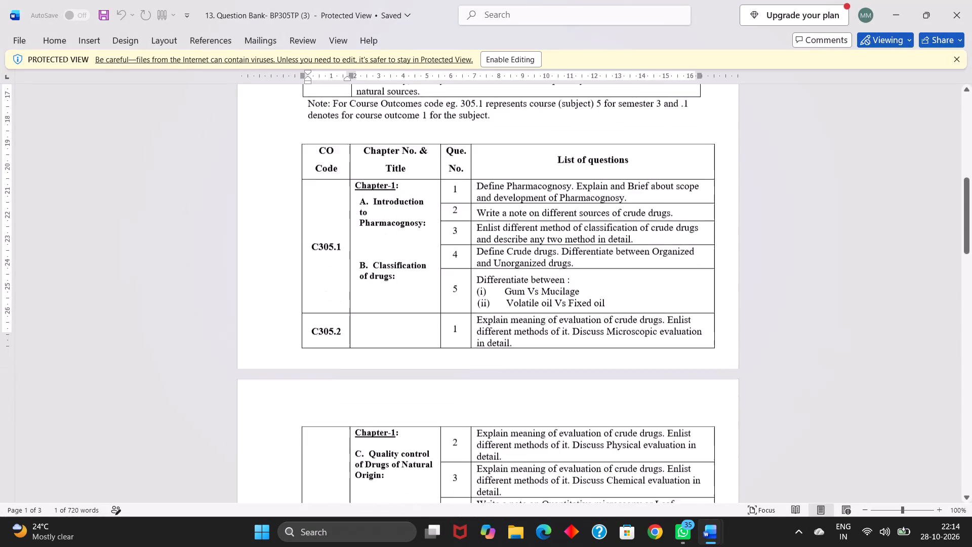
scroll(591, 223, down, 1)
click(680, 118)
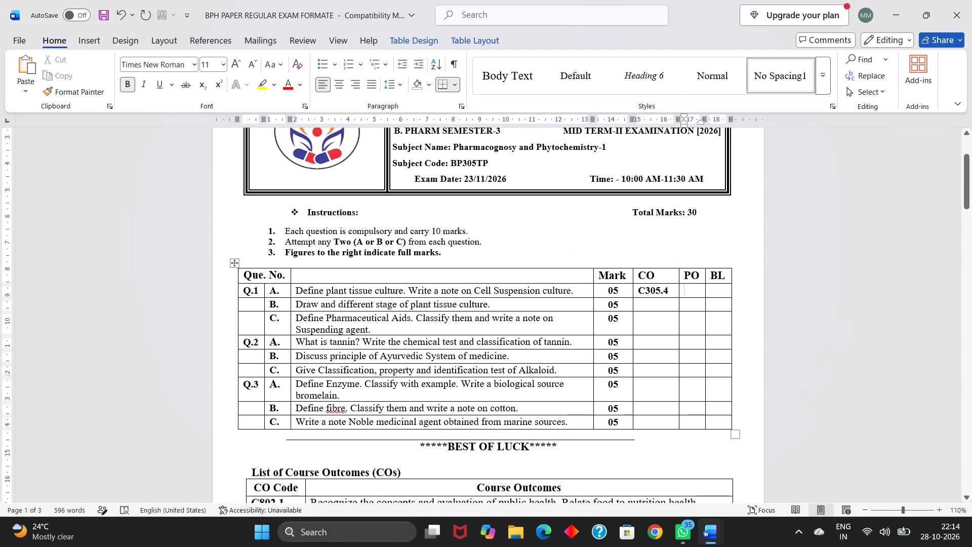
text(1,2,3,4,)
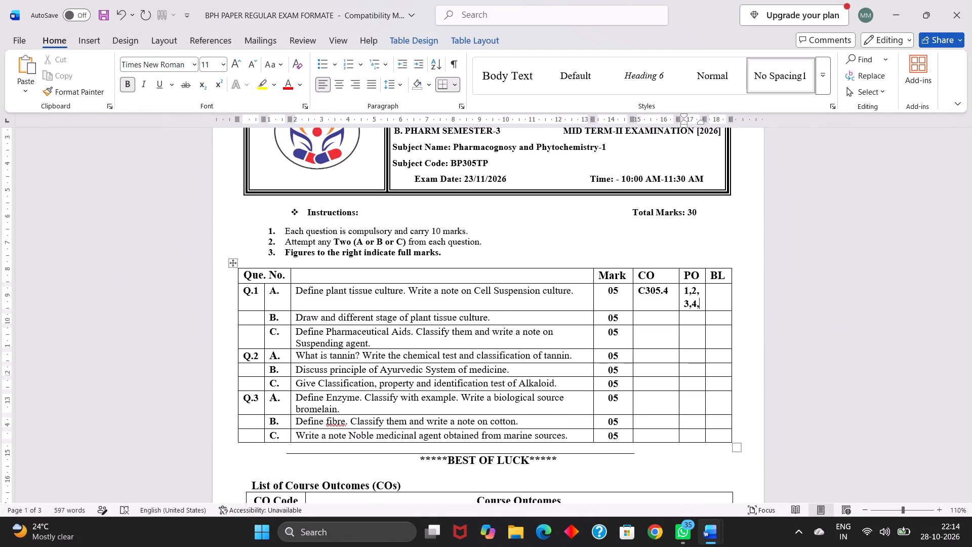
key(6)
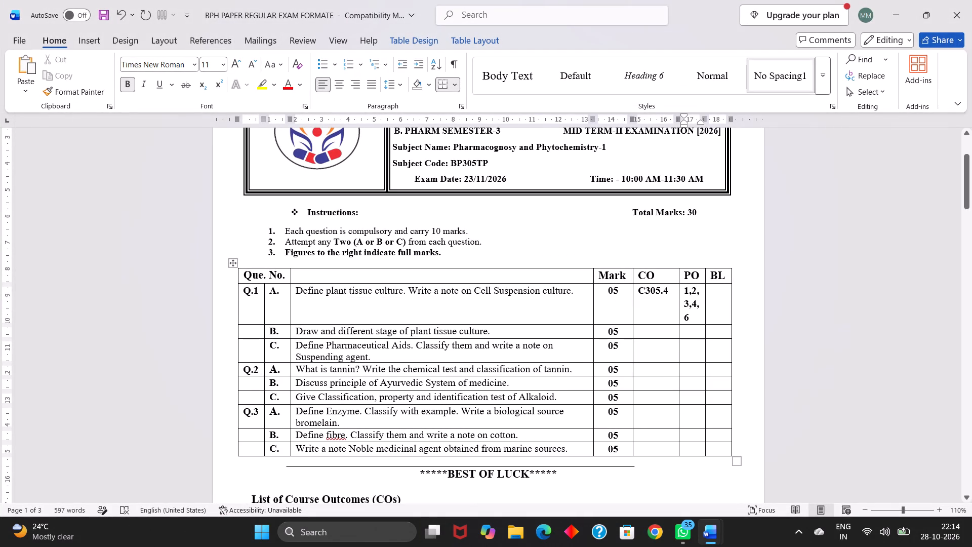
Narrow the question and Mark columns and widen the PO column, keeping C305.4 on one line in the CO column.
click(677, 282)
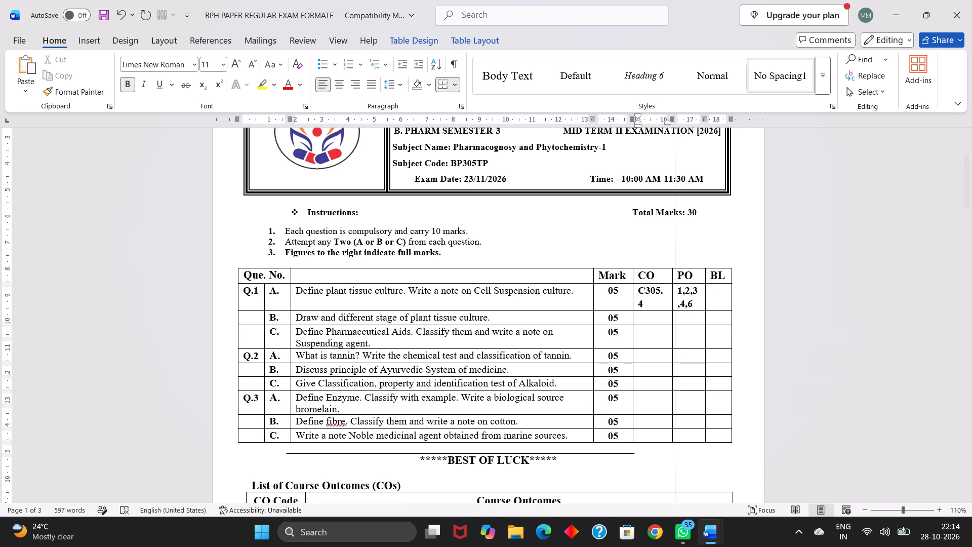
click(632, 279)
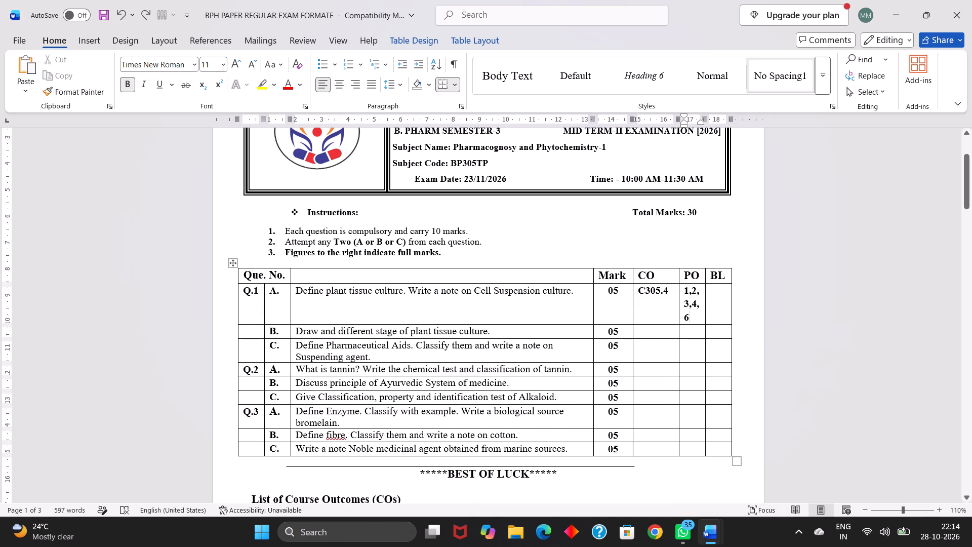
drag(593, 278, 588, 278)
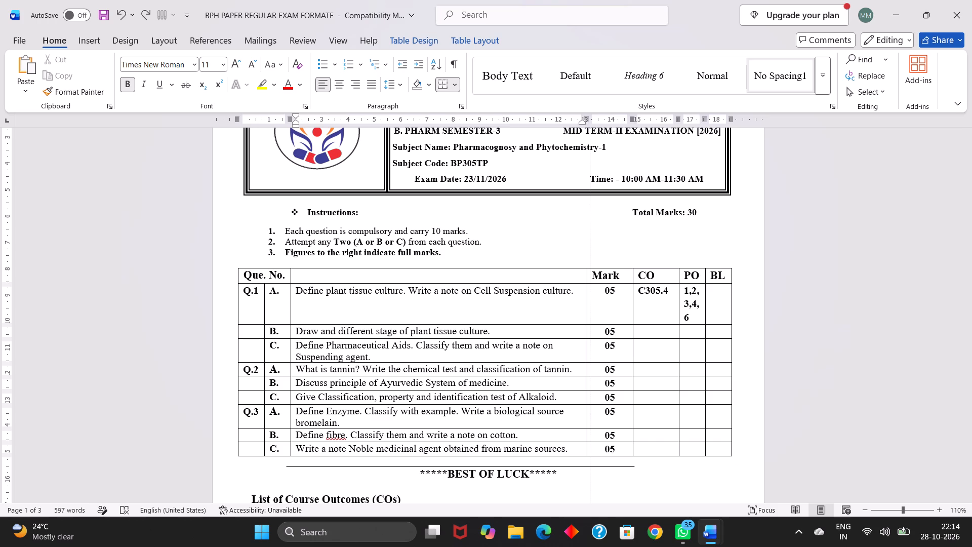
drag(588, 278, 585, 277)
drag(585, 277, 584, 277)
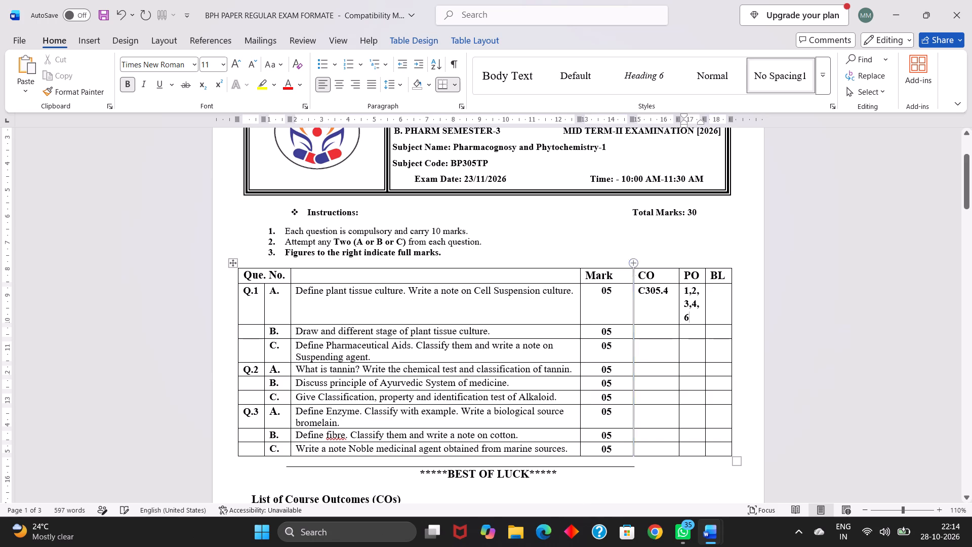
drag(633, 274, 626, 273)
click(626, 273)
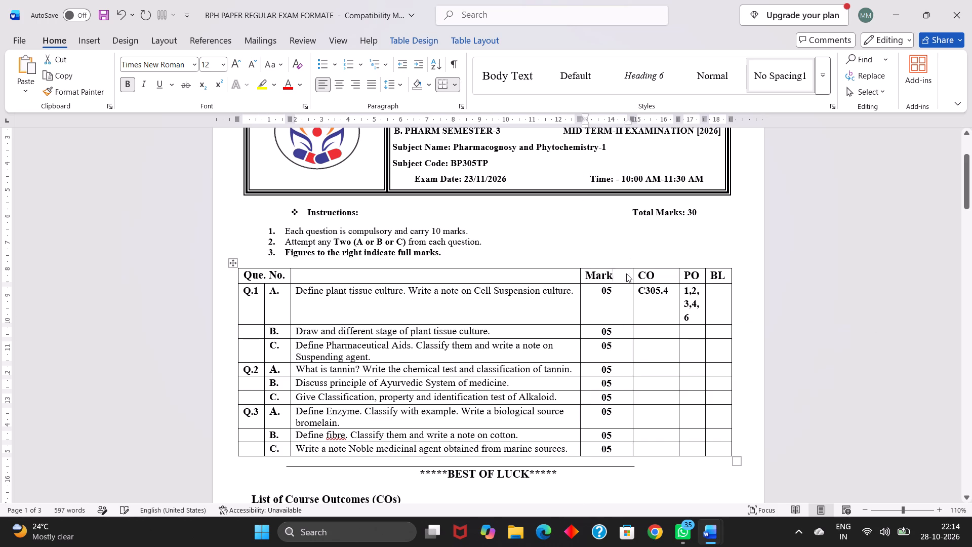
drag(633, 273, 619, 275)
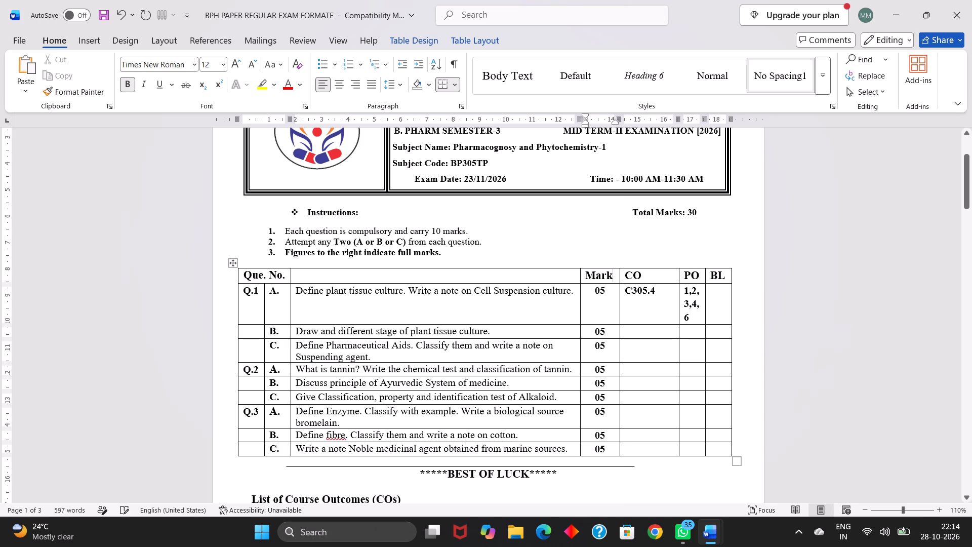
drag(678, 277, 663, 278)
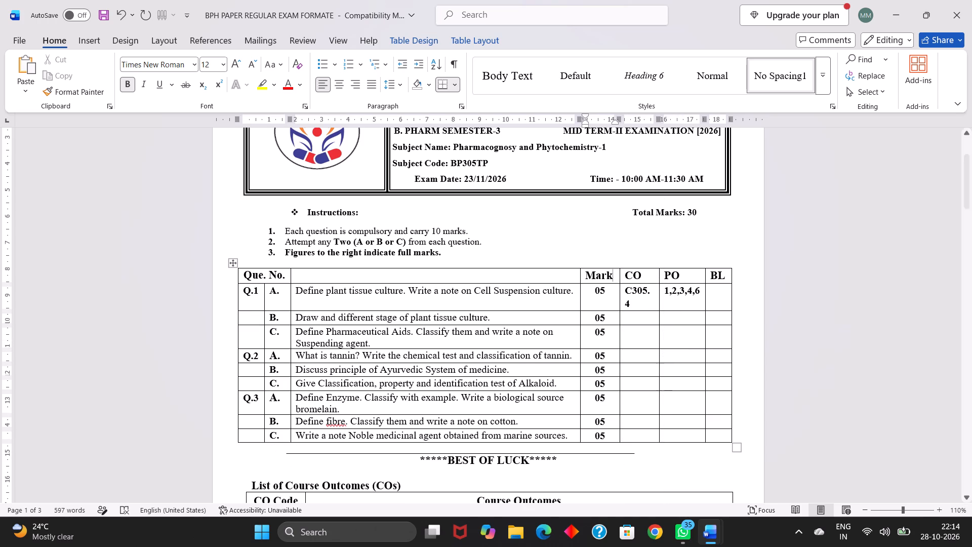
drag(658, 280, 666, 279)
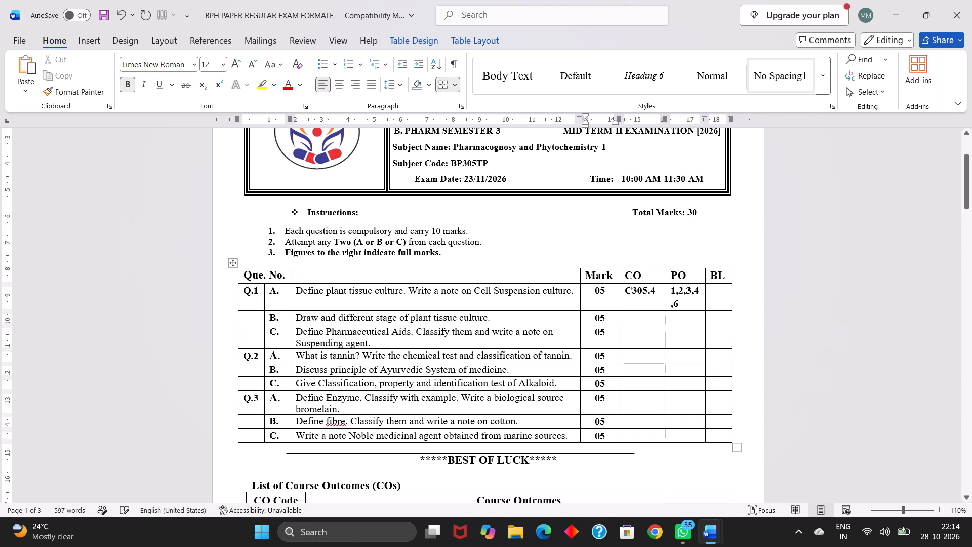
Insert a line break after 1,2,3, in the Q.1 A PO cell so 4,6 starts on its own line.
click(694, 287)
key(Return)
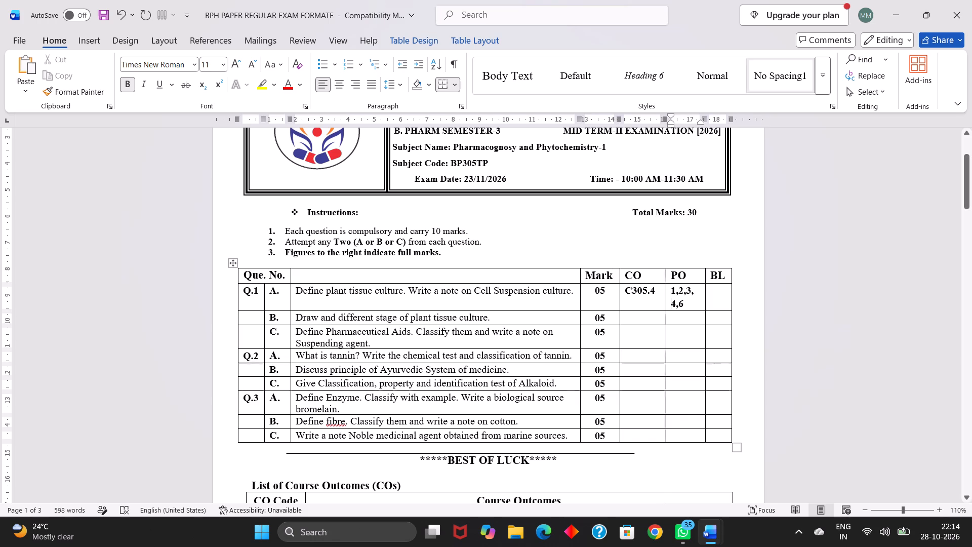
Centre the Mark, CO, PO and BL headings in the question table's header row.
drag(586, 273, 704, 273)
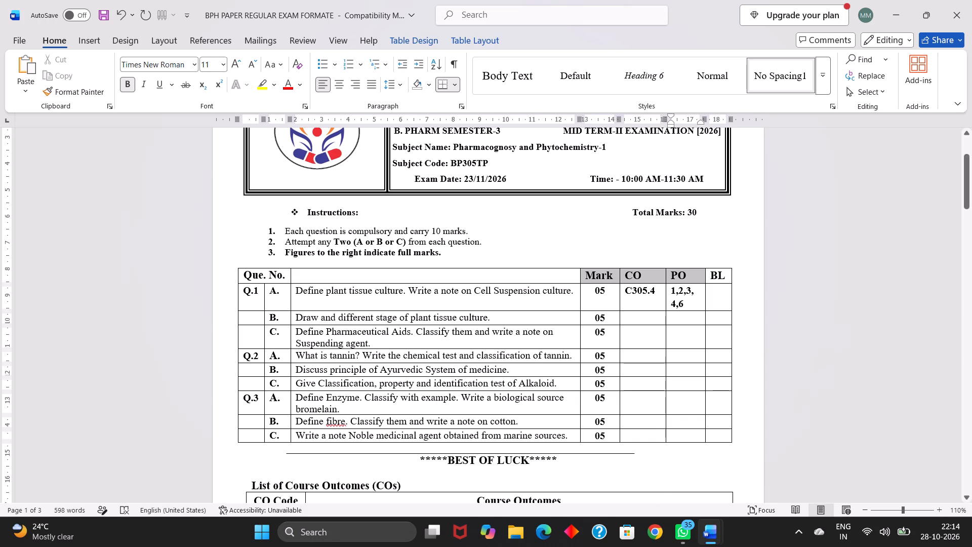
drag(704, 273, 757, 272)
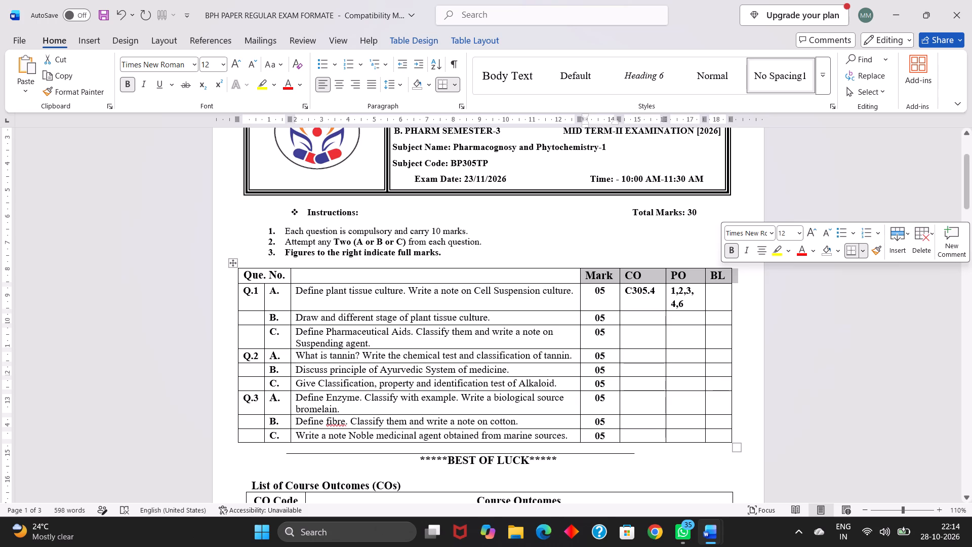
click(338, 87)
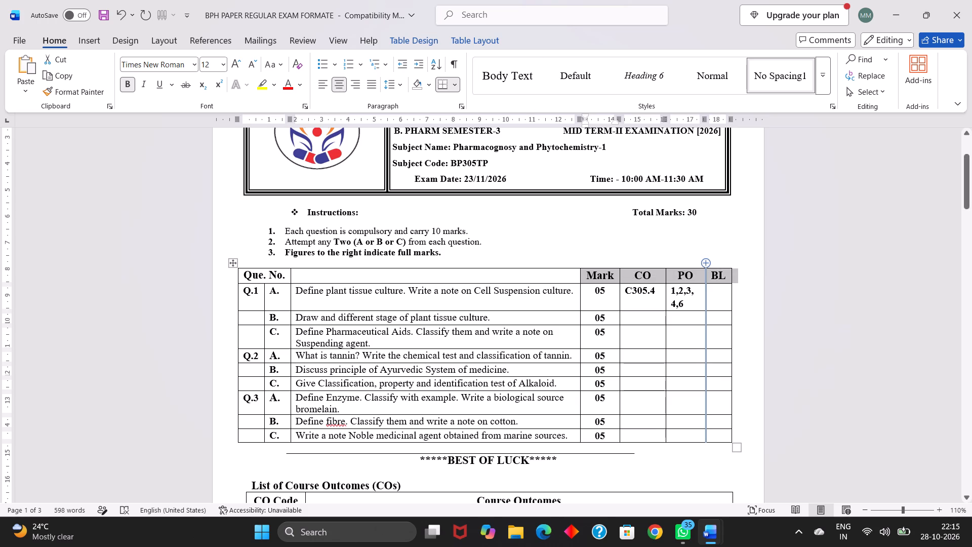
Copy C305.4 from the Q.1 A CO cell into the CO cells of Q.1 B and Q.1 C.
click(637, 317)
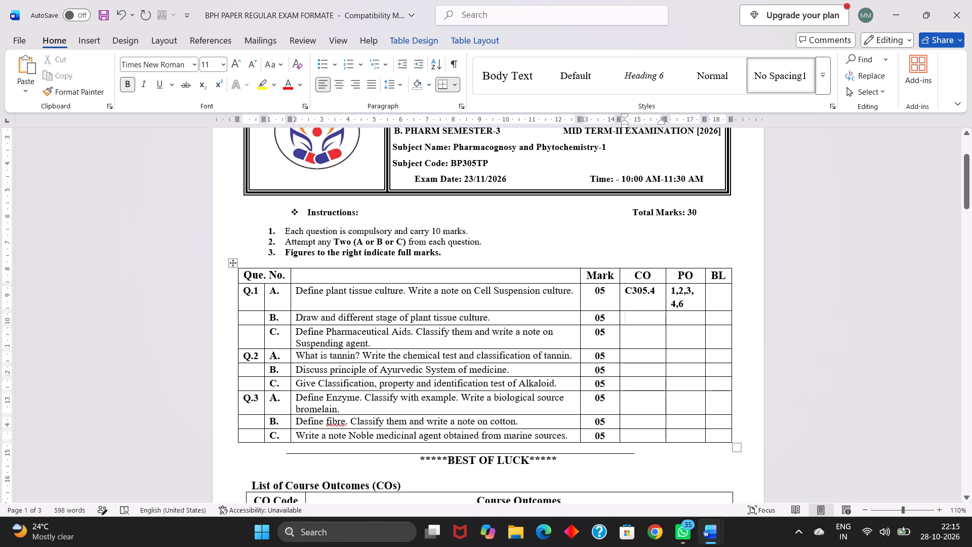
drag(626, 290, 657, 292)
key(ctrl+c)
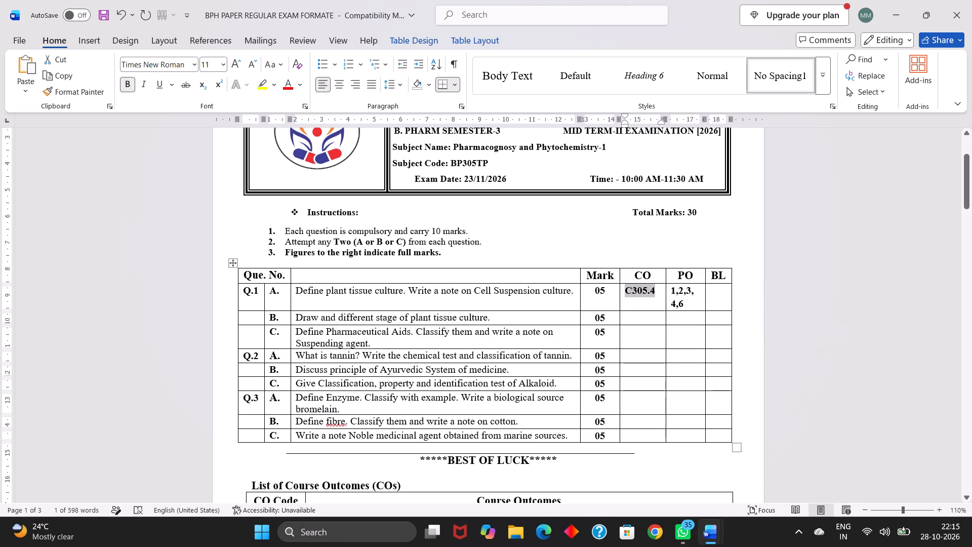
drag(627, 318, 644, 347)
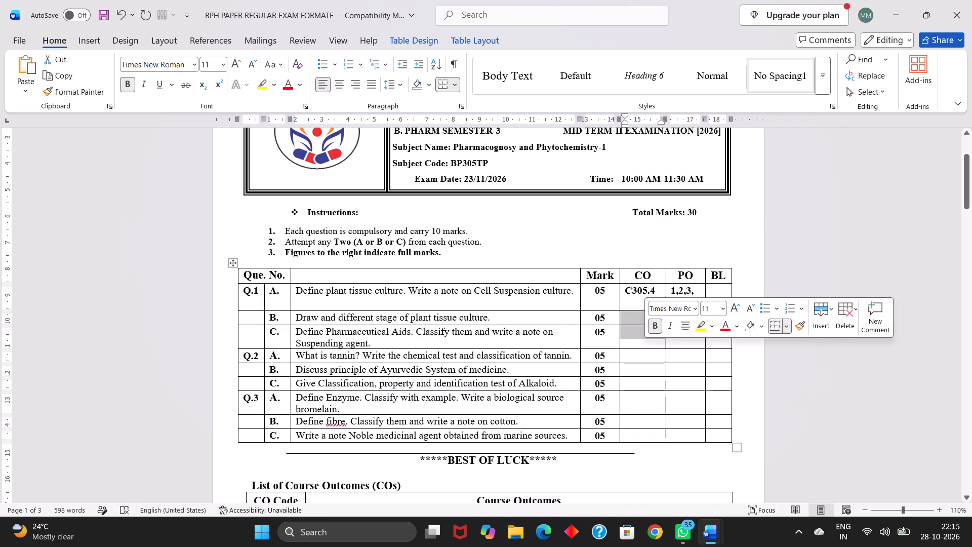
key(ctrl+v)
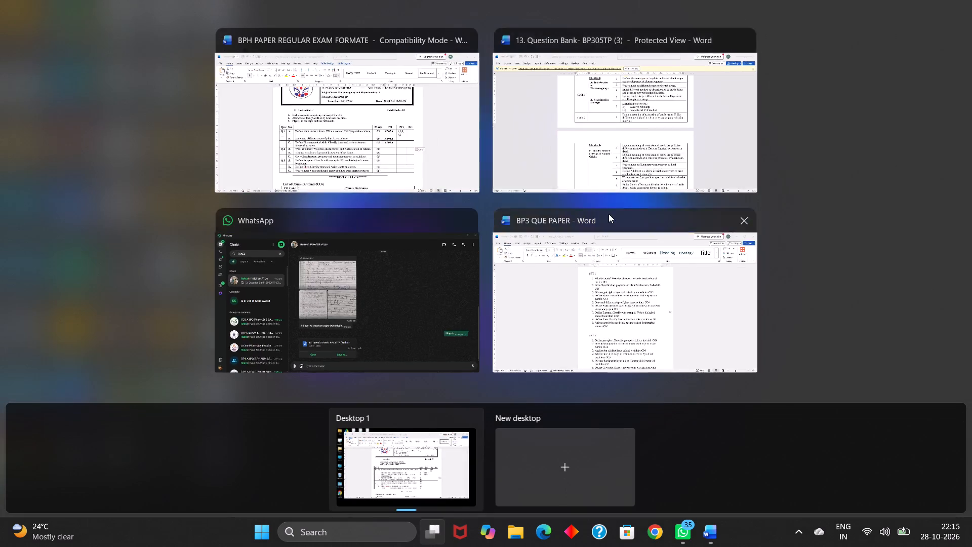
Copy the code C305.5 from the Question Bank's course outcomes list into the exam paper's Q.2 A CO cell.
click(631, 151)
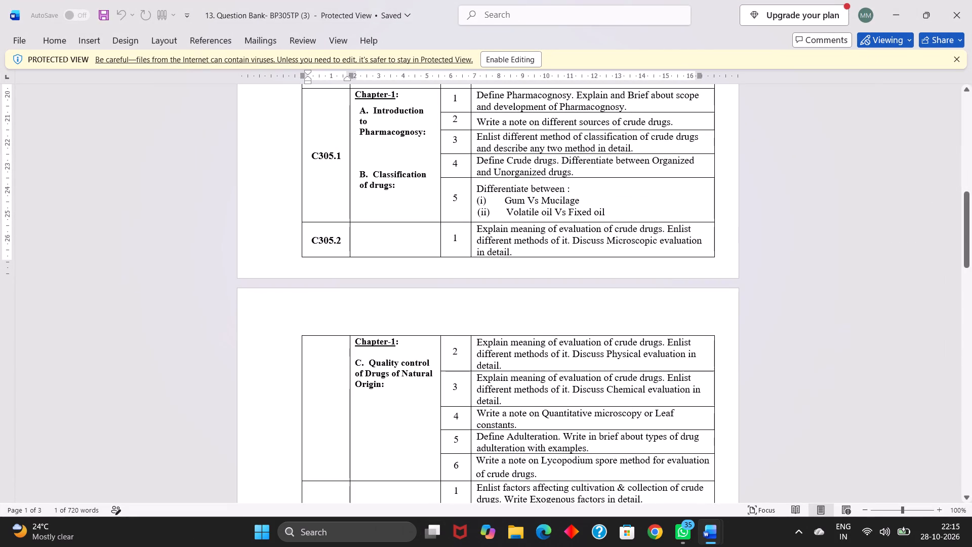
scroll(552, 233, down, 1)
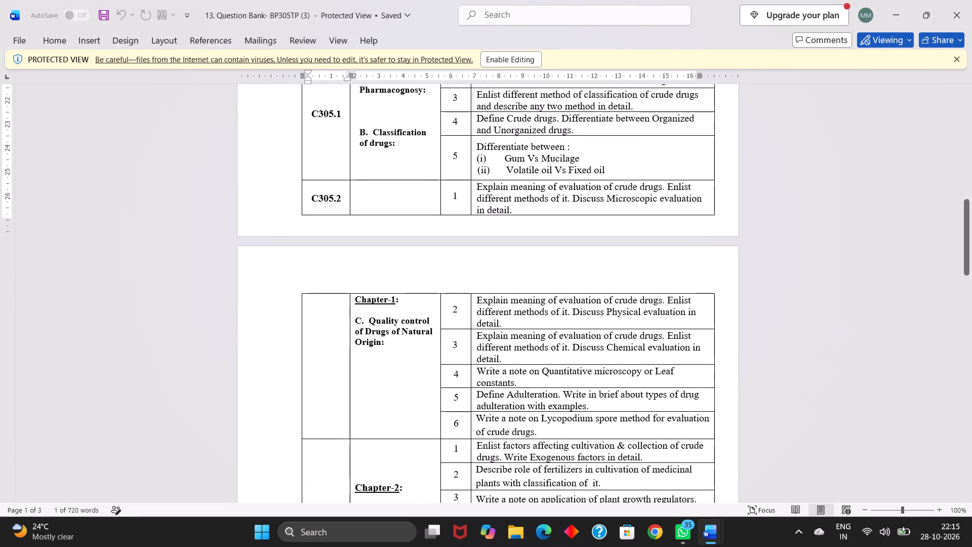
click(429, 118)
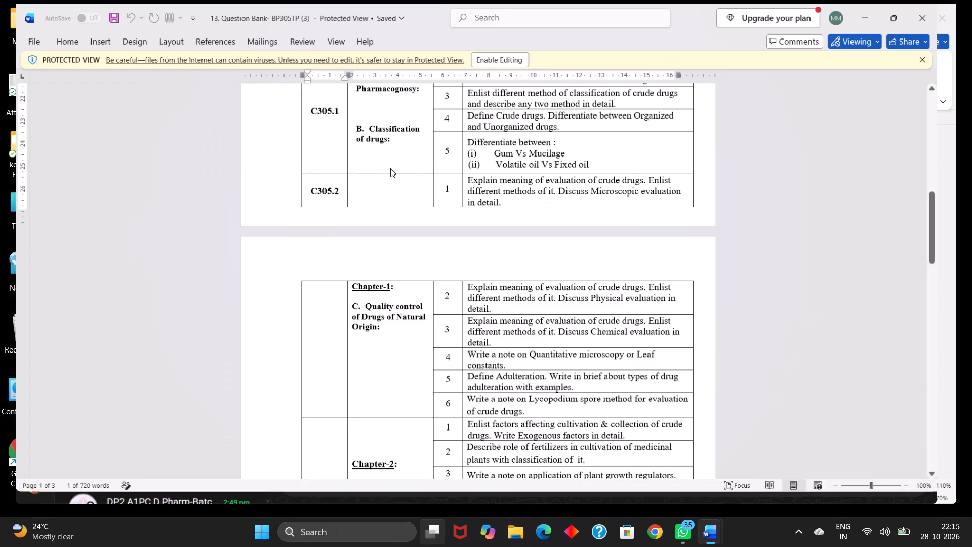
scroll(385, 171, up, 3)
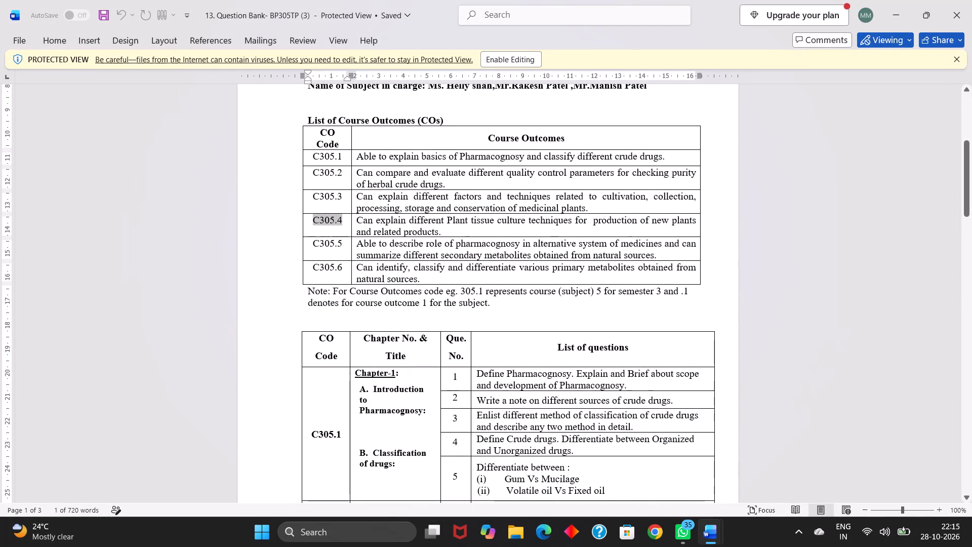
drag(314, 250, 348, 248)
key(ctrl+c)
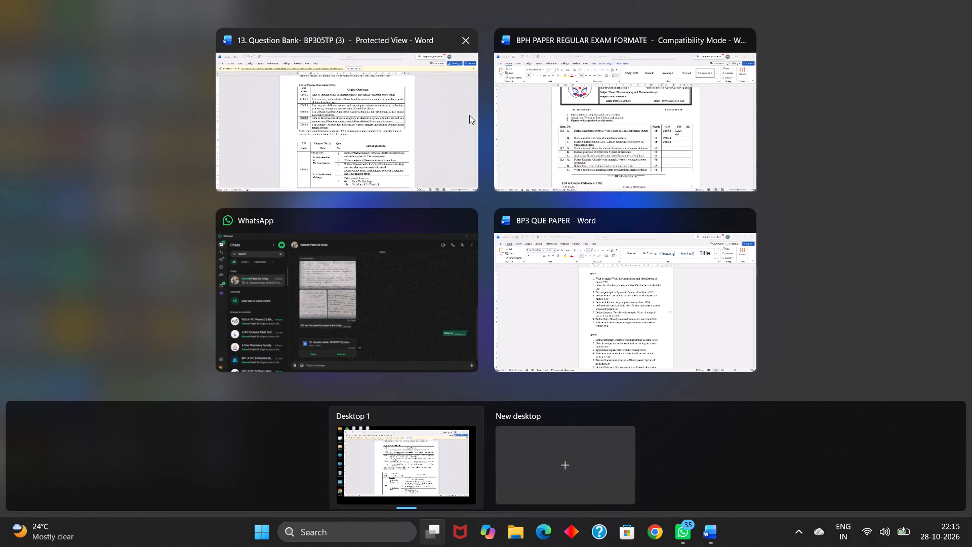
click(565, 90)
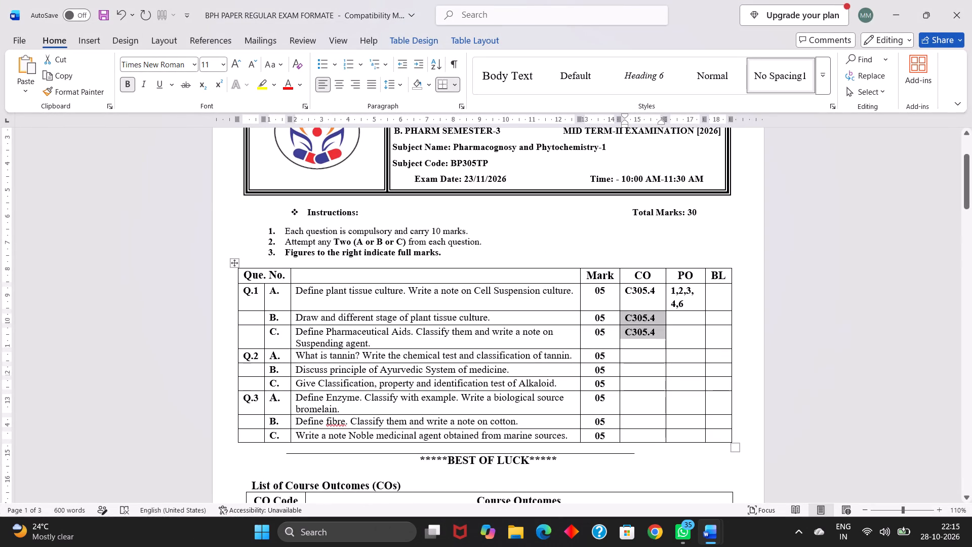
click(626, 356)
key(ctrl+v)
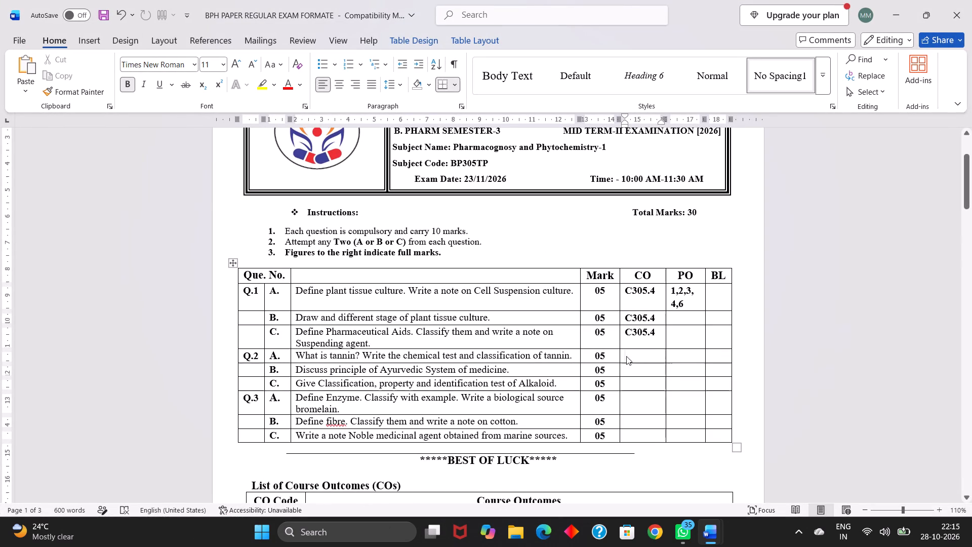
Copy C305.5 from the Q.2 A CO cell into the CO cells of Q.2 B and Q.2 C.
drag(625, 354, 655, 354)
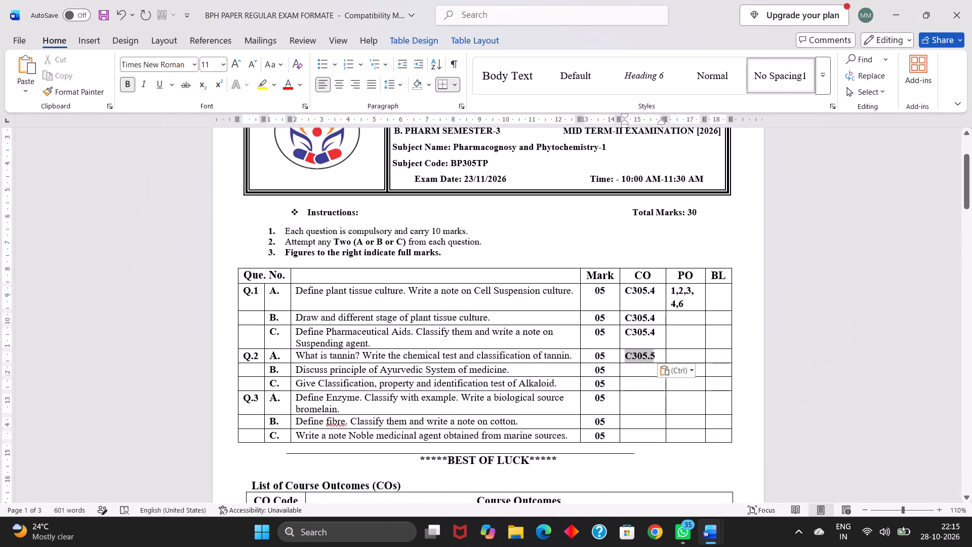
drag(655, 354, 658, 356)
key(ctrl+c)
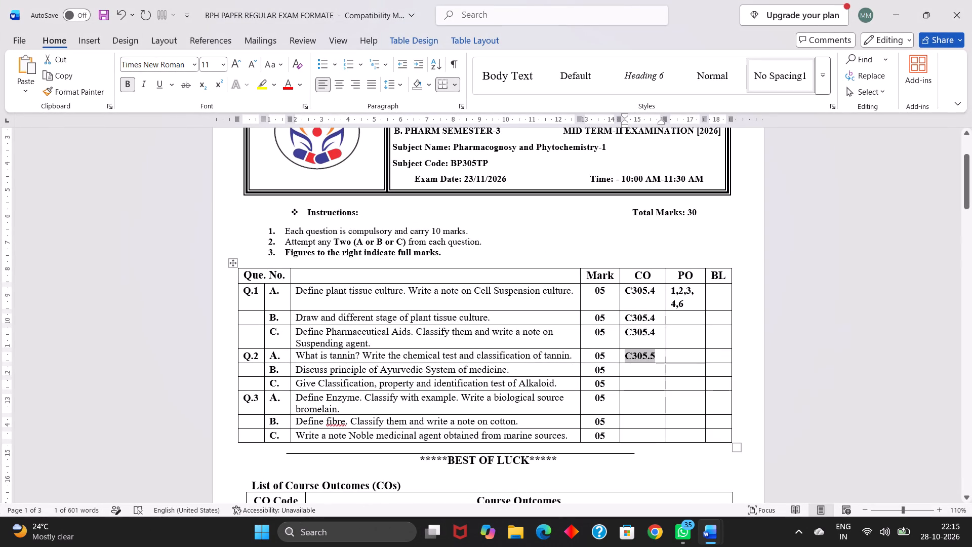
drag(633, 375, 652, 386)
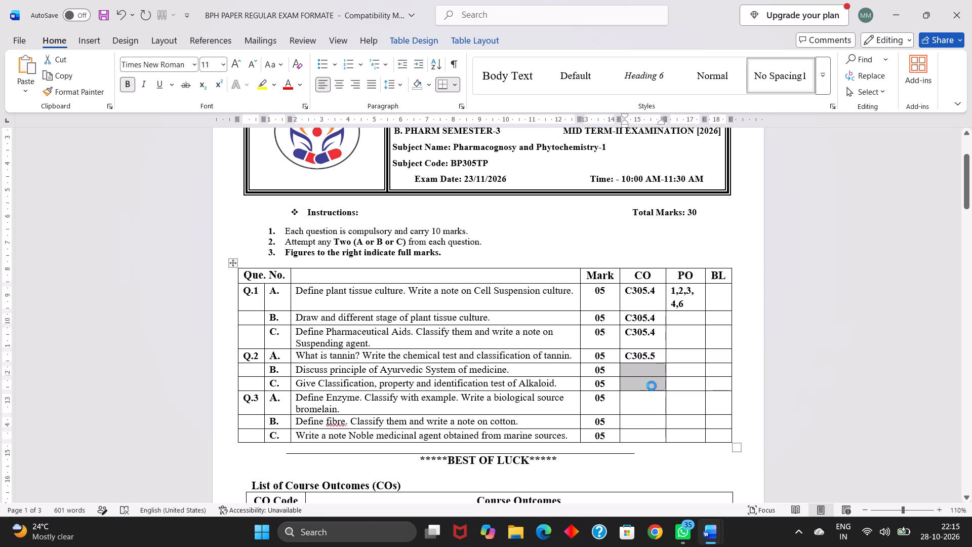
key(ctrl+v)
Copy the code C305.6 from the Question Bank's course outcomes list into the exam paper's Q.3 A, B and C CO cells.
click(661, 176)
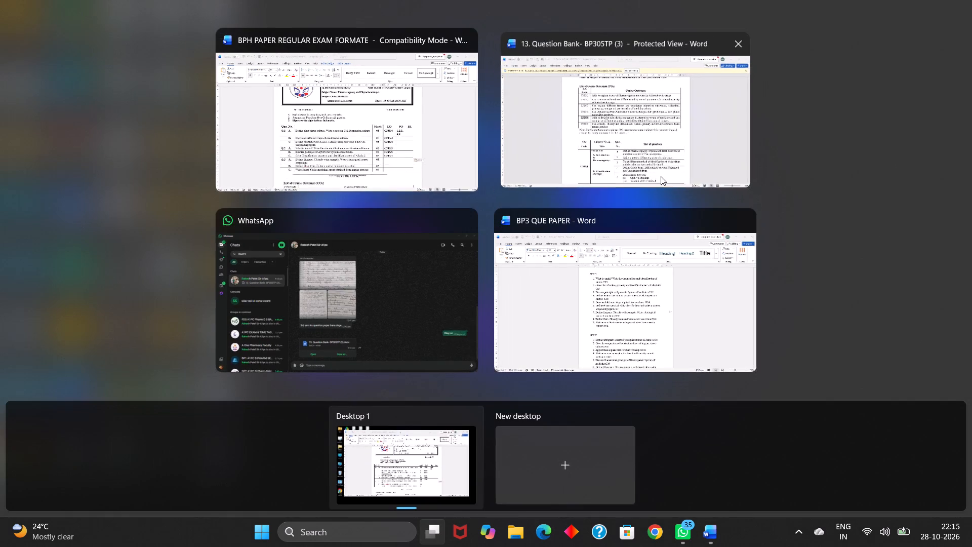
drag(314, 264, 346, 267)
key(ctrl+c)
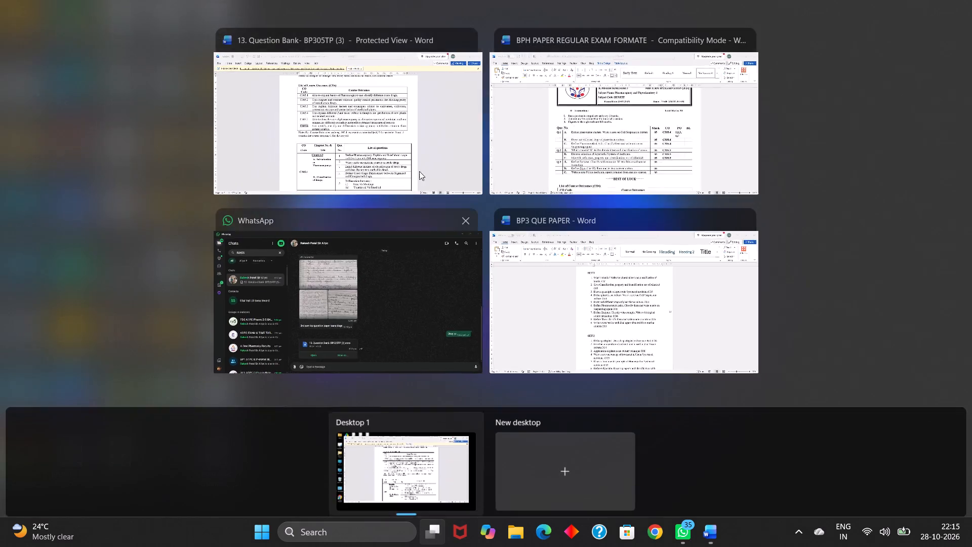
click(553, 121)
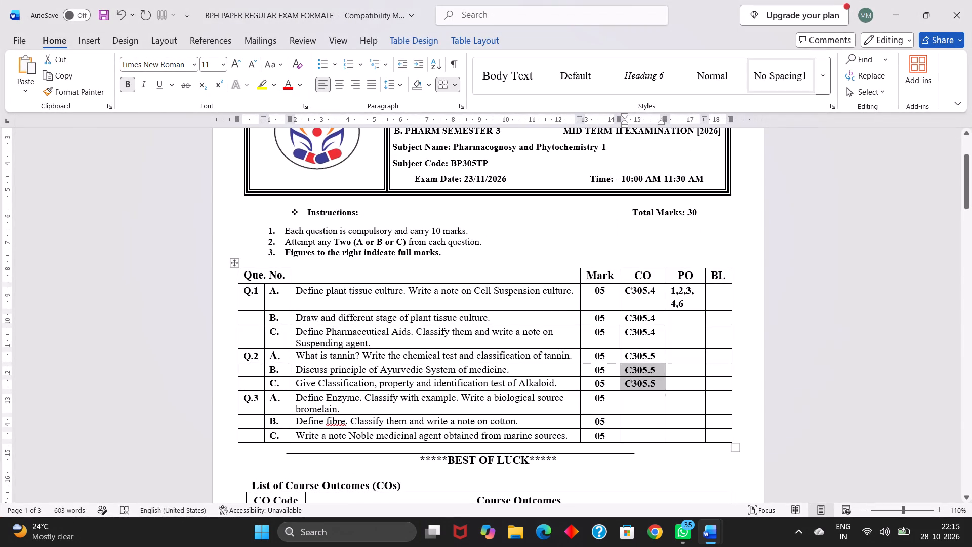
drag(627, 400, 651, 432)
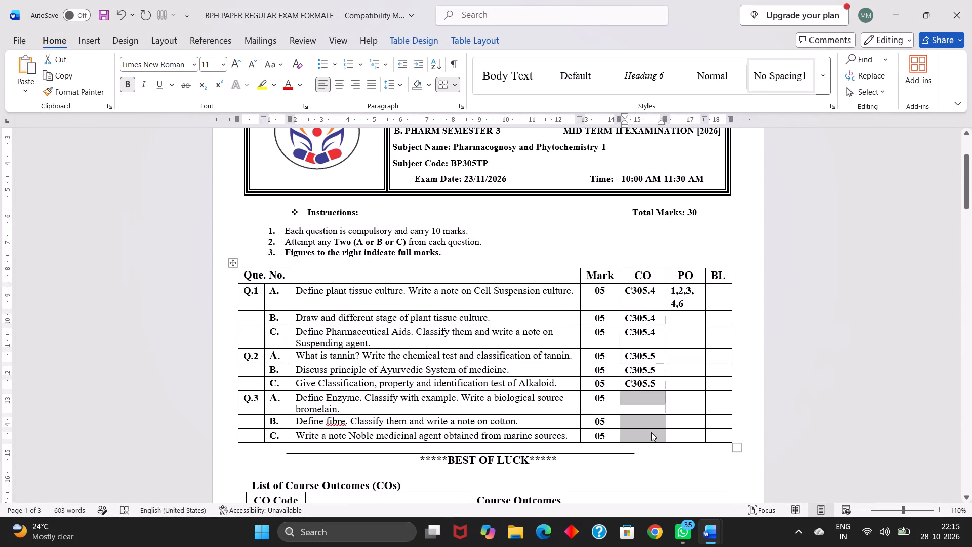
key(ctrl+v)
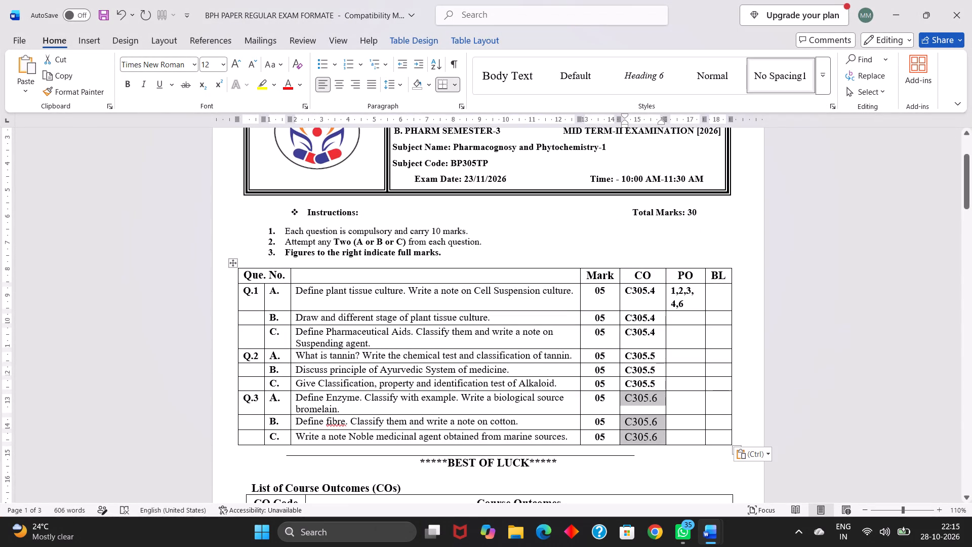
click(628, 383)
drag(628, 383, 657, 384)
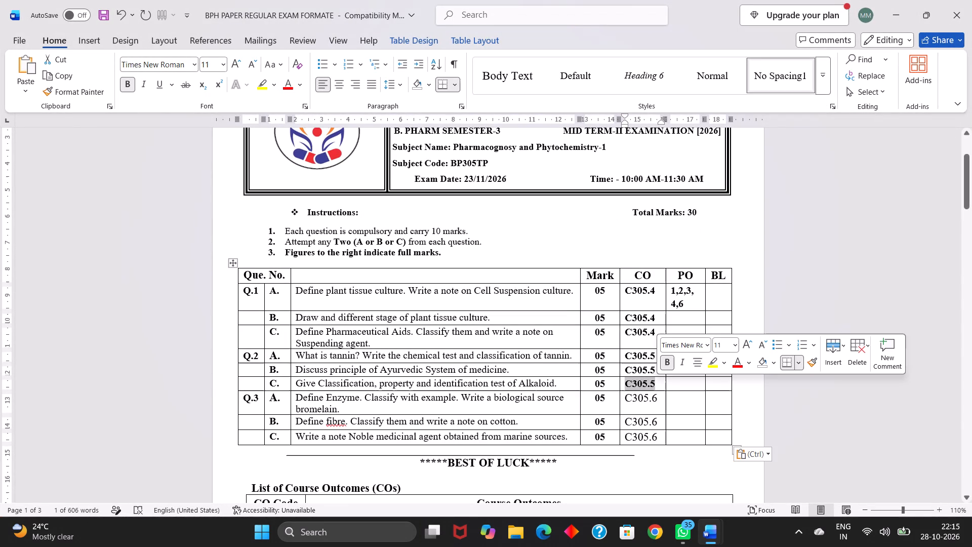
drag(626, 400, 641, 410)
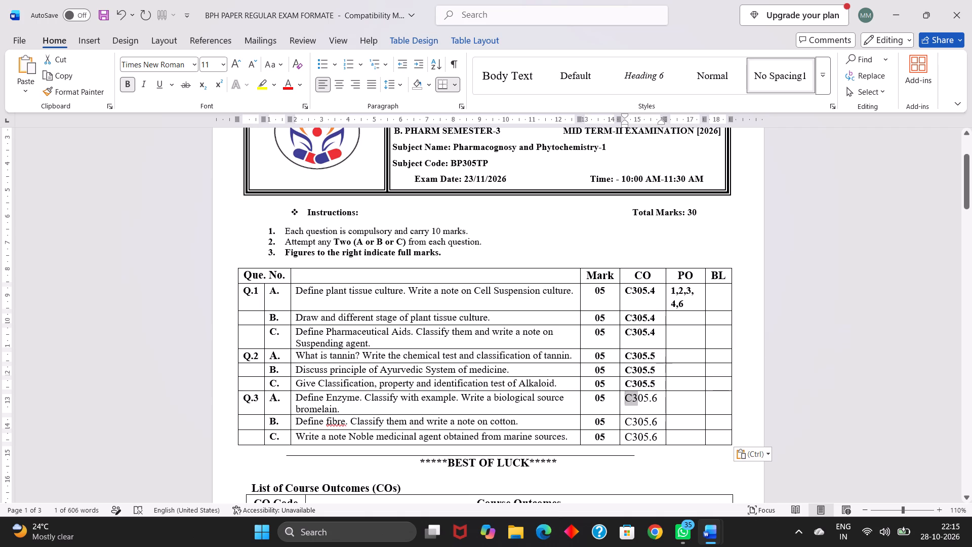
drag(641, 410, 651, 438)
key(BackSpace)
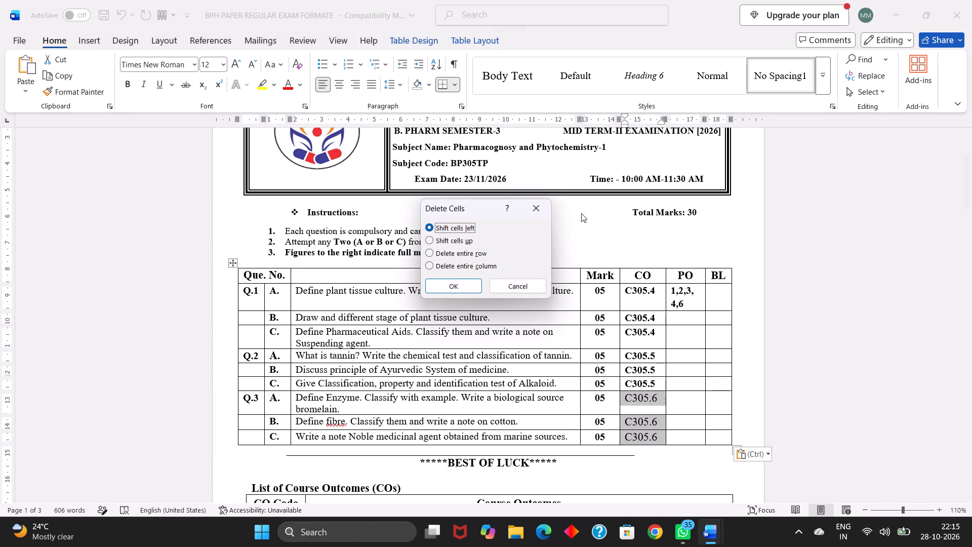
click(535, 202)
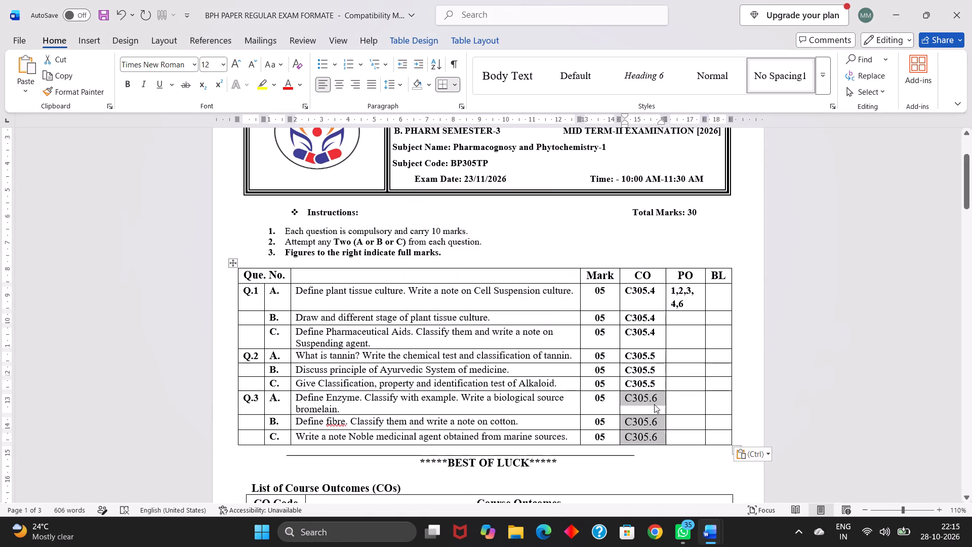
Replace the non-bold C305.6 entries in the Q.3 A, B and C CO cells with C305.6 in bold 11 pt text.
click(659, 399)
drag(659, 399, 635, 399)
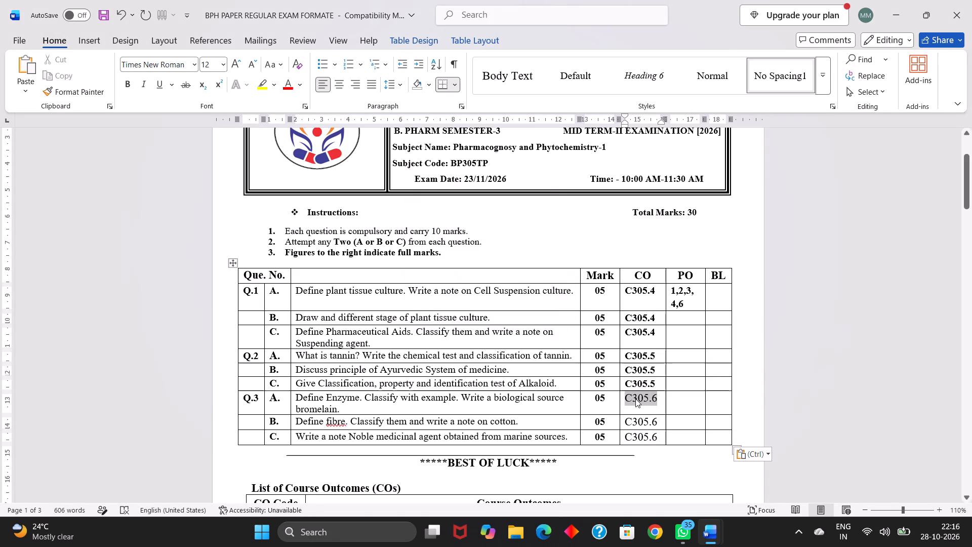
key(BackSpace)
key(ctrl+v)
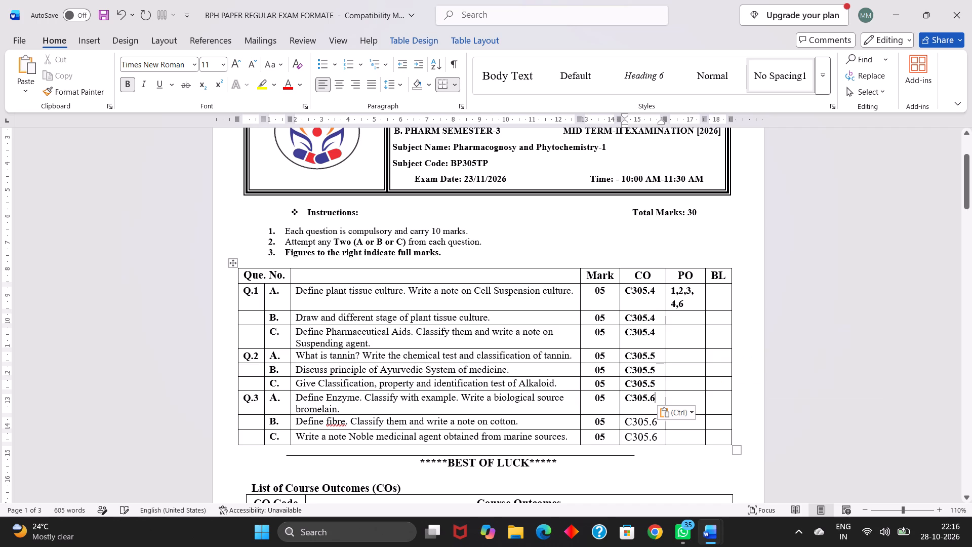
drag(625, 399, 649, 401)
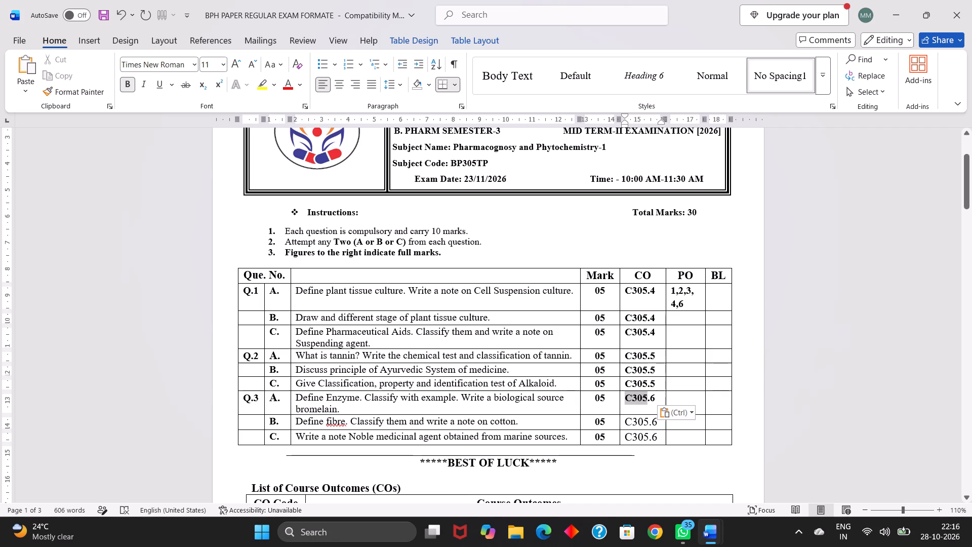
drag(649, 401, 655, 400)
key(ctrl+c)
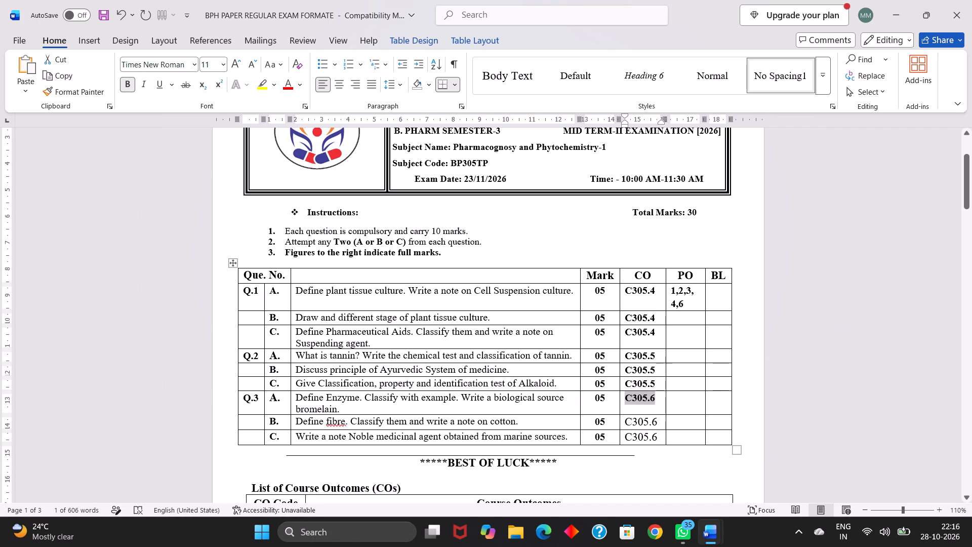
drag(626, 422, 652, 441)
key(ctrl+v)
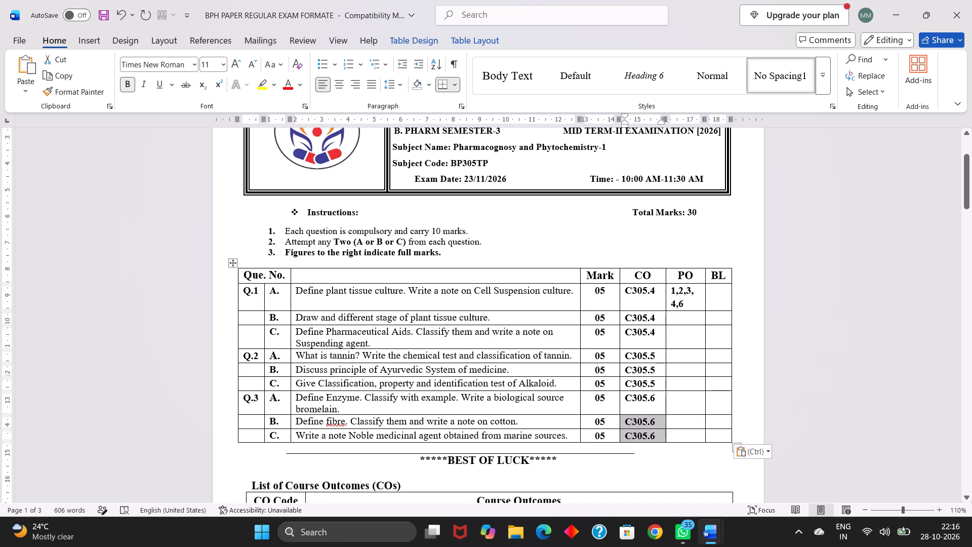
Copy the two-line PO entry 1,2,3, and 4,6 from Q.1 A into the selected PO cells of Q.1 B and Q.1 C.
drag(673, 290, 682, 298)
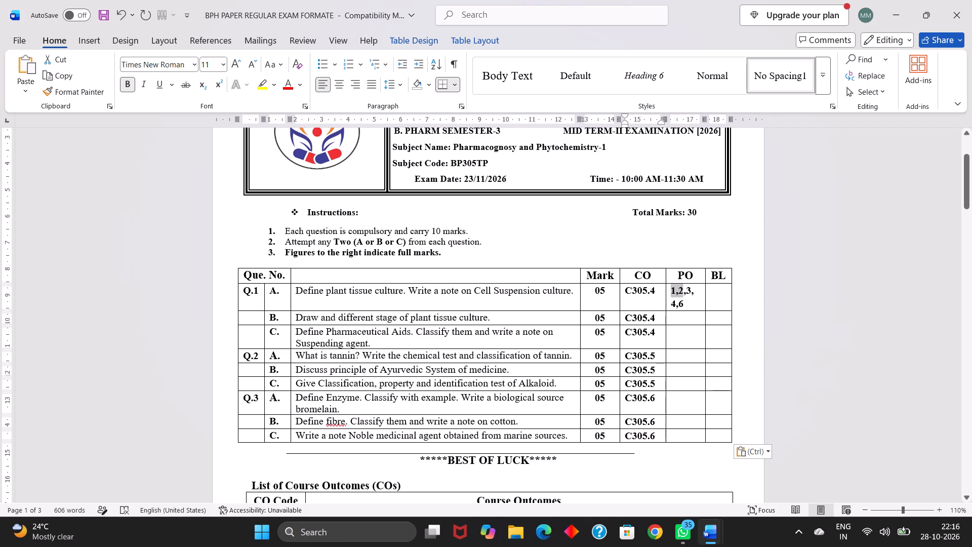
drag(682, 298, 684, 302)
key(ctrl+c)
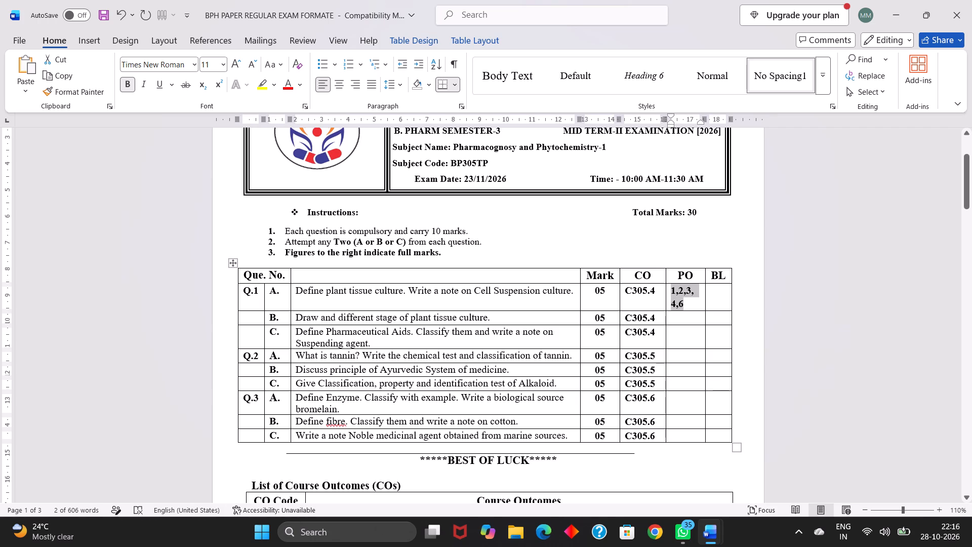
drag(678, 316, 686, 337)
key(ctrl+v)
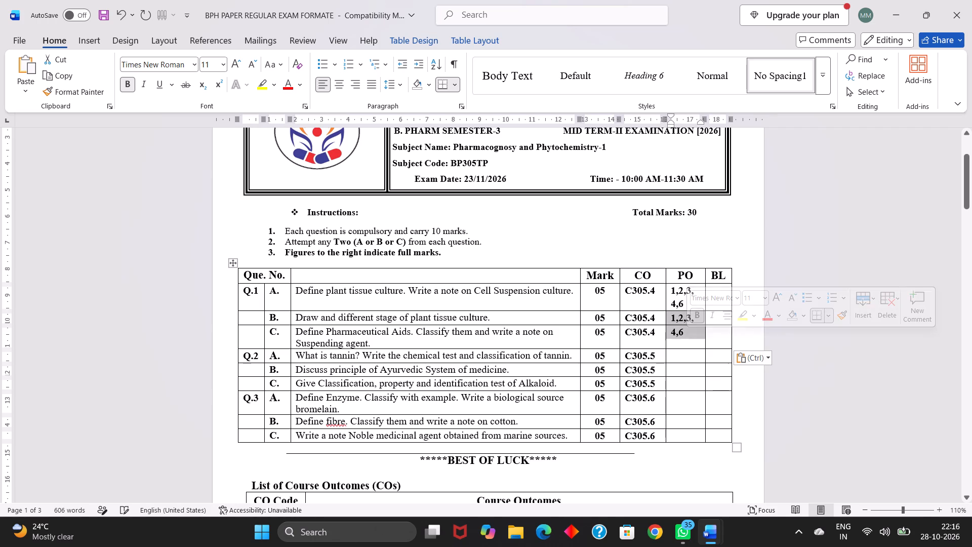
click(679, 357)
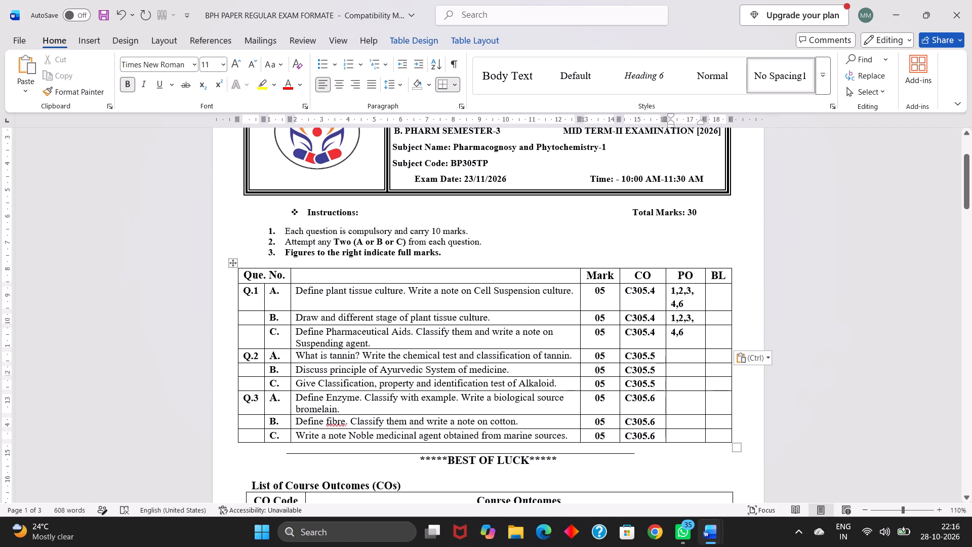
Enter 5,6,7,9,10 in the Q.2 A PO cell, split into the lines 5,6,7, and 9,10.
text(5,6,7,)
text(9,10)
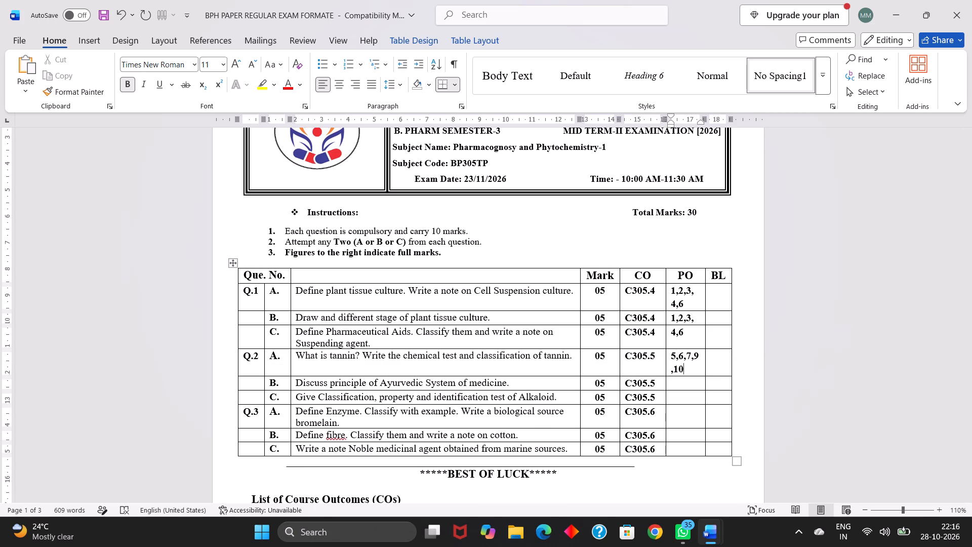
key(Return)
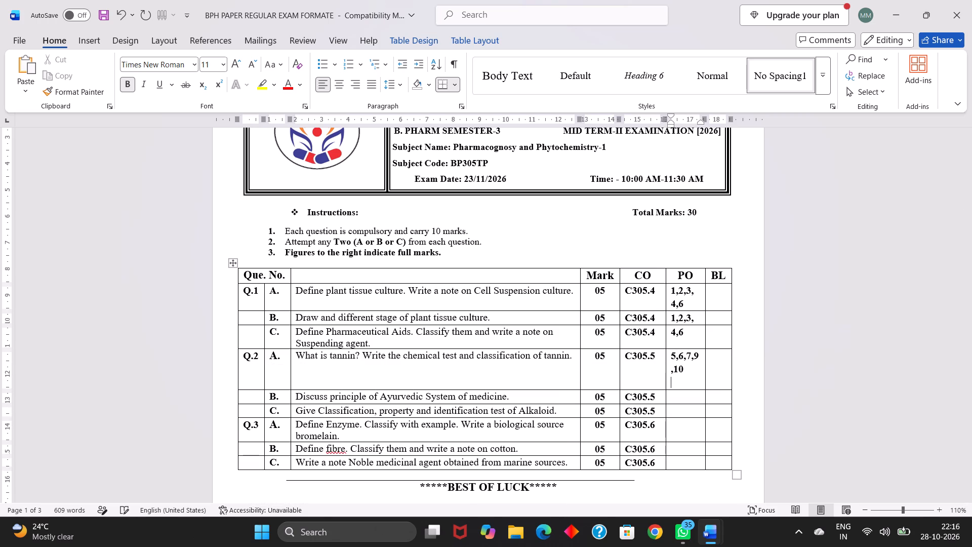
key(BackSpace)
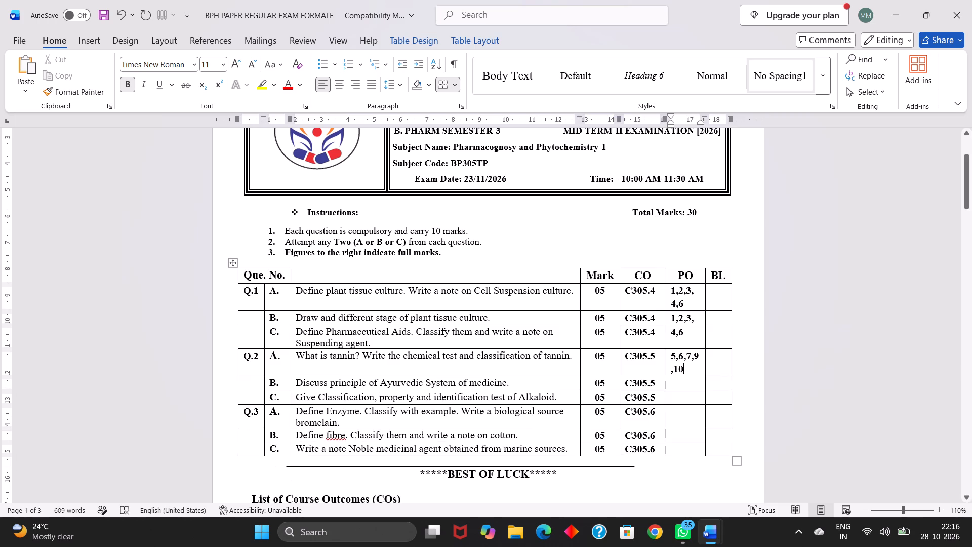
key(BackSpace)
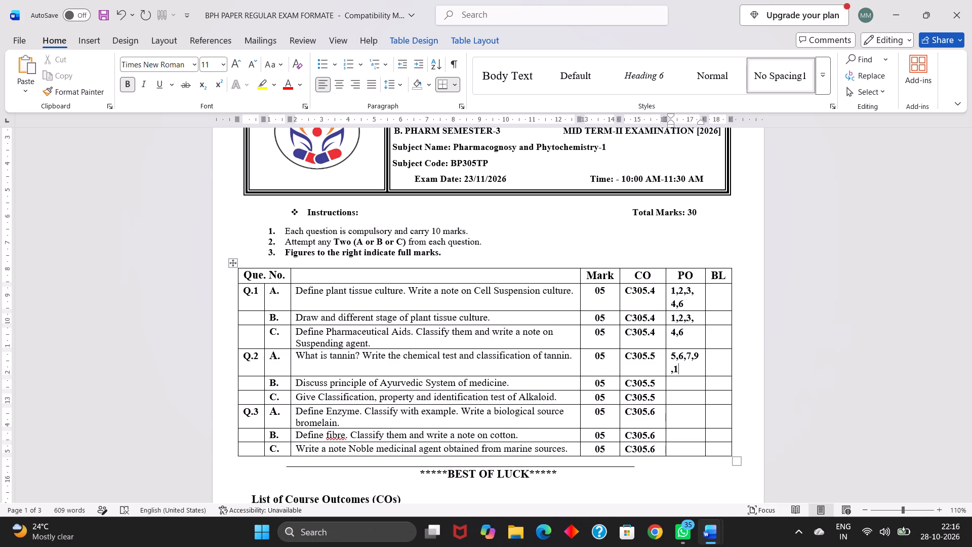
key(ctrl+z)
click(695, 353)
key(Return)
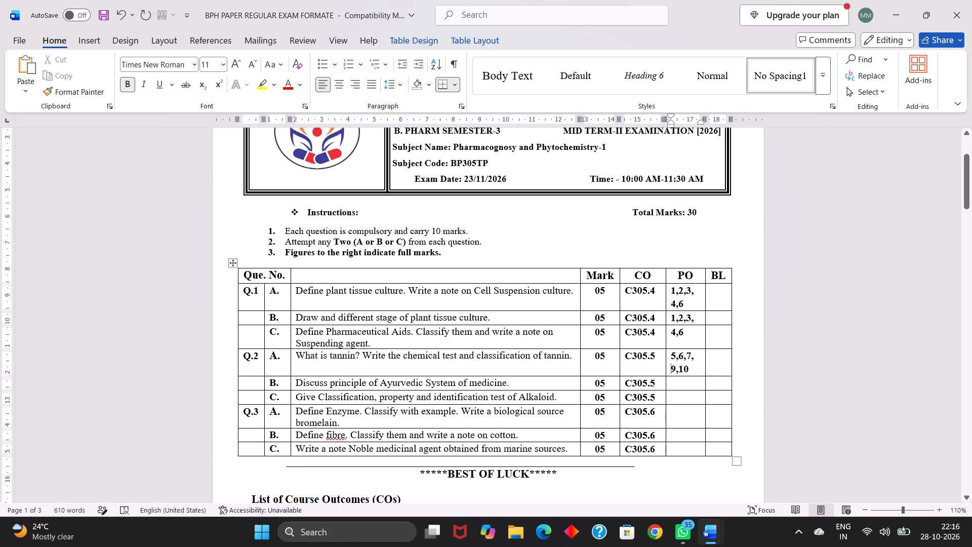
Copy the Q.2 A PO entry into the PO cells of Q.2 B and Q.2 C.
click(670, 358)
key(ctrl+c)
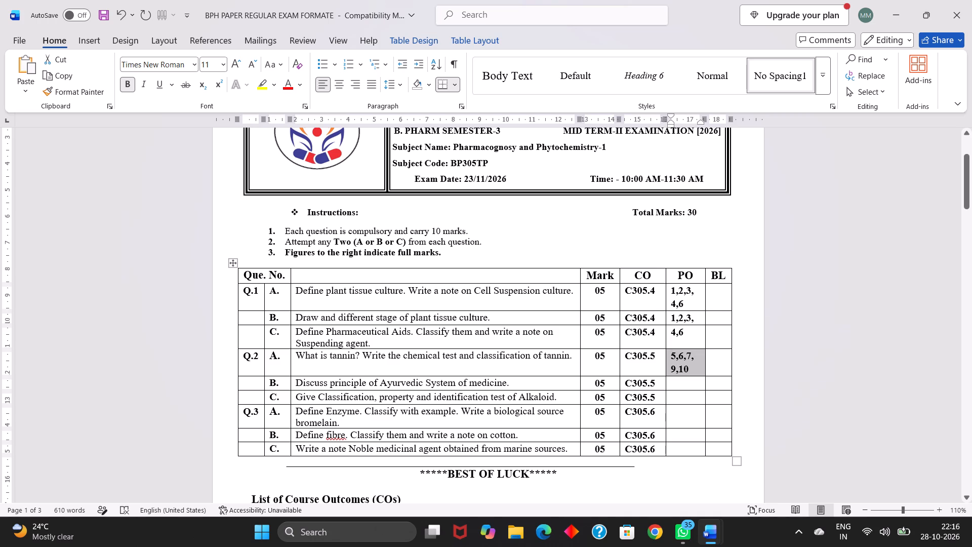
drag(671, 384, 685, 397)
key(ctrl+v)
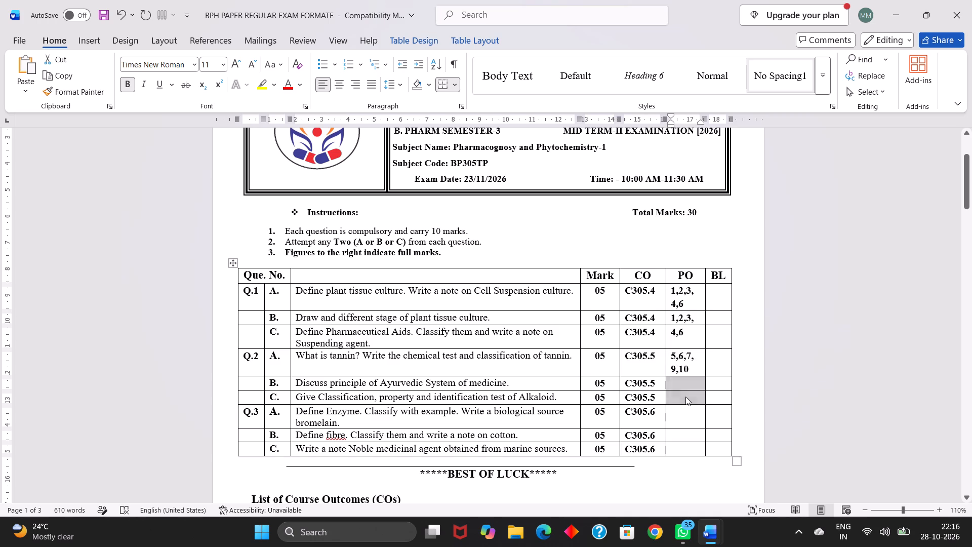
Enter 1,2,3,7,8,11 in the Q.3 A PO cell, split into the lines 1,2,3, and 7,8,11.
scroll(674, 439, down, 1)
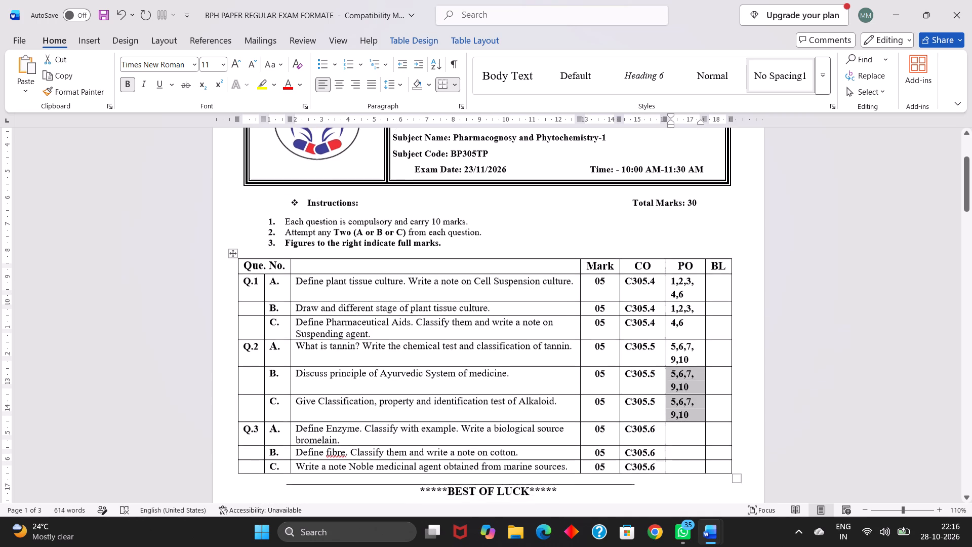
scroll(674, 439, down, 1)
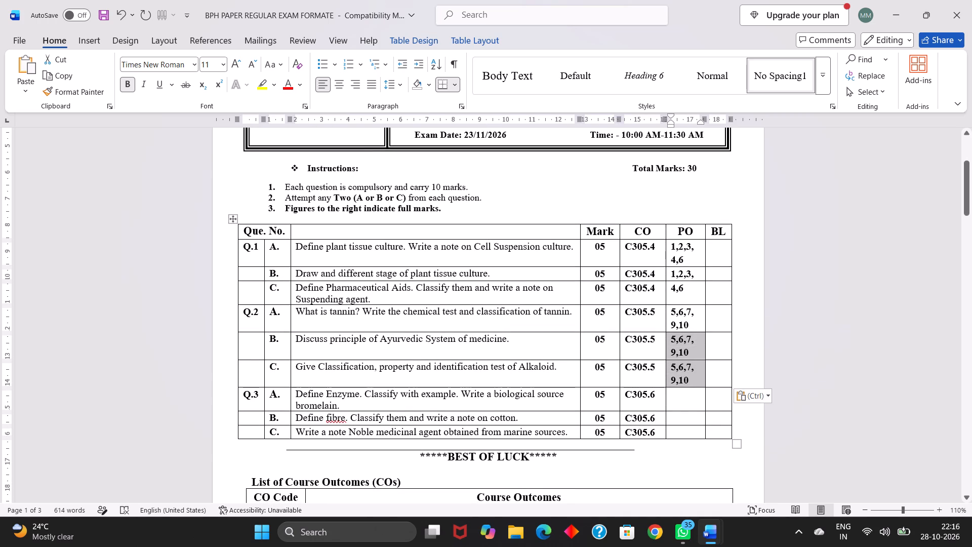
click(675, 397)
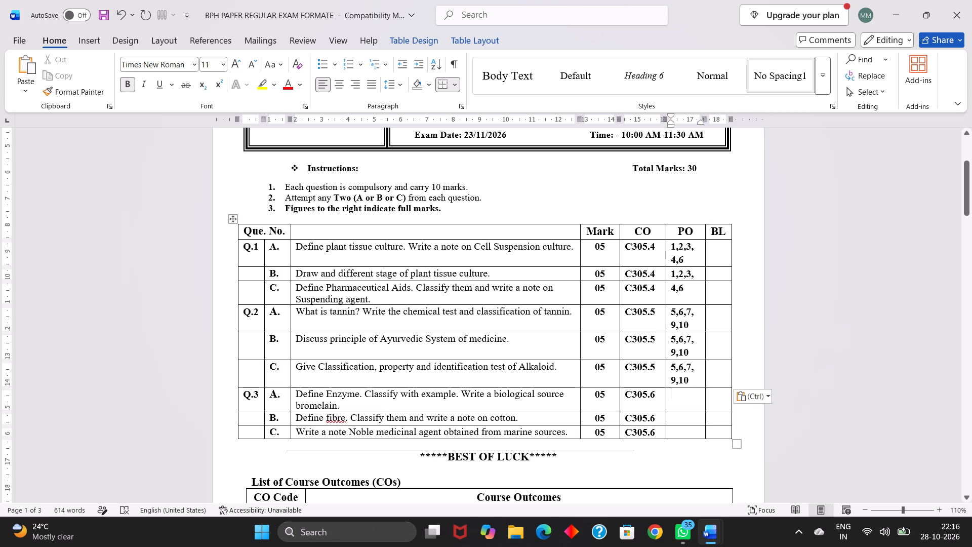
text(1,2,3,7,8,)
text(11)
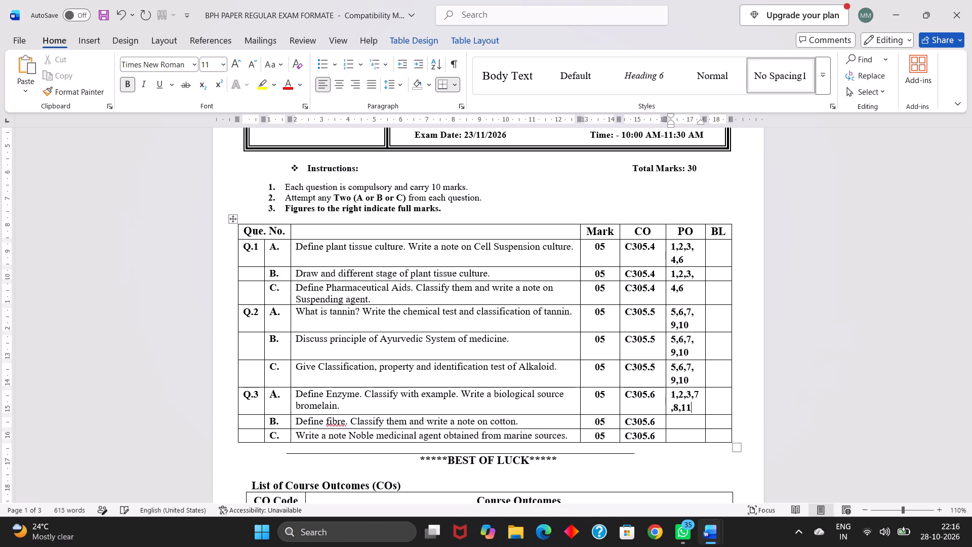
click(694, 396)
key(Return)
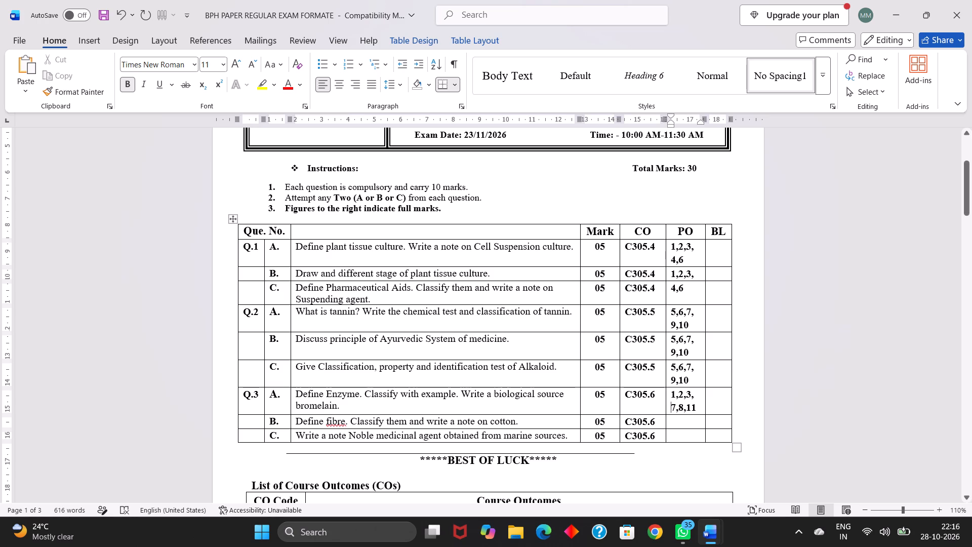
Copy the two-line PO text of Q.3 A into the selected PO cells of Q.3 B and Q.3 C.
drag(671, 396, 694, 404)
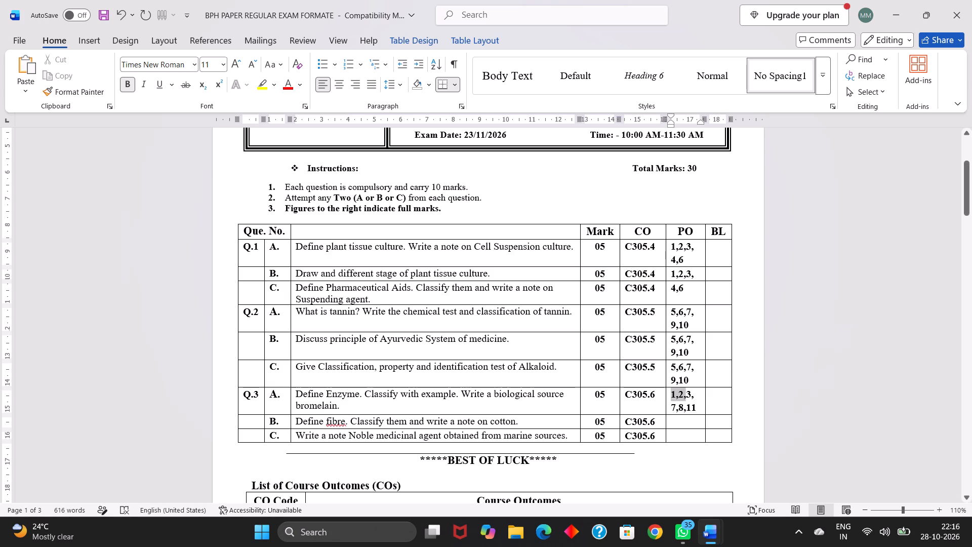
drag(694, 404, 696, 405)
key(ctrl+c)
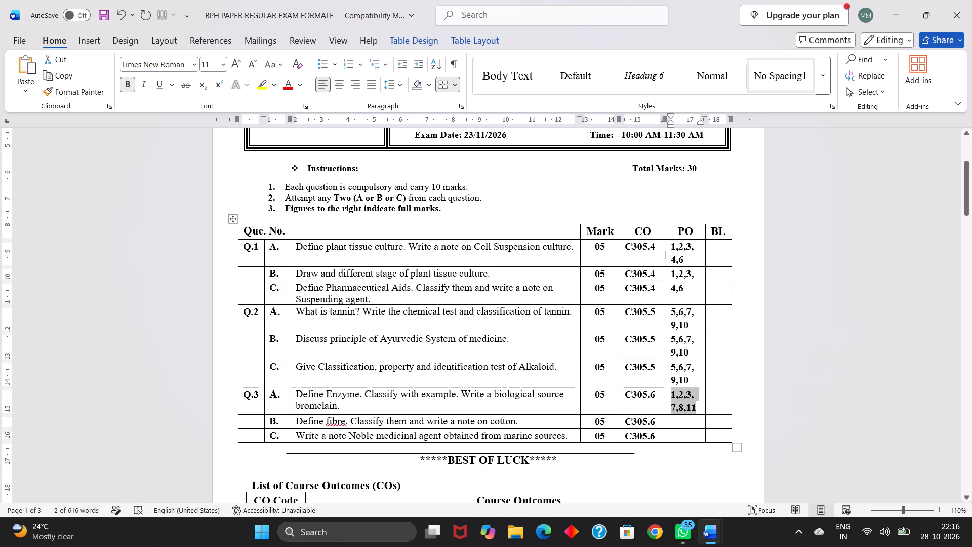
drag(680, 420, 692, 433)
key(ctrl+v)
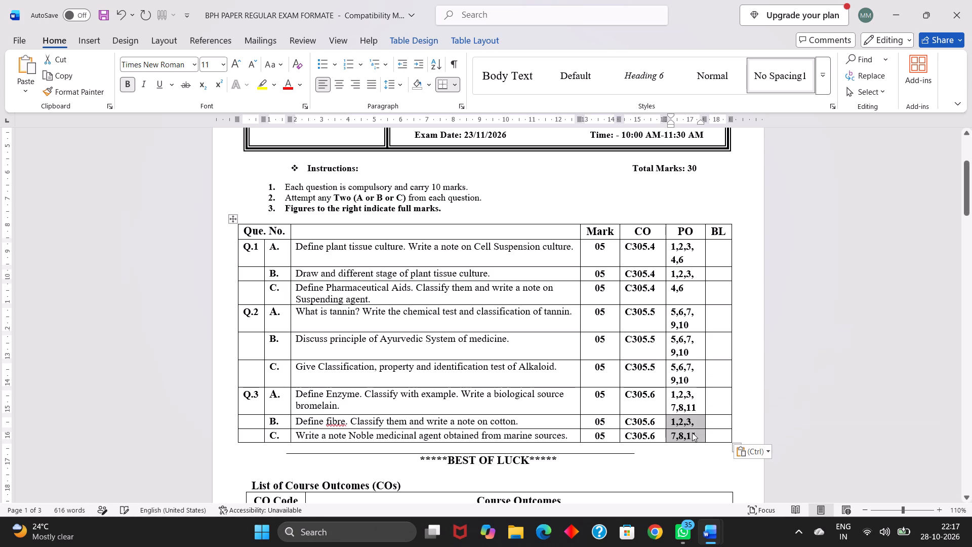
Enter L1,L2 in the Q.1 A BL cell and copy it into the BL cells of Q.1 B through Q.3 C.
scroll(713, 244, down, 1)
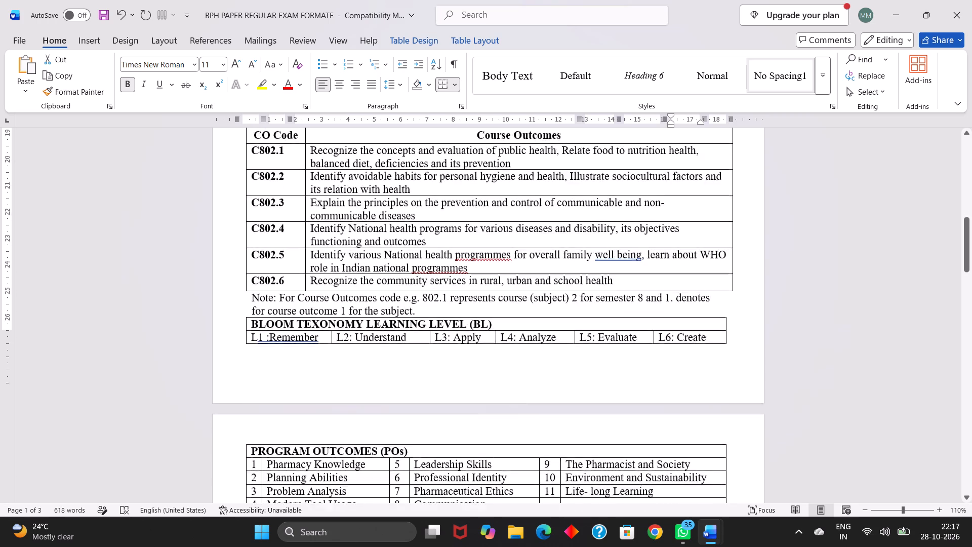
scroll(713, 244, down, 3)
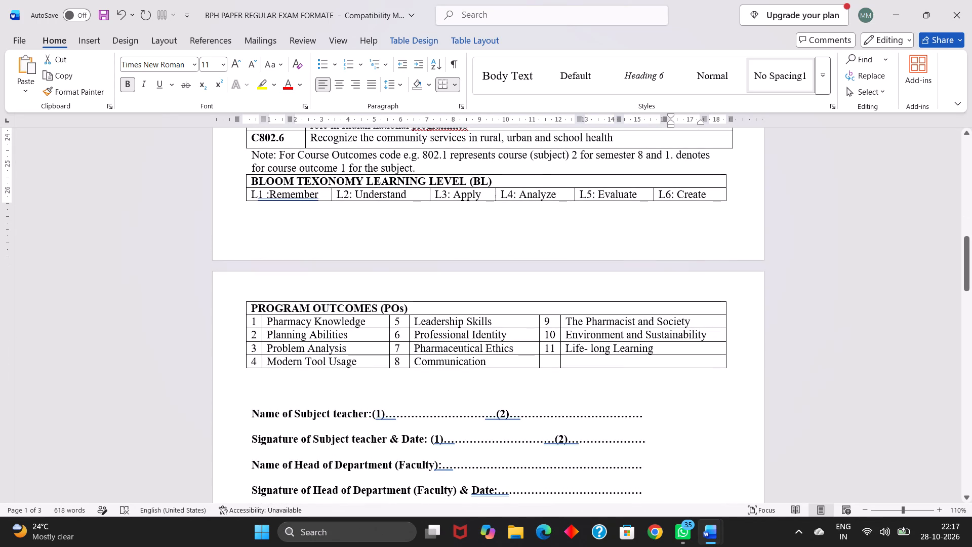
scroll(713, 244, up, 4)
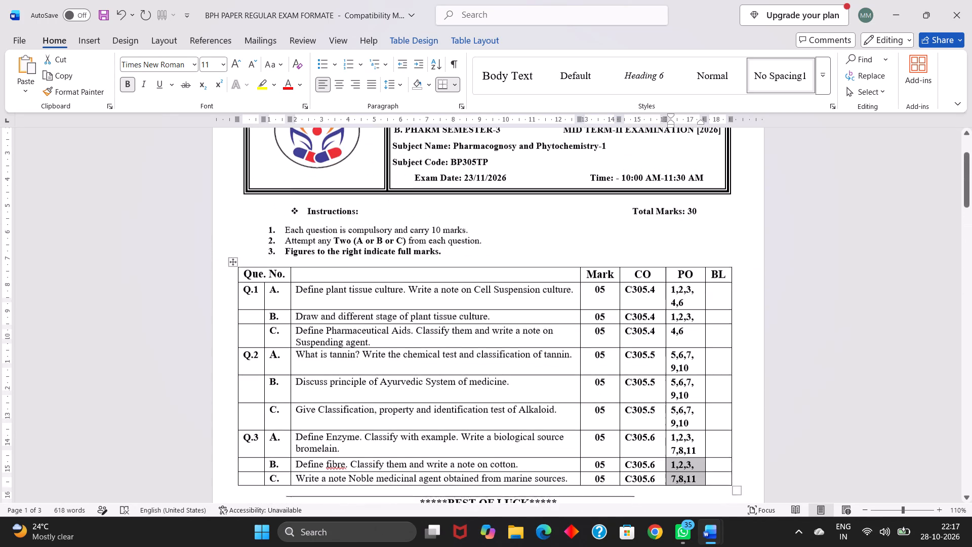
click(713, 309)
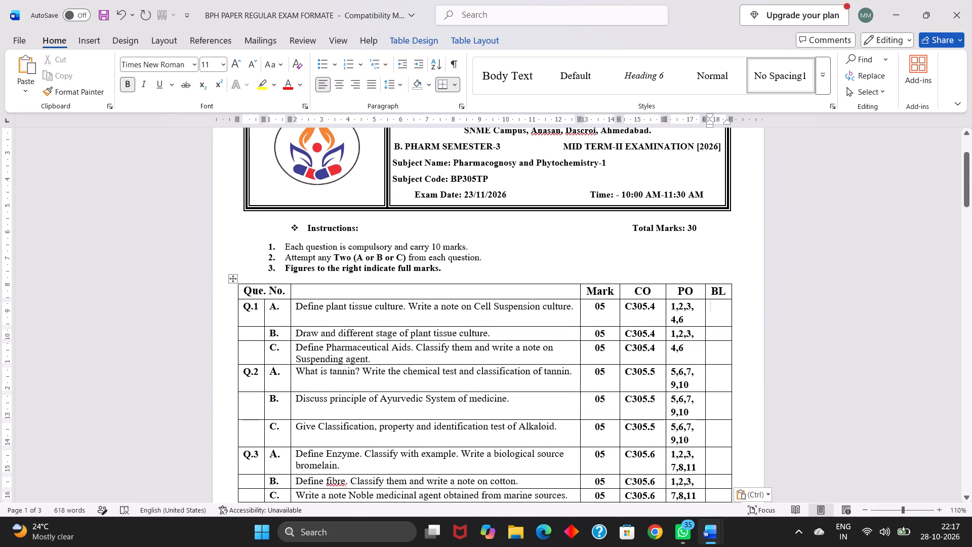
text(L1,L2)
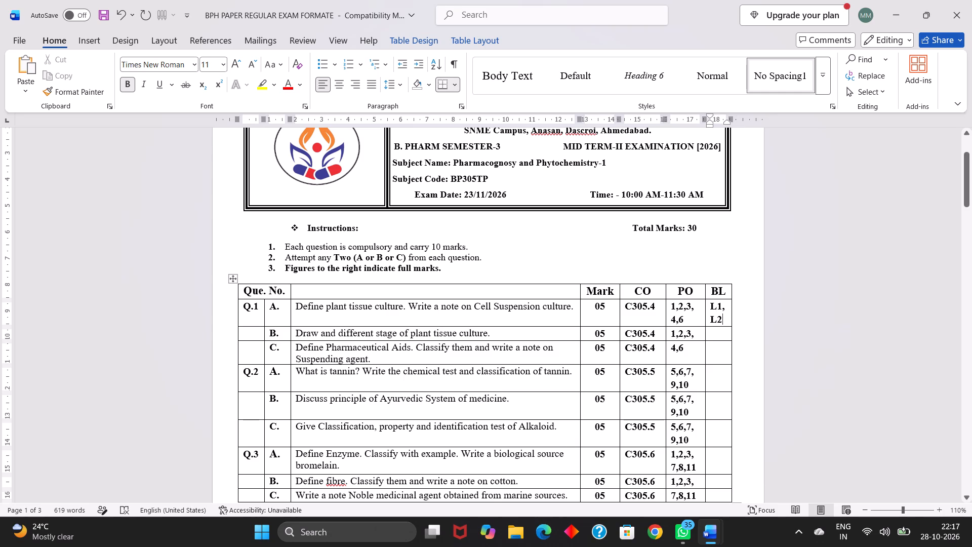
drag(712, 306, 727, 322)
key(ctrl+c)
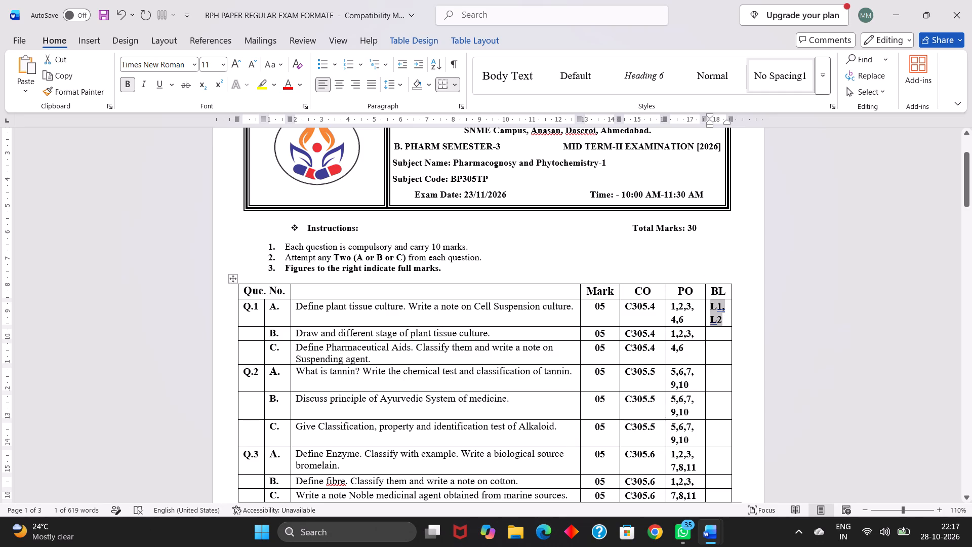
drag(714, 334, 723, 489)
key(ctrl+v)
Centre the Mark, CO, PO and BL entries for all questions from Q.1 A to Q.3 C.
scroll(723, 489, down, 1)
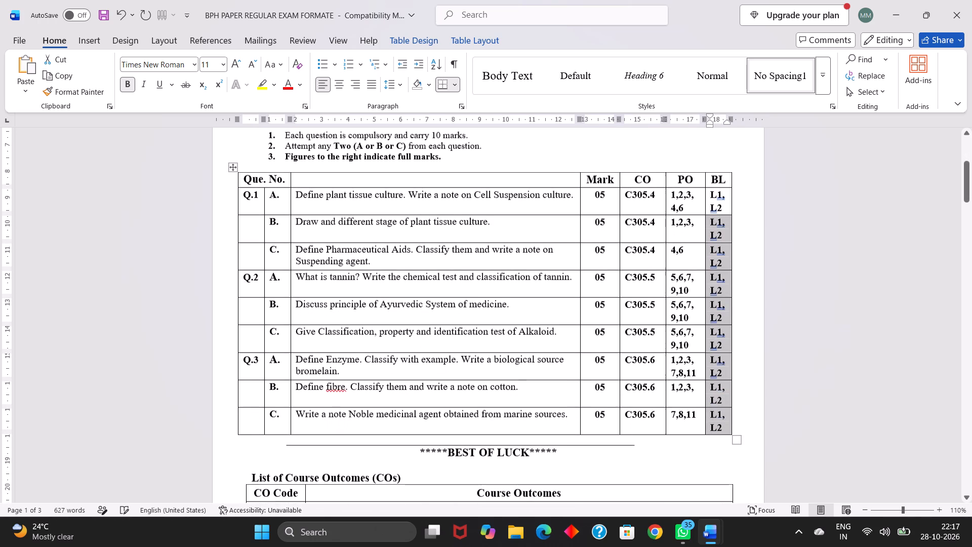
scroll(723, 489, down, 1)
scroll(496, 428, up, 1)
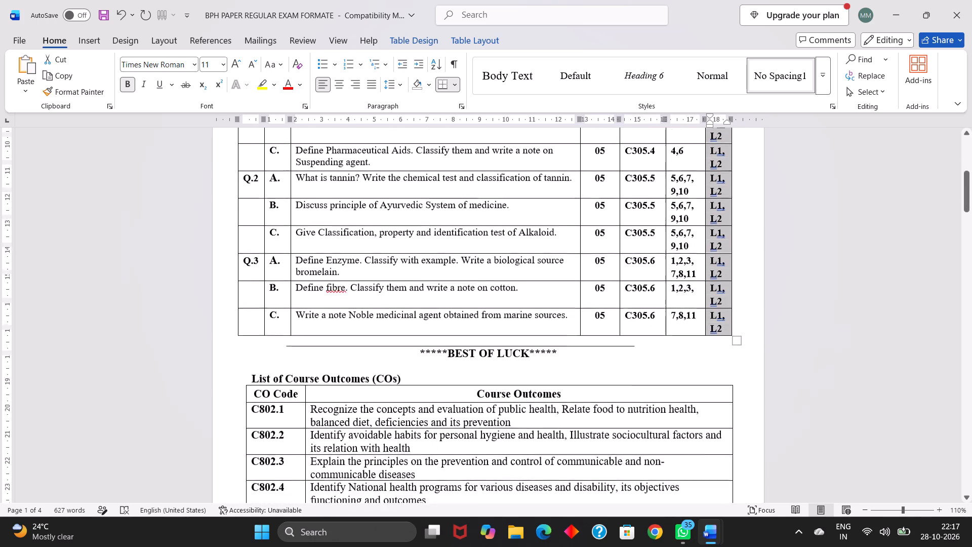
scroll(496, 428, up, 1)
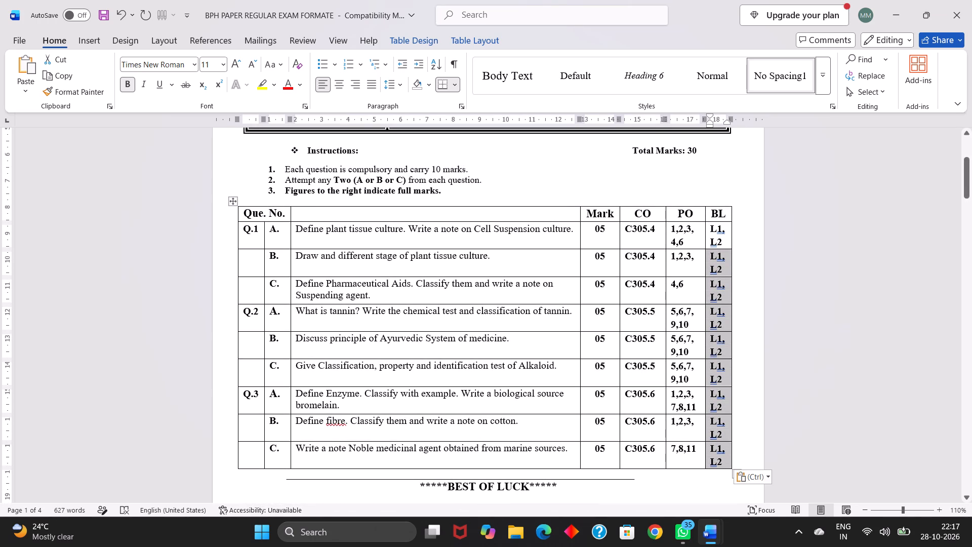
drag(593, 230, 699, 431)
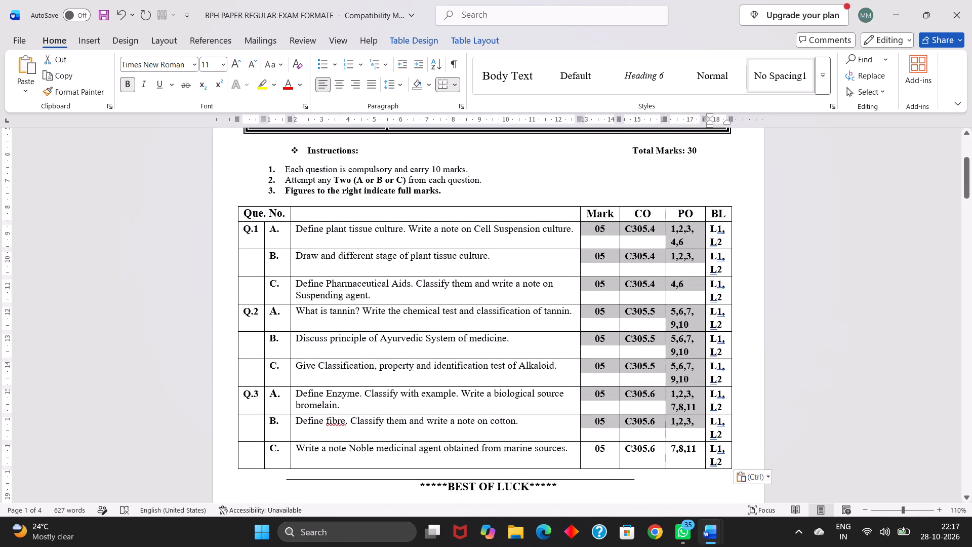
drag(699, 431, 712, 450)
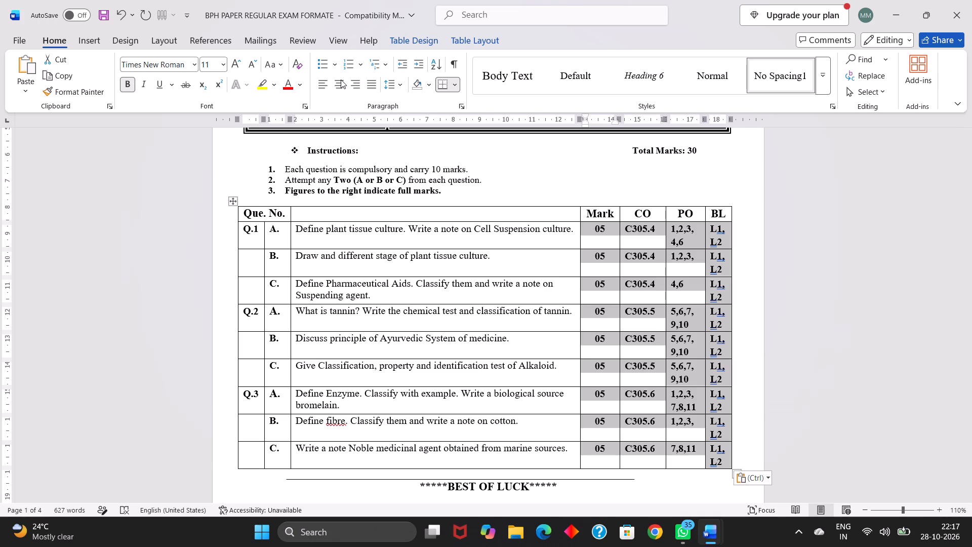
click(340, 81)
click(584, 307)
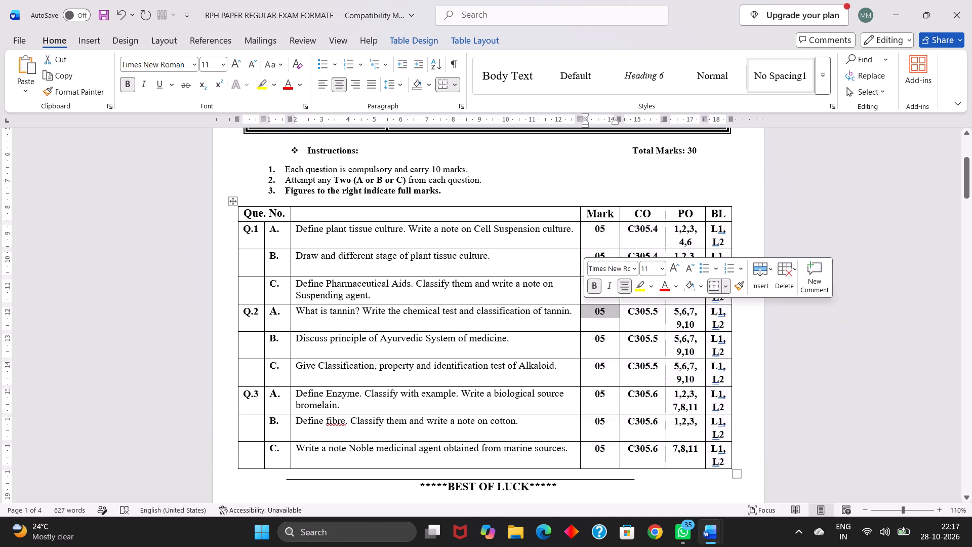
Copy the Q.1 B question on stages of plant tissue culture to the start of the Q.1 C question cell.
scroll(413, 339, down, 1)
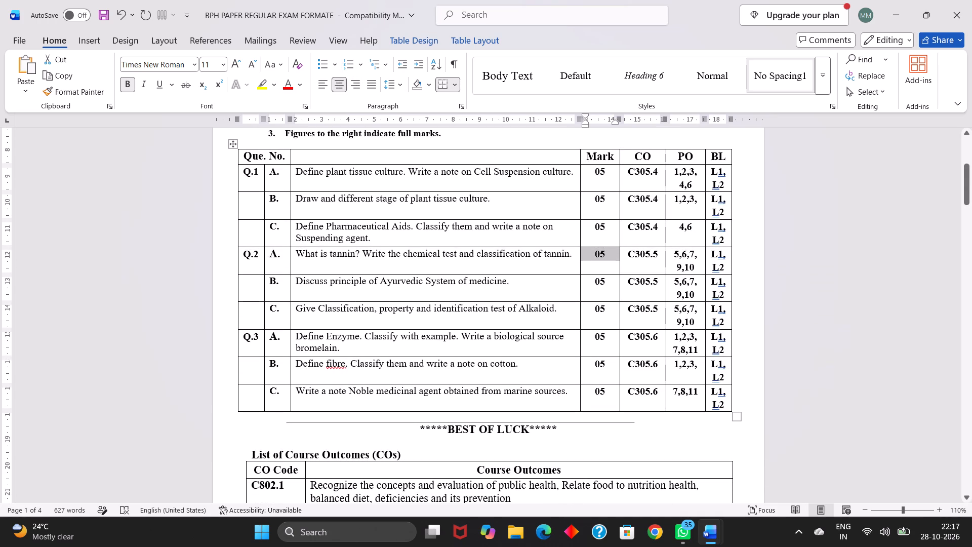
drag(299, 197, 486, 202)
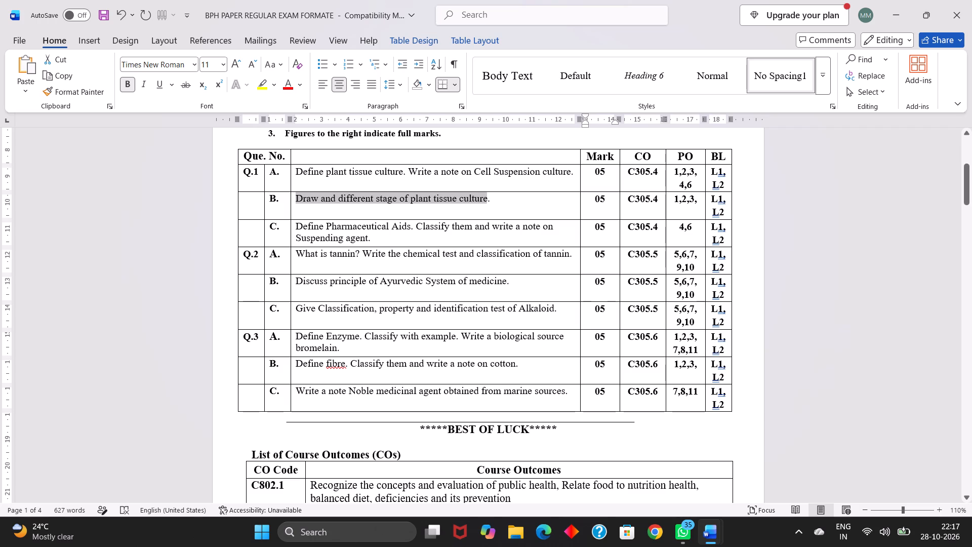
drag(486, 202, 490, 201)
key(ctrl+c)
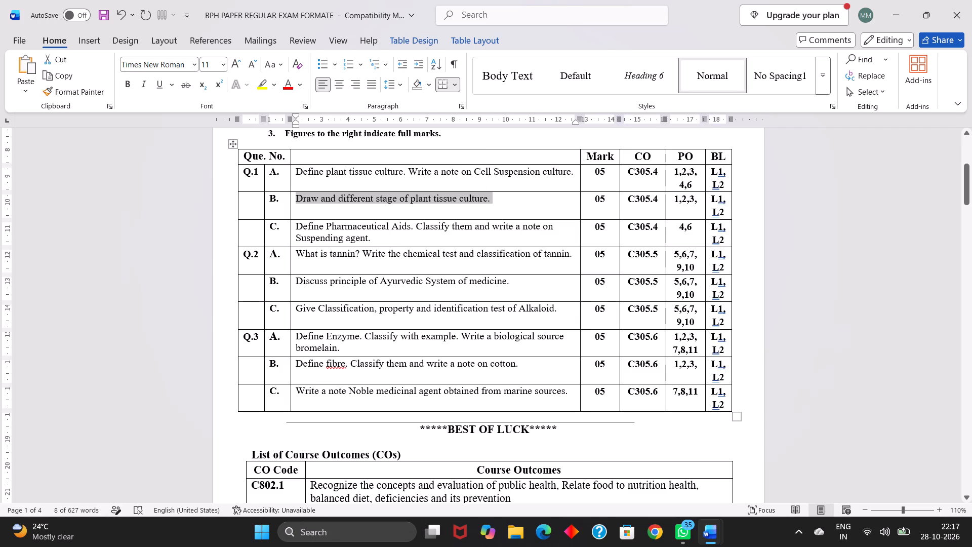
click(297, 227)
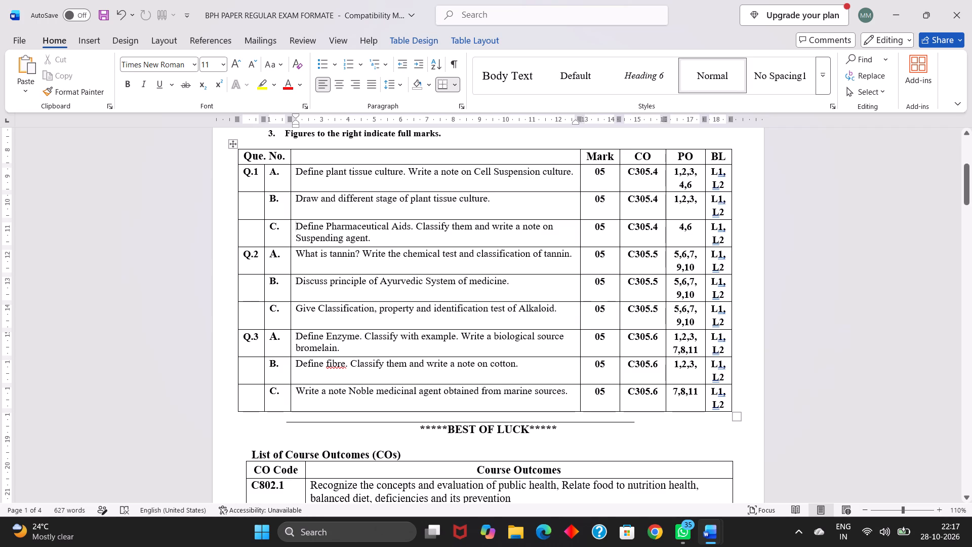
key(ctrl+v)
Replace the Q.1 B question with the Define Pharmaceutical Aids question copied from Q.1 C.
drag(492, 225, 497, 252)
key(ctrl+c)
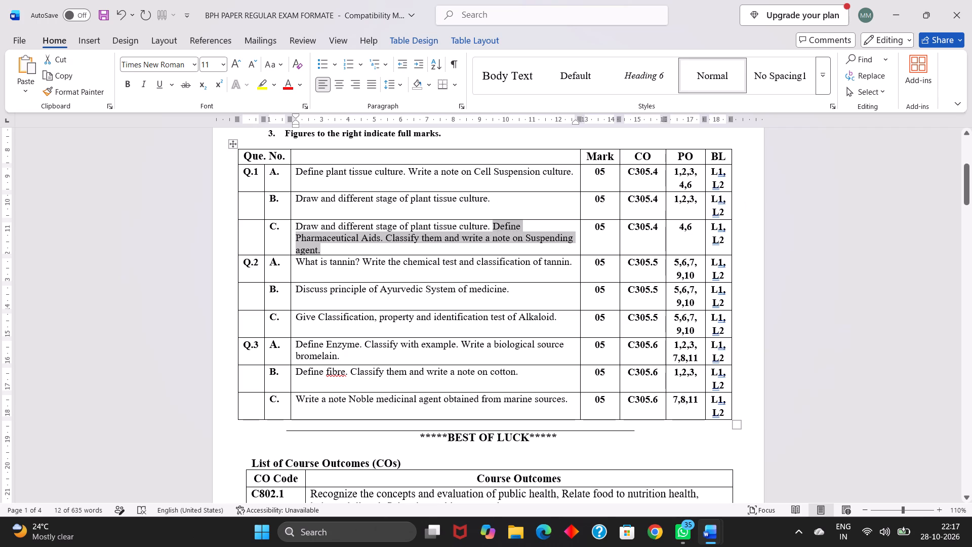
drag(297, 198, 412, 199)
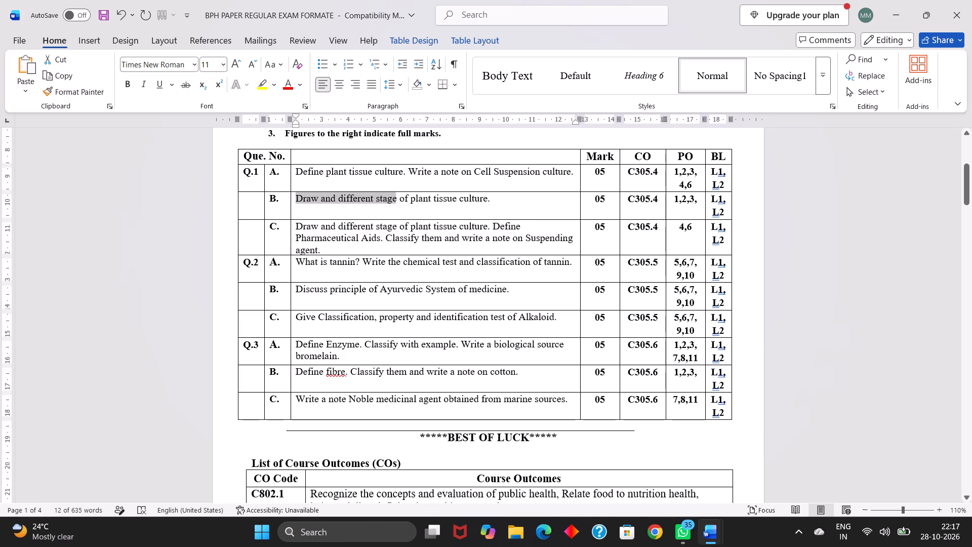
drag(412, 199, 496, 200)
key(ctrl+v)
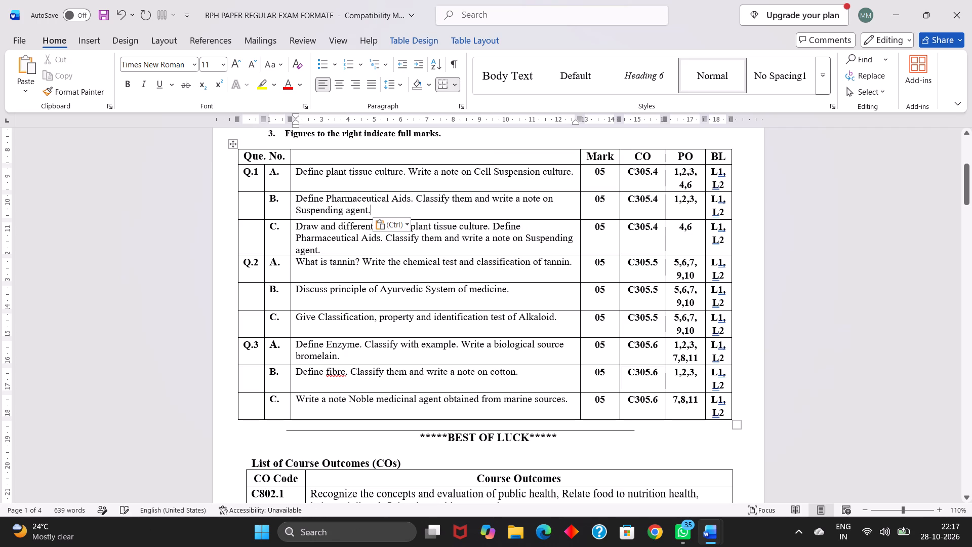
Delete the leftover Define Pharmaceutical Aids question from Q.1 C, keeping only the question on stages of plant tissue culture.
drag(492, 225, 507, 251)
key(BackSpace)
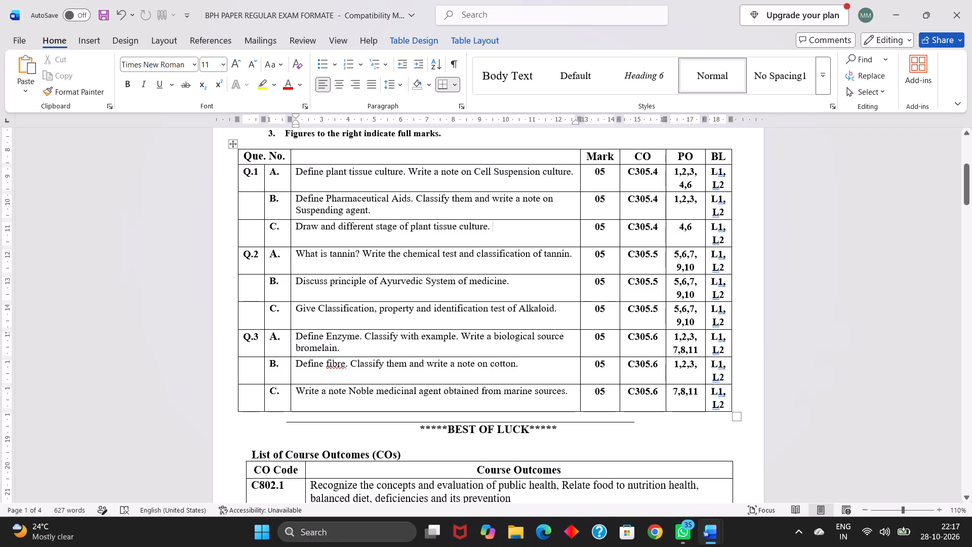
click(493, 246)
click(492, 250)
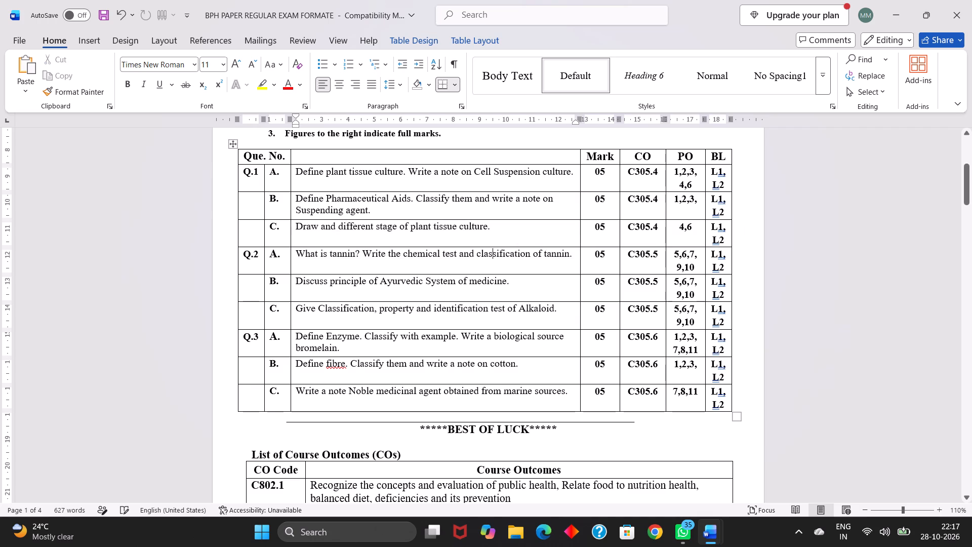
drag(493, 247, 493, 238)
Bring the Subject Code: BP305TP text up onto the Subject Name line in the paper's header table, closing up the excess spacing.
scroll(341, 380, up, 1)
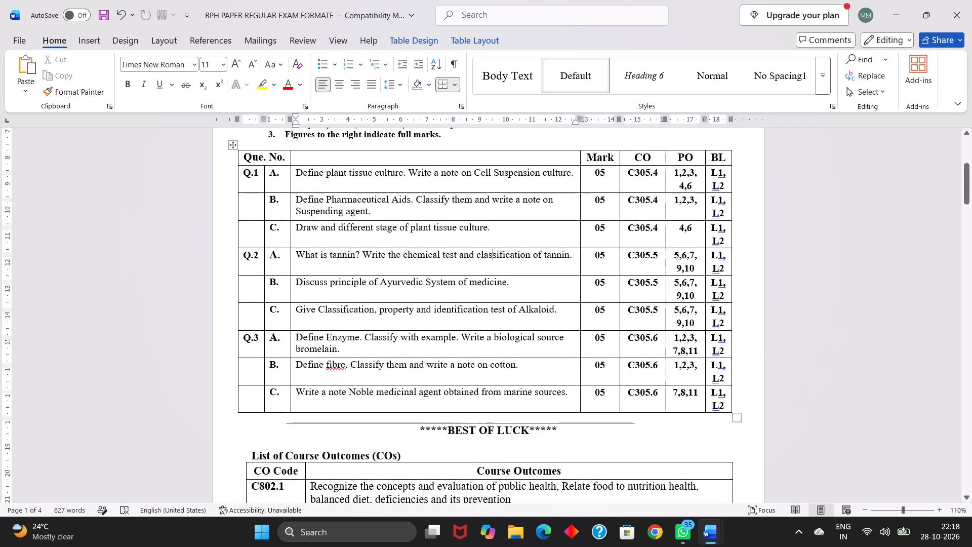
scroll(341, 380, up, 1)
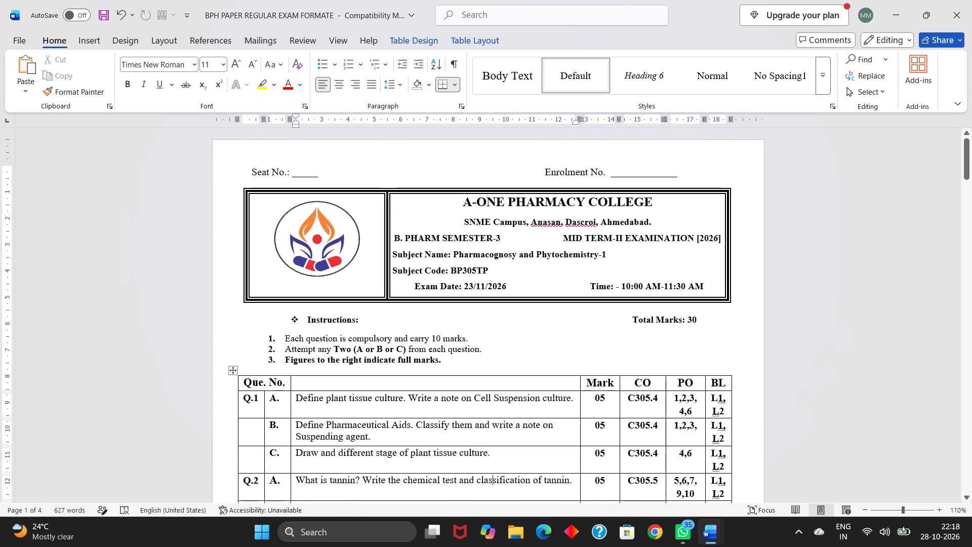
click(393, 272)
key(BackSpace)
key(BackSpace)
key(BackSpace)
key(BackSpace)
key(BackSpace)
key(BackSpace)
key(BackSpace)
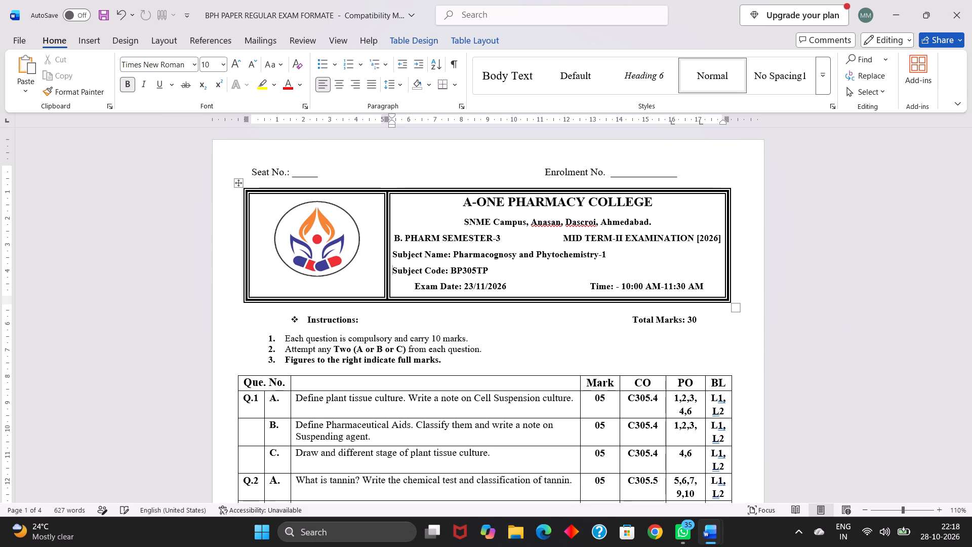
key(BackSpace)
key(BackSpace)
key(BackSpace)
key(BackSpace)
key(BackSpace)
key(BackSpace)
key(BackSpace)
key(BackSpace)
key(BackSpace)
key(BackSpace)
key(BackSpace)
key(BackSpace)
key(BackSpace)
key(BackSpace)
key(BackSpace)
key(BackSpace)
key(BackSpace)
key(BackSpace)
key(BackSpace)
key(BackSpace)
key(BackSpace)
key(BackSpace)
key(BackSpace)
key(BackSpace)
key(BackSpace)
key(BackSpace)
key(BackSpace)
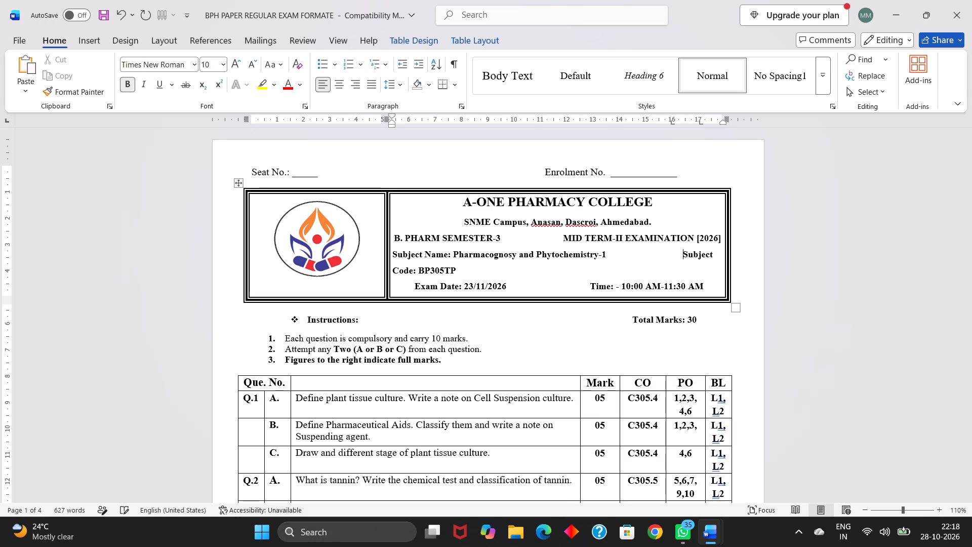
key(BackSpace)
key(BackSpace)
key(BackSpace)
key(BackSpace)
key(BackSpace)
key(BackSpace)
key(BackSpace)
key(BackSpace)
key(BackSpace)
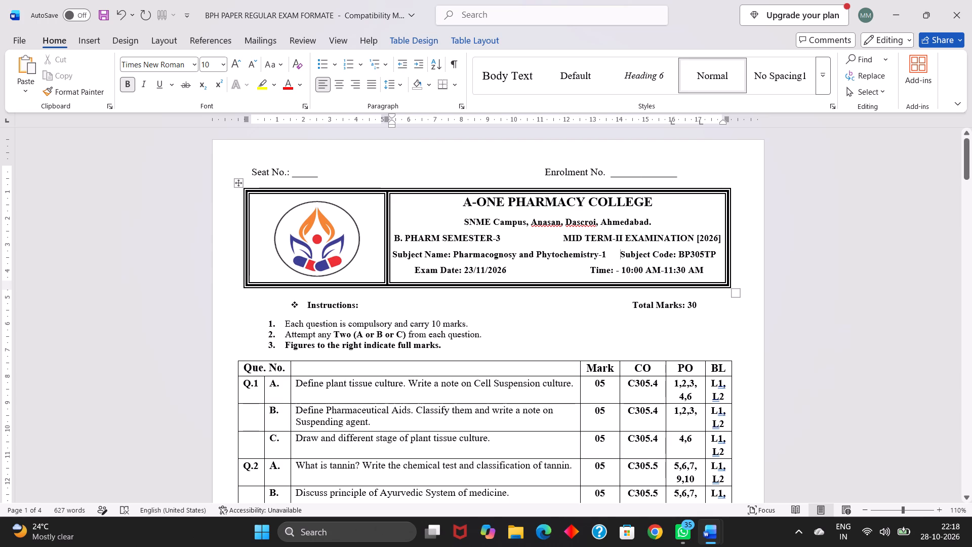
Switch to the Question Bank- BP305TP document, enable editing, and copy its C305.1 to C305.6 Course Outcomes table.
scroll(582, 333, down, 2)
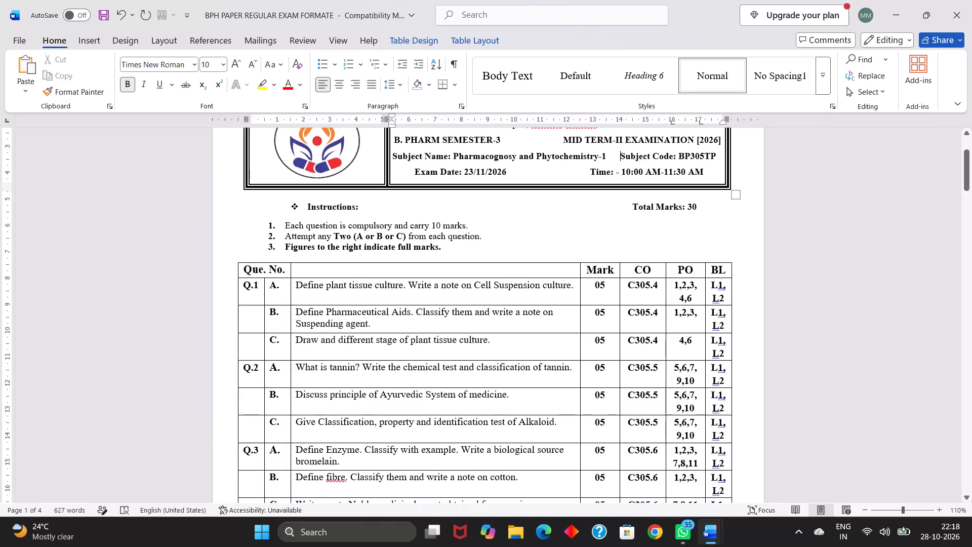
scroll(582, 333, down, 2)
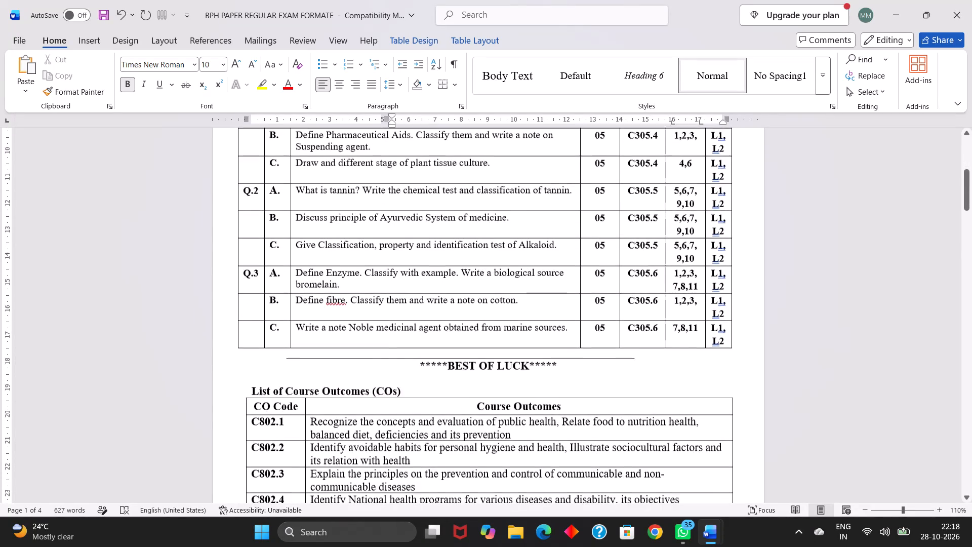
scroll(582, 333, down, 1)
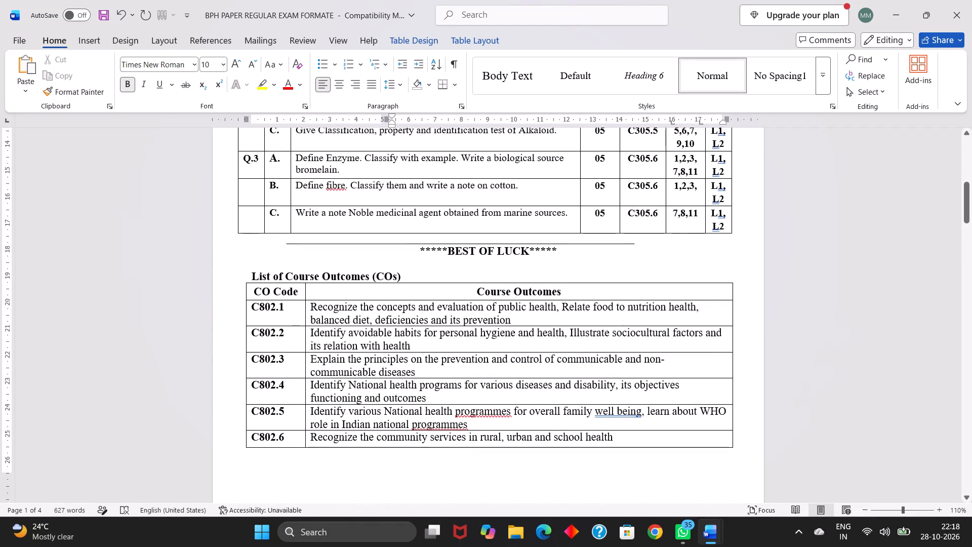
click(533, 325)
click(611, 132)
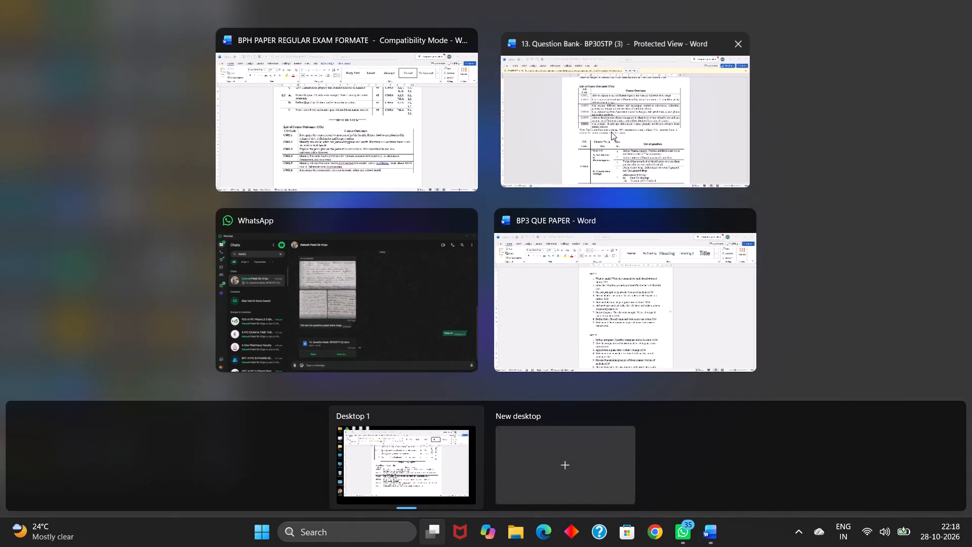
click(316, 129)
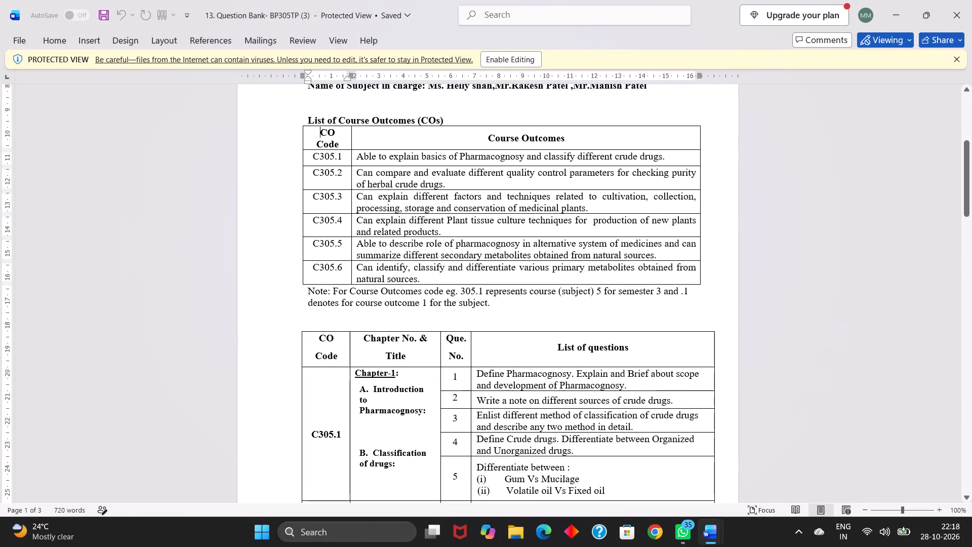
click(493, 59)
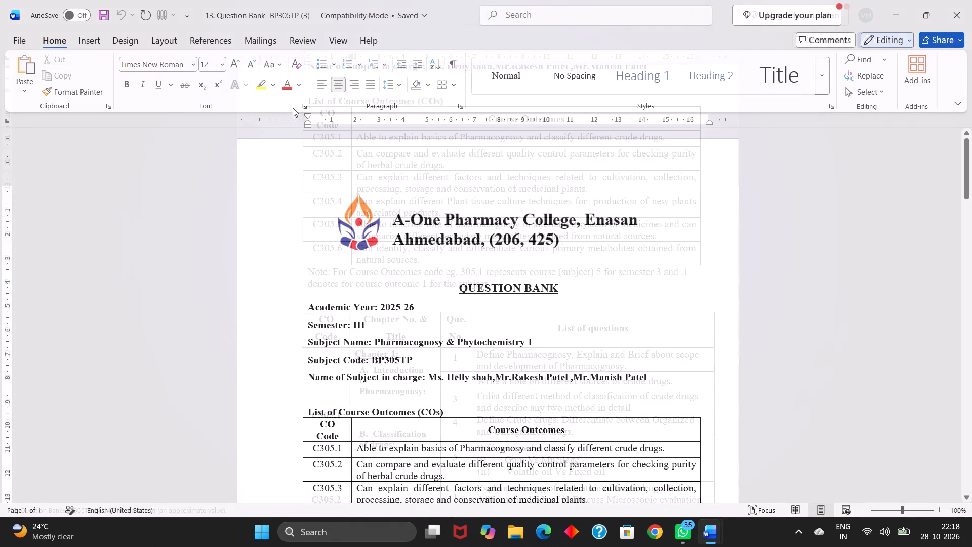
scroll(322, 379, down, 1)
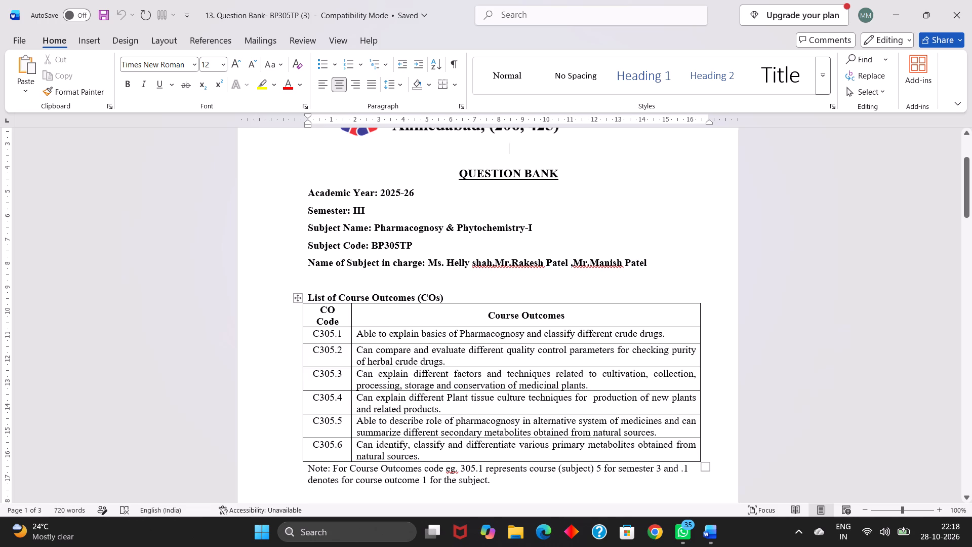
right_click(298, 298)
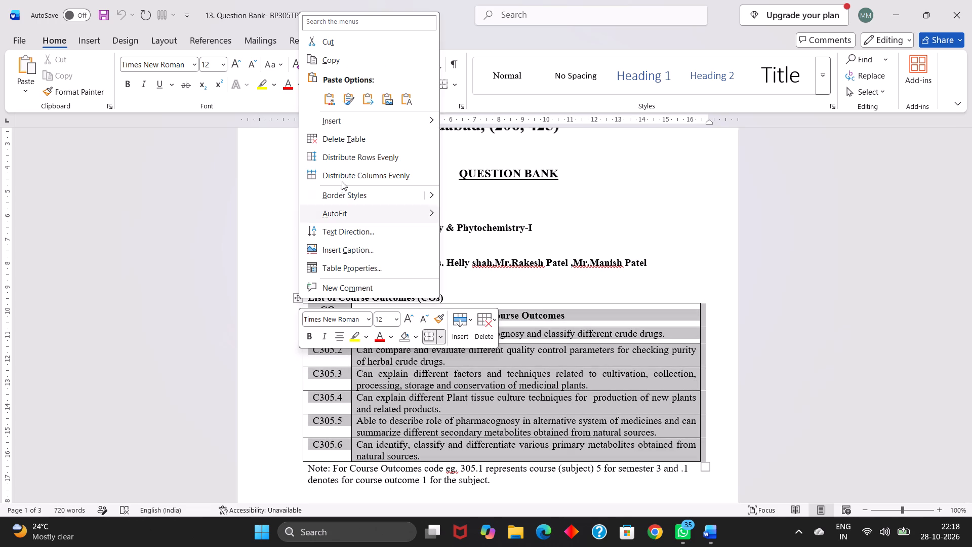
click(367, 61)
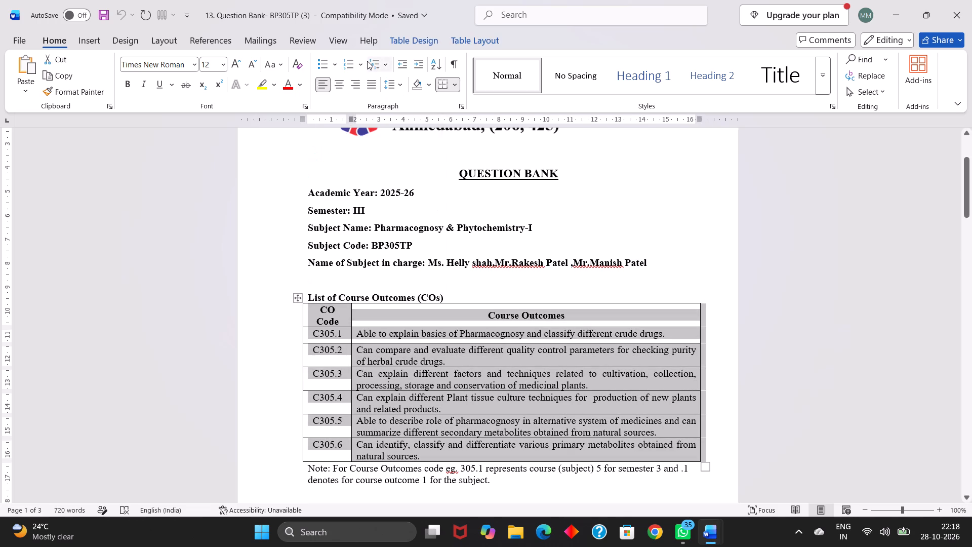
Delete the C802.1 to C802.6 Course Outcomes table from the exam paper.
click(610, 121)
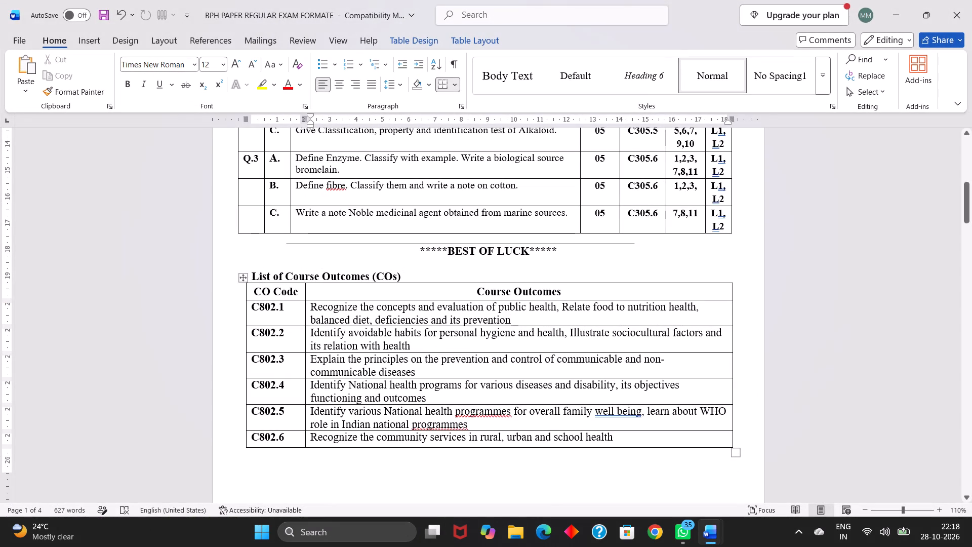
click(243, 277)
right_click(243, 277)
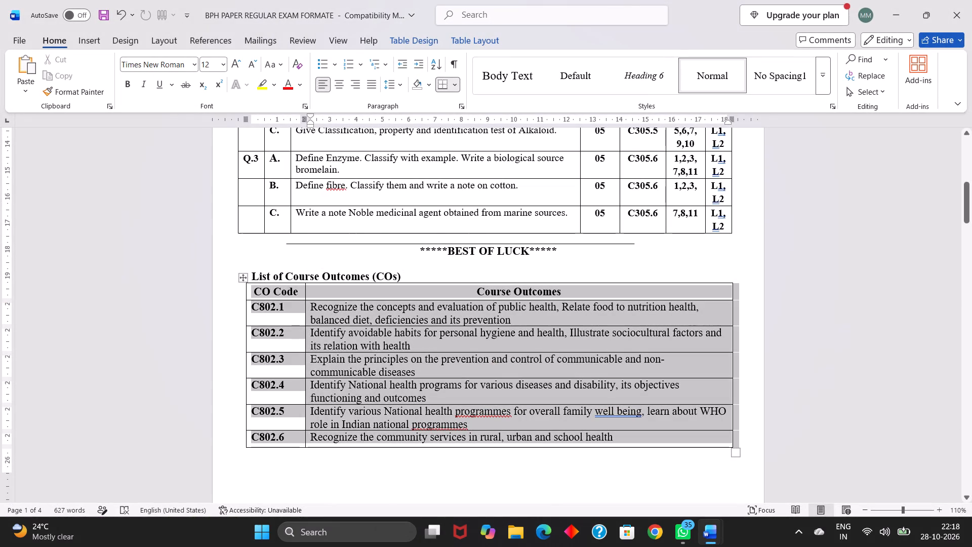
click(278, 254)
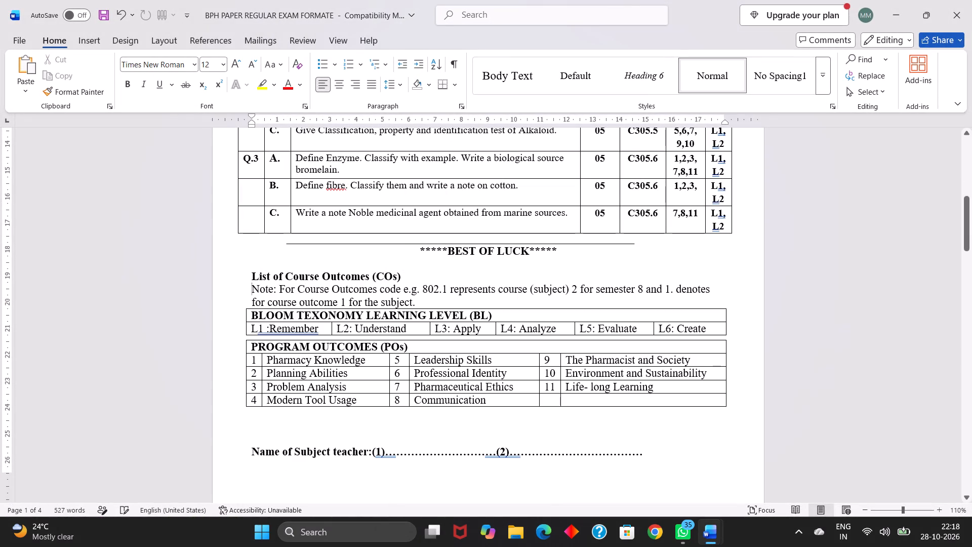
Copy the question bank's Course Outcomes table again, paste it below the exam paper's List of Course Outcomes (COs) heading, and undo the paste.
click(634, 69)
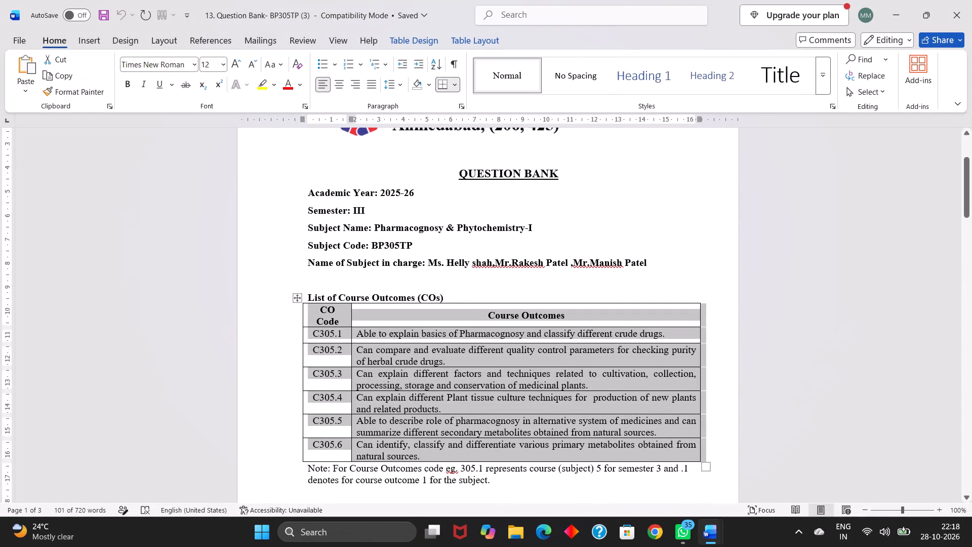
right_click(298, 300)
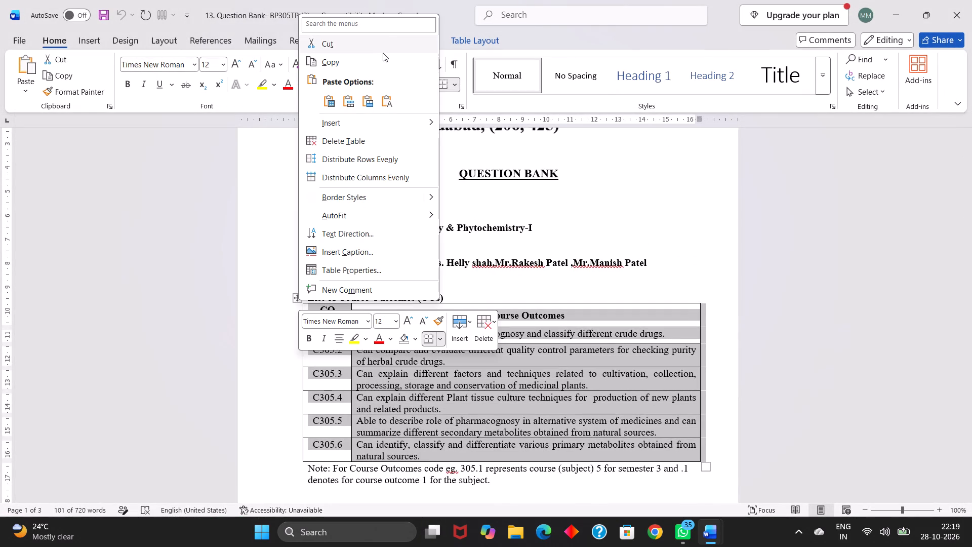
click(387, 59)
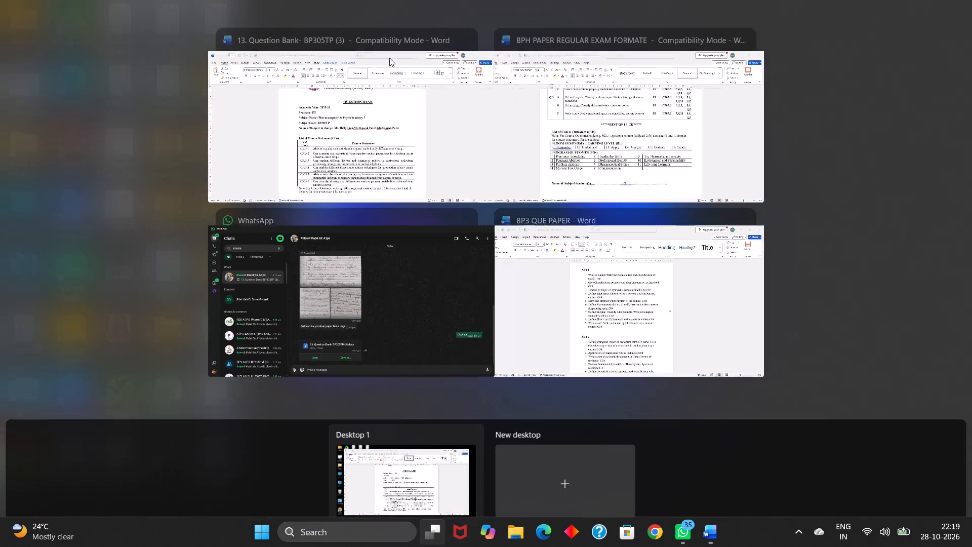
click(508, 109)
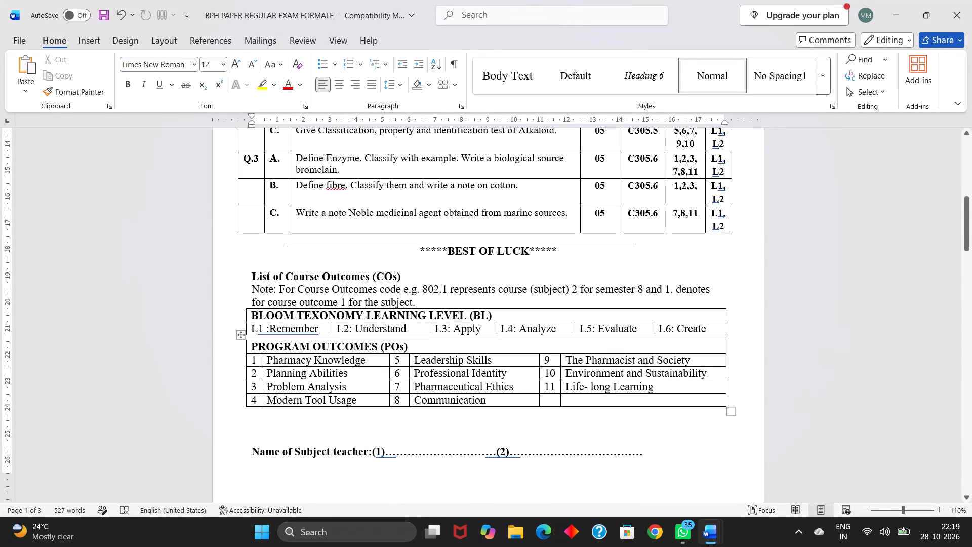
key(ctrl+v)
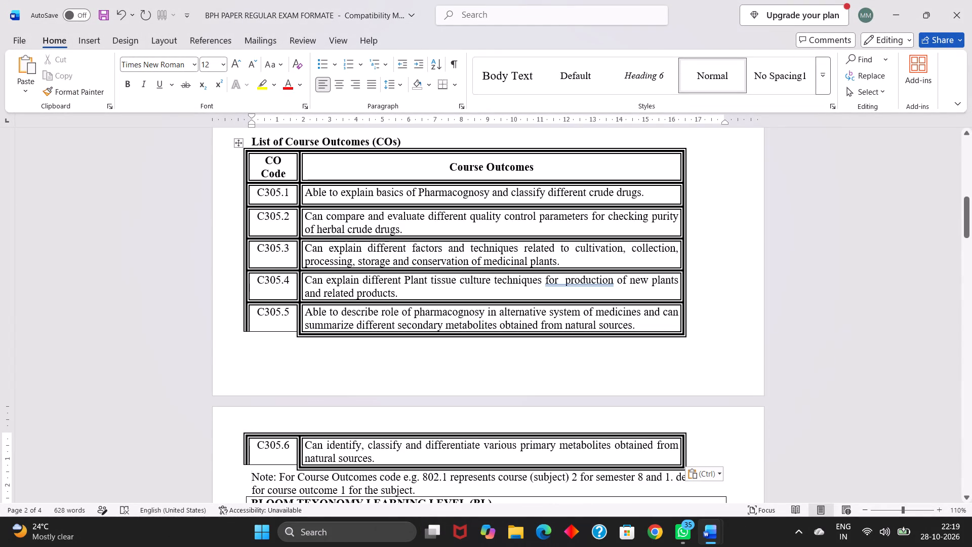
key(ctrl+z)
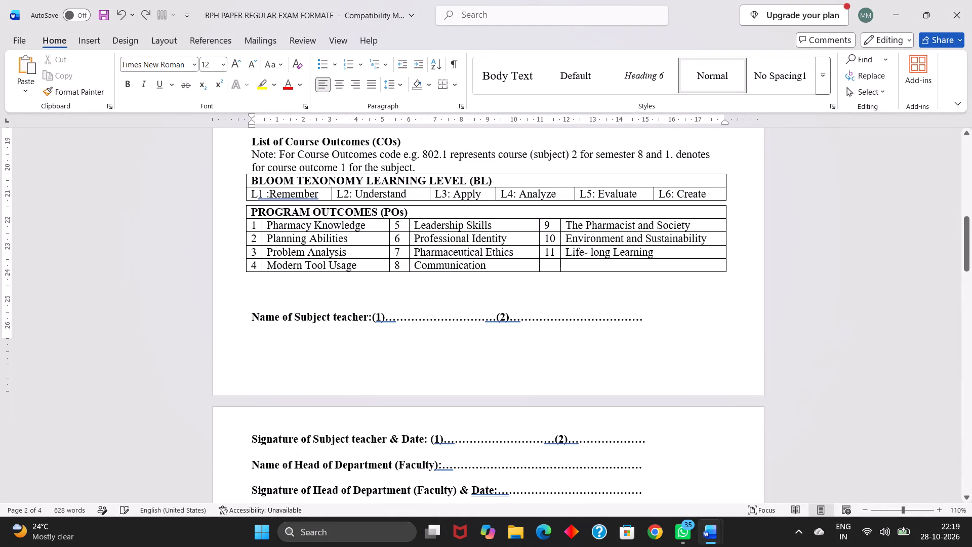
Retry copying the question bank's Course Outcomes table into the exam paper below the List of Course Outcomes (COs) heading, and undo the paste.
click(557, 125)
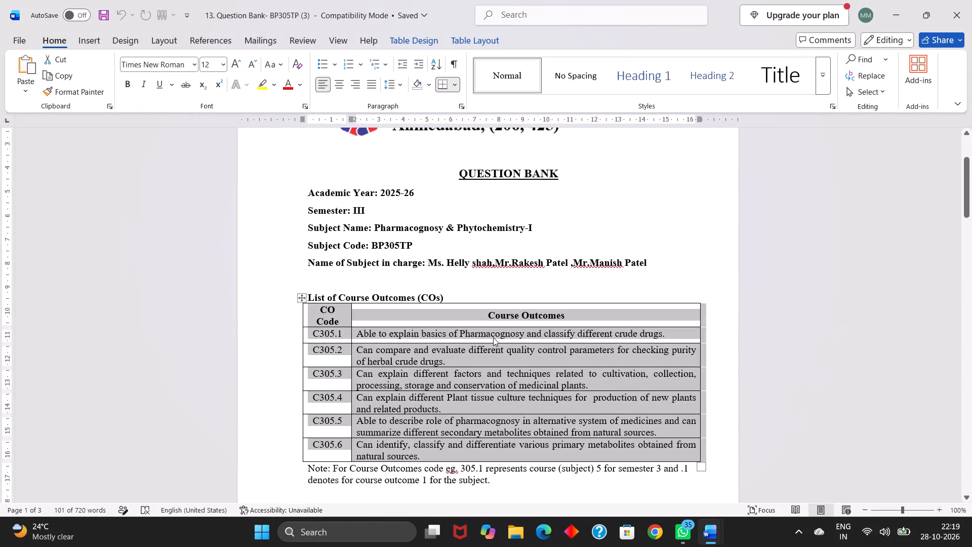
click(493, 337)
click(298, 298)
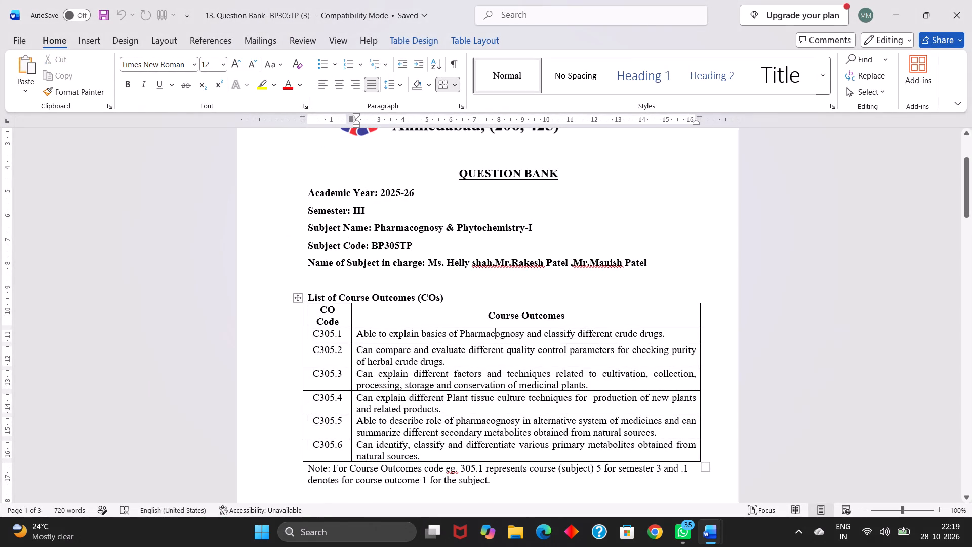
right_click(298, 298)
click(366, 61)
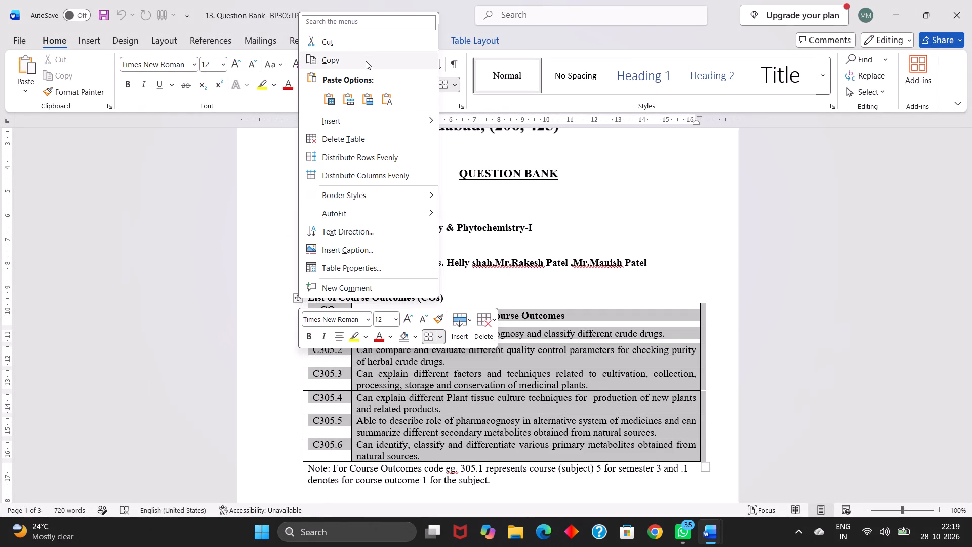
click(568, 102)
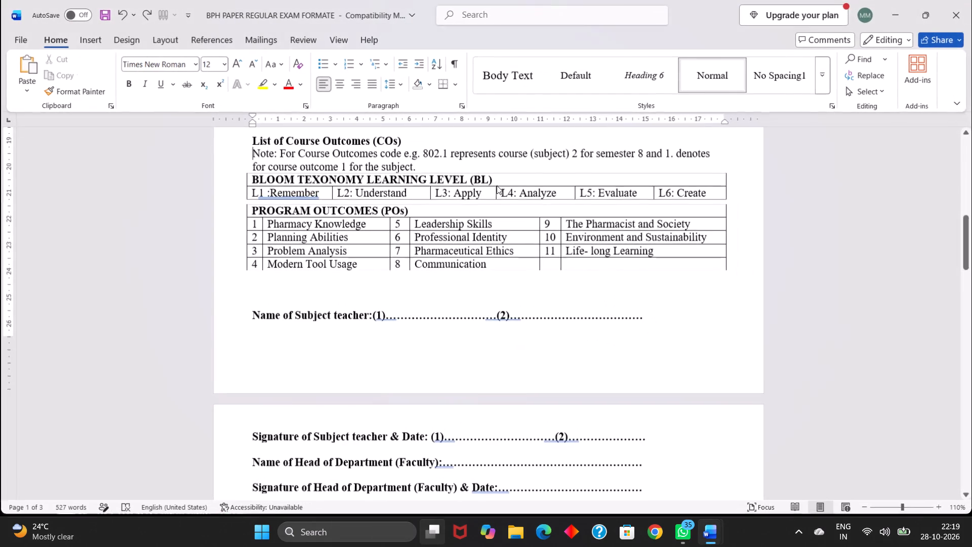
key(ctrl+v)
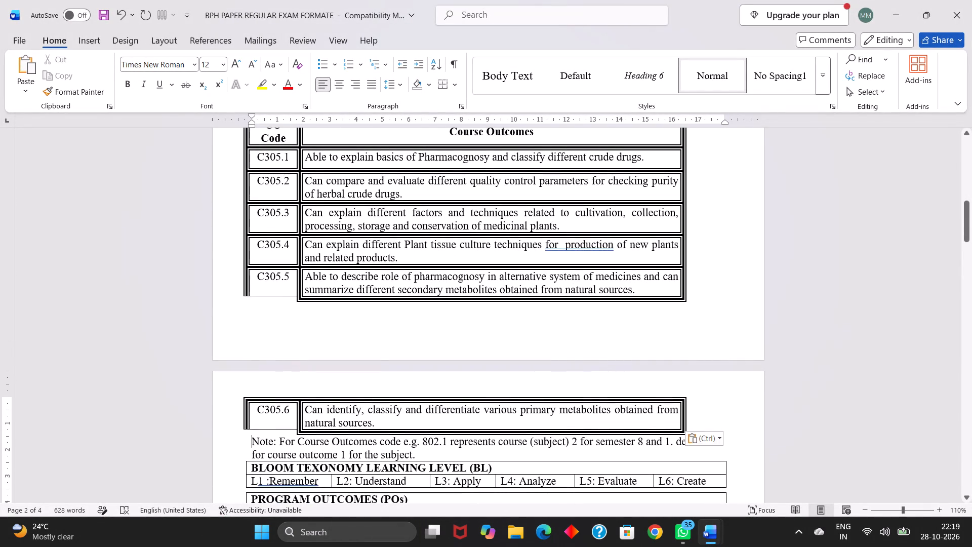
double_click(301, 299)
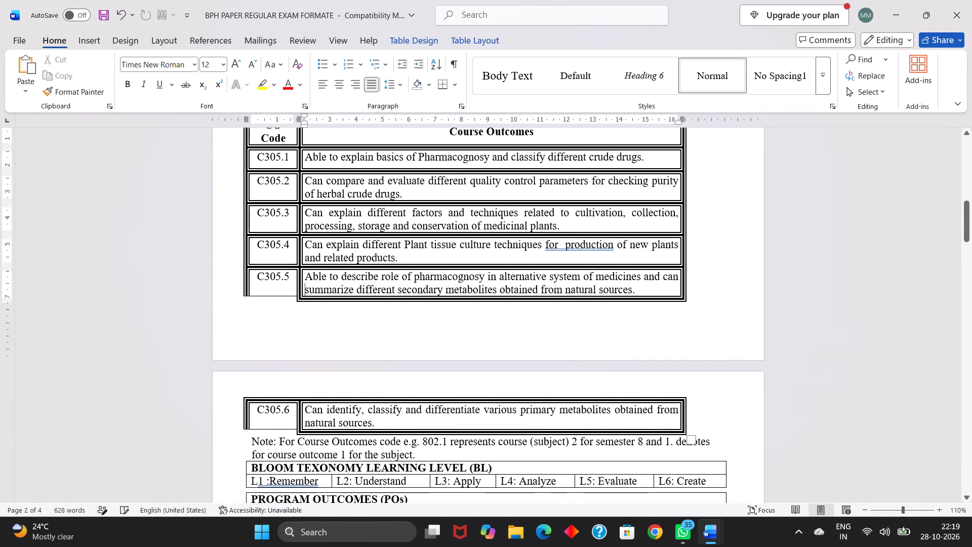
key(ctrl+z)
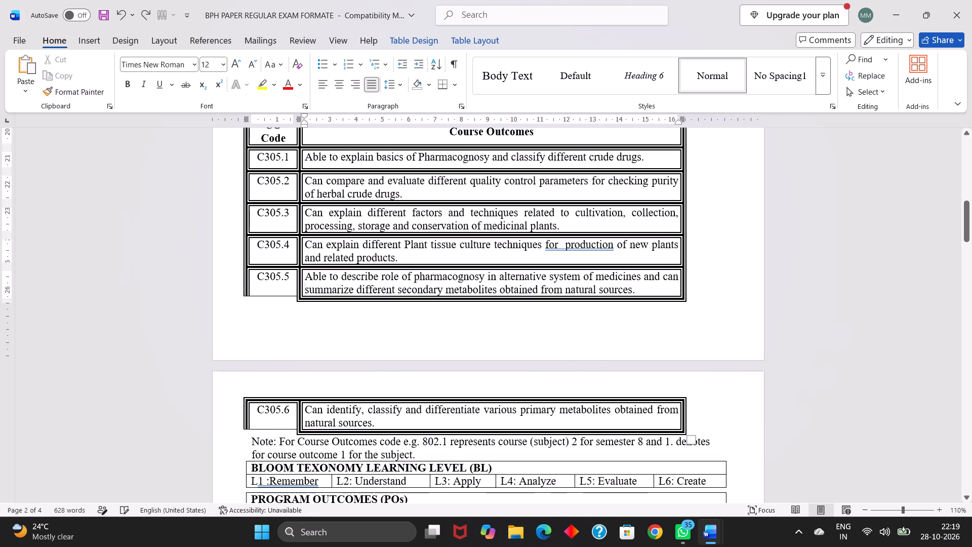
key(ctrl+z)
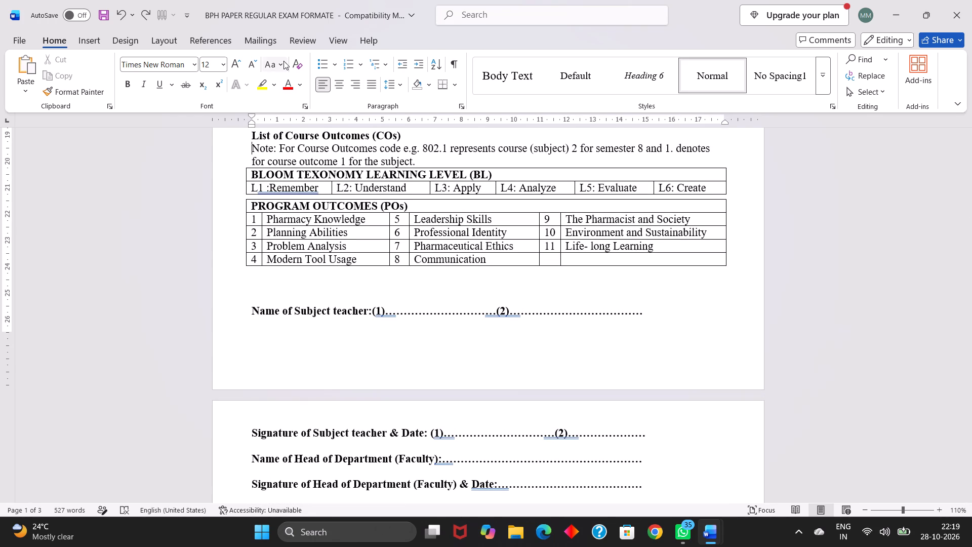
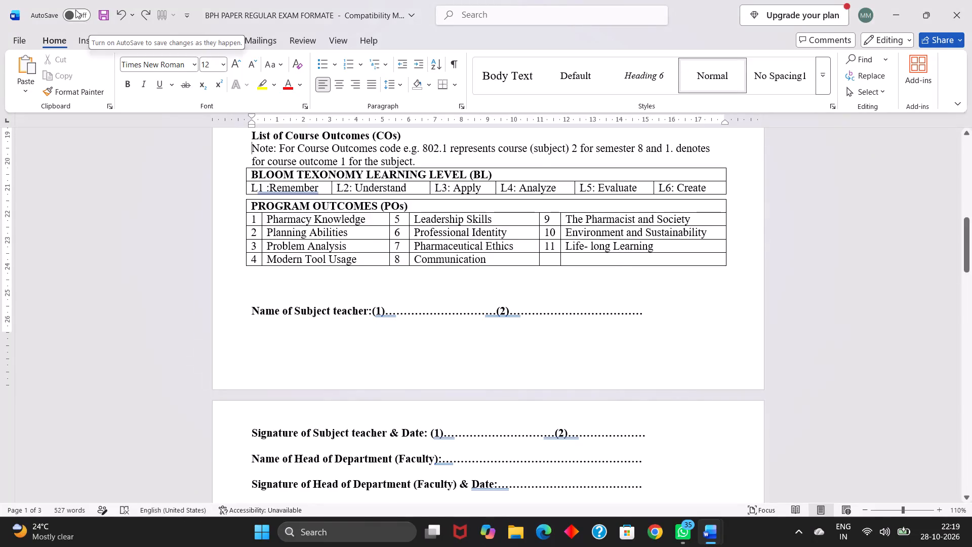
Turn on AutoSave for the exam paper by uploading it to OneDrive - Personal.
click(75, 10)
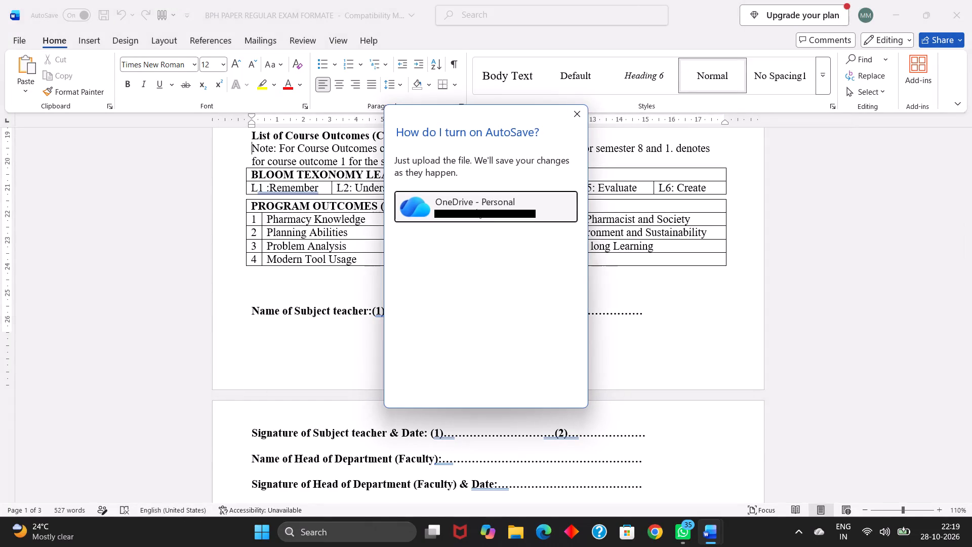
click(474, 196)
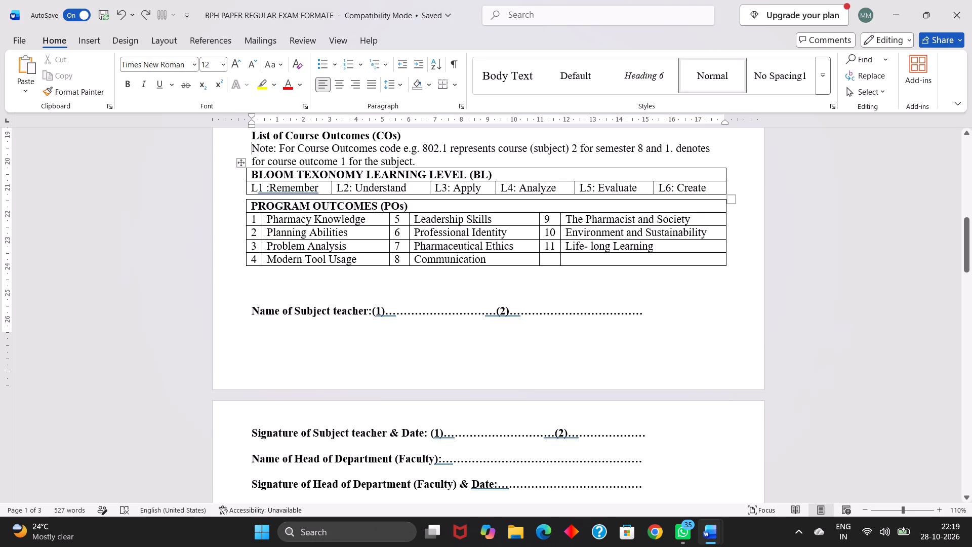
Create a new blank document, paste the C305.1 to C305.6 Course Outcomes table into it, and copy the table from there.
click(264, 539)
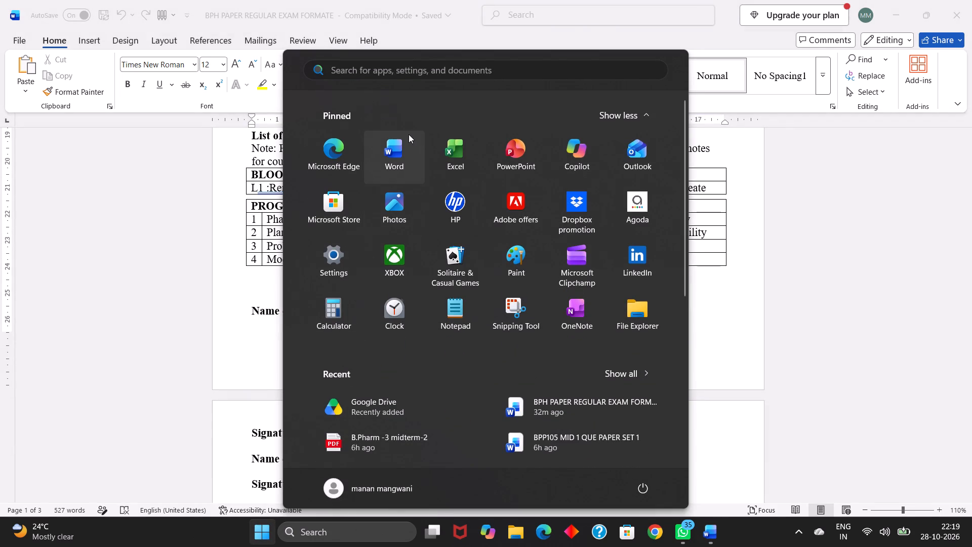
click(394, 145)
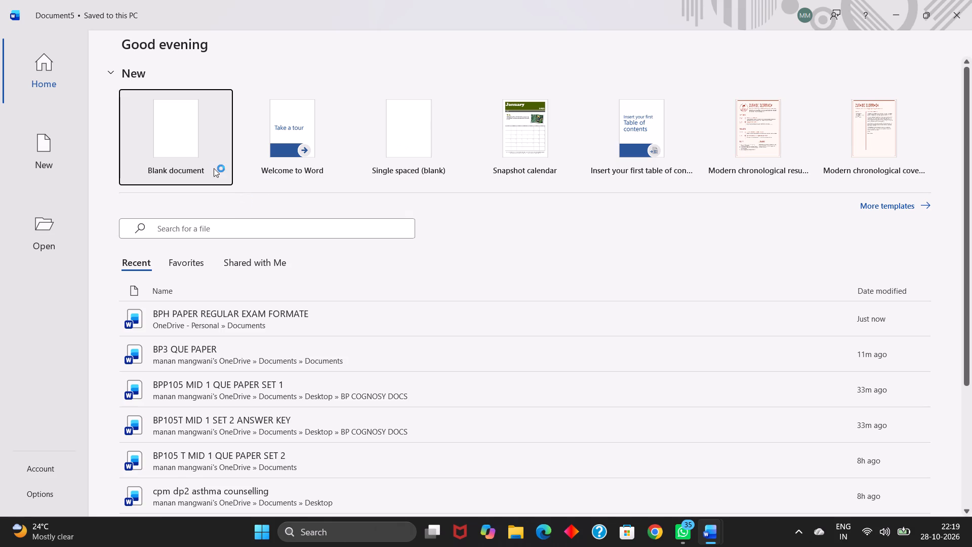
double_click(199, 155)
click(341, 211)
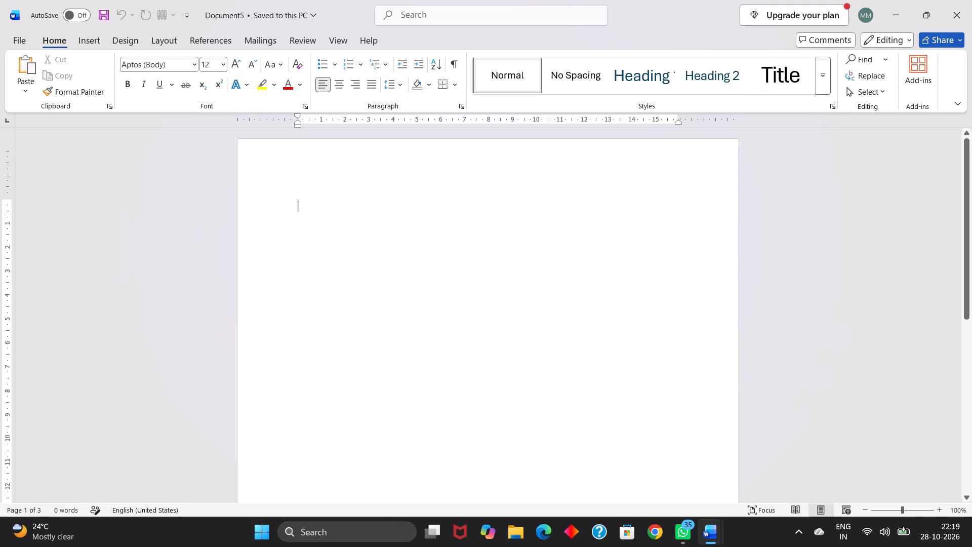
key(ctrl+v)
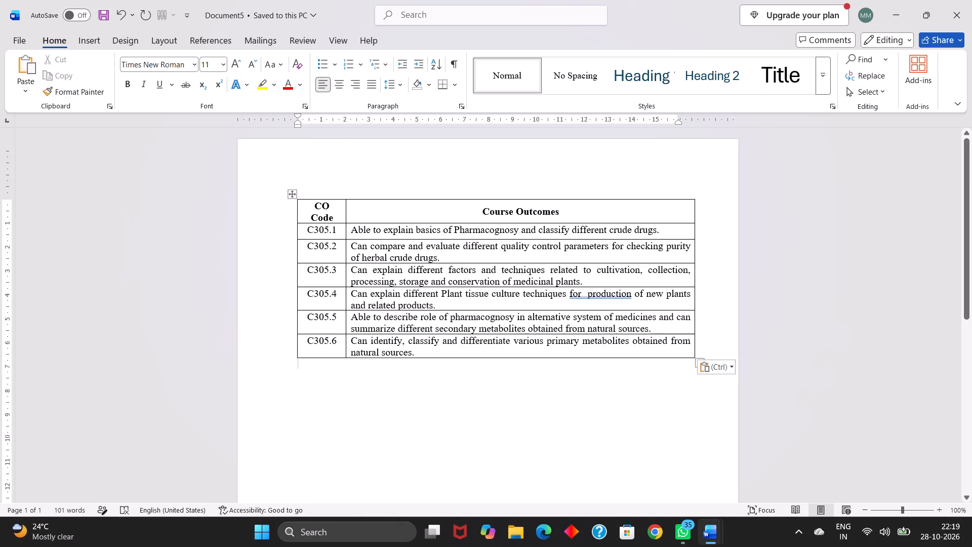
click(293, 194)
right_click(293, 194)
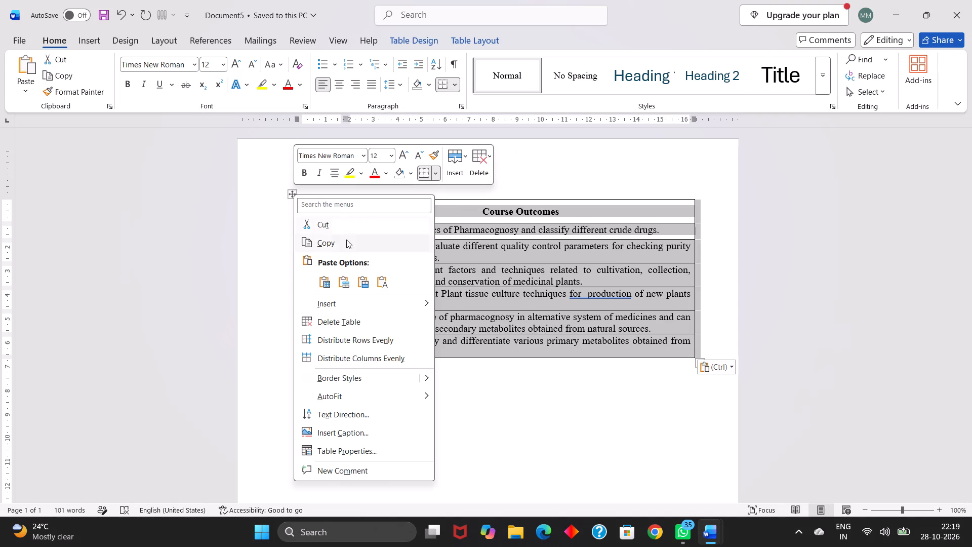
click(345, 243)
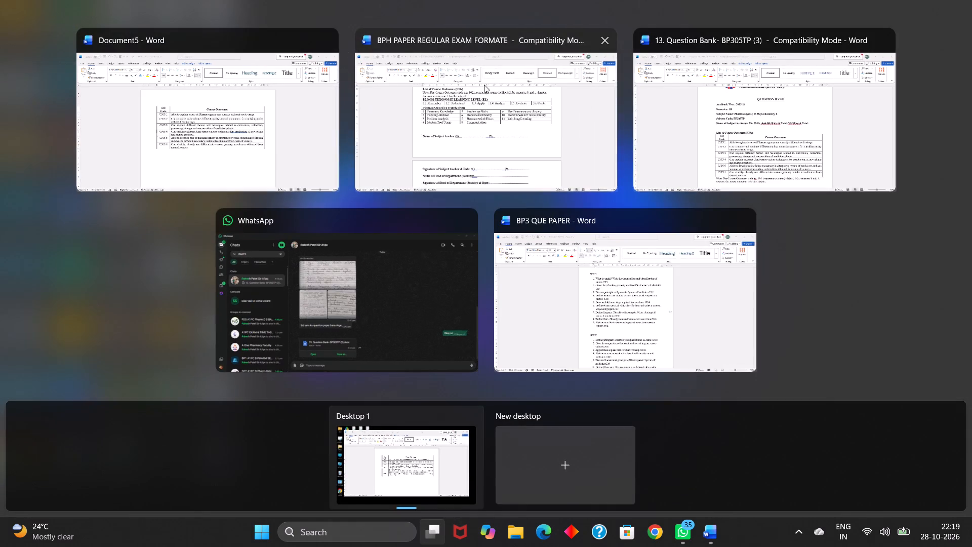
Switch to the BPH PAPER REGULAR EXAM FORMATE document and add two blank lines after the List of Course Outcomes (COs) heading.
click(493, 108)
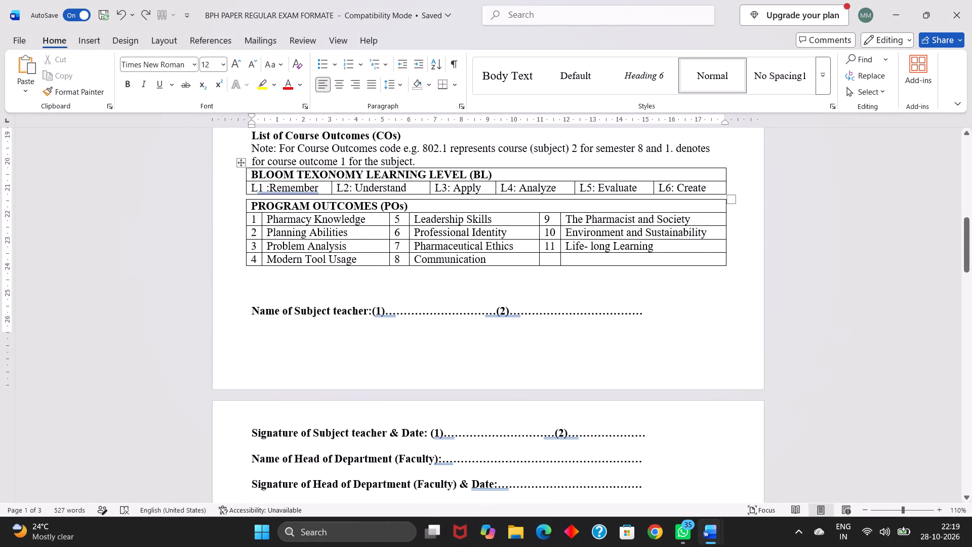
click(428, 139)
key(Return)
key(Return)
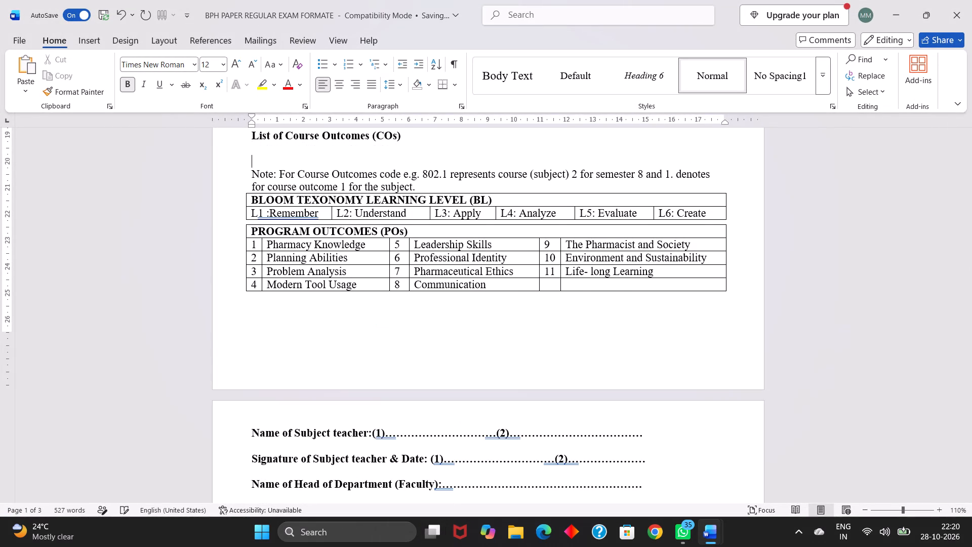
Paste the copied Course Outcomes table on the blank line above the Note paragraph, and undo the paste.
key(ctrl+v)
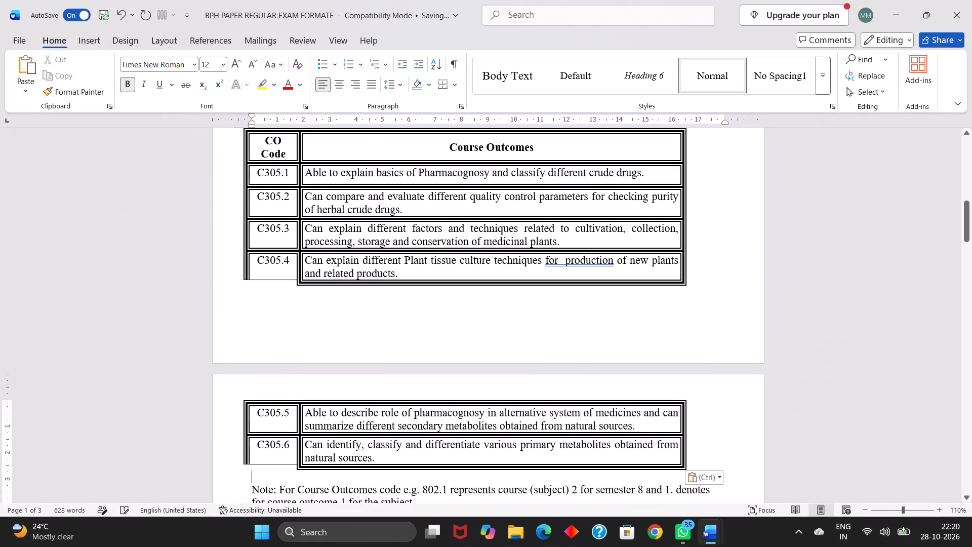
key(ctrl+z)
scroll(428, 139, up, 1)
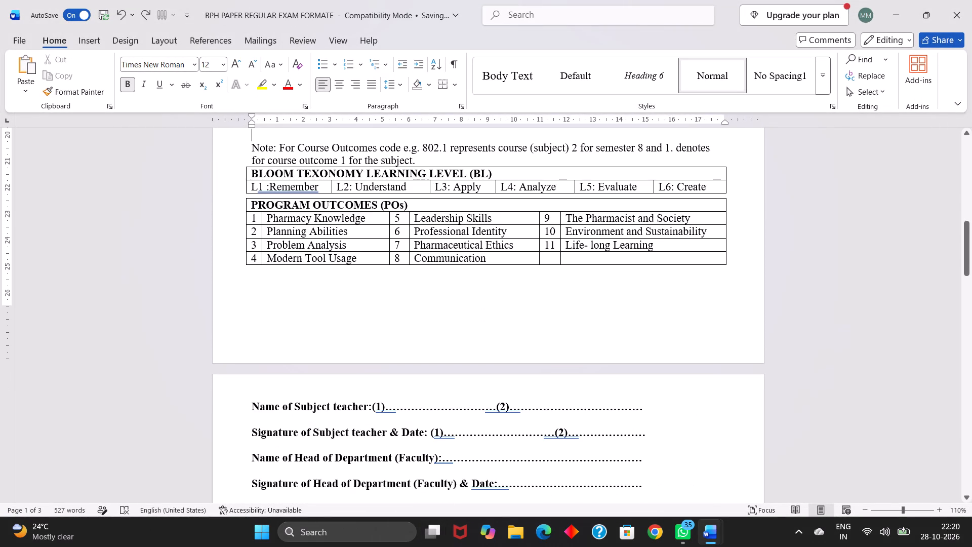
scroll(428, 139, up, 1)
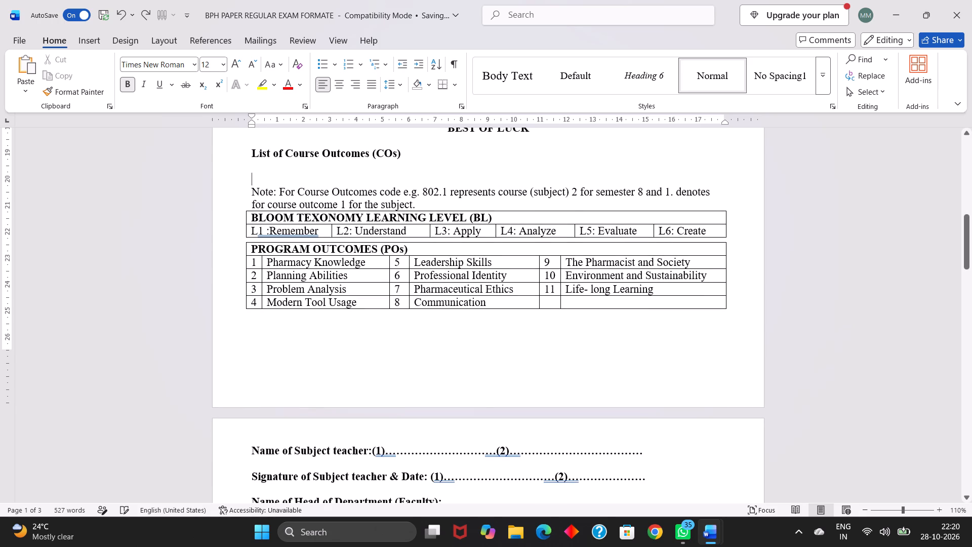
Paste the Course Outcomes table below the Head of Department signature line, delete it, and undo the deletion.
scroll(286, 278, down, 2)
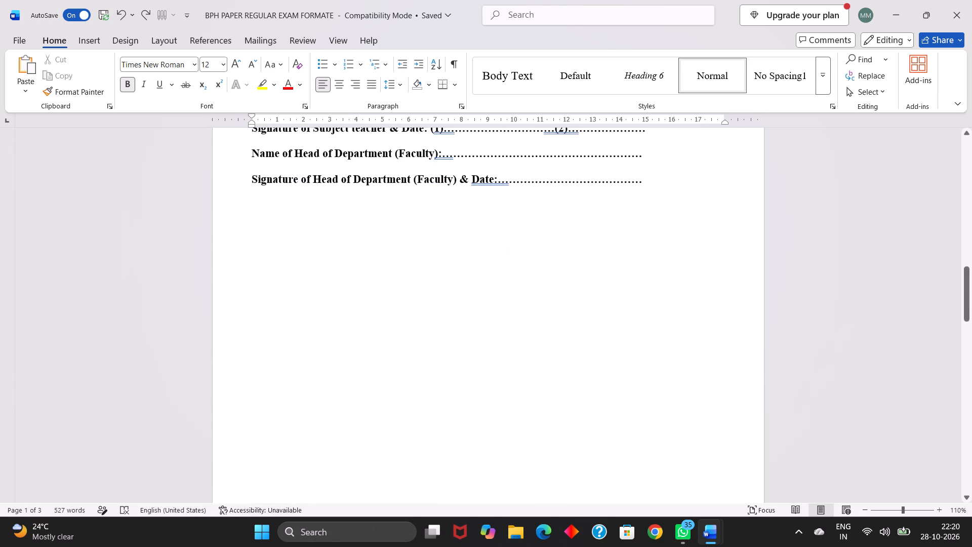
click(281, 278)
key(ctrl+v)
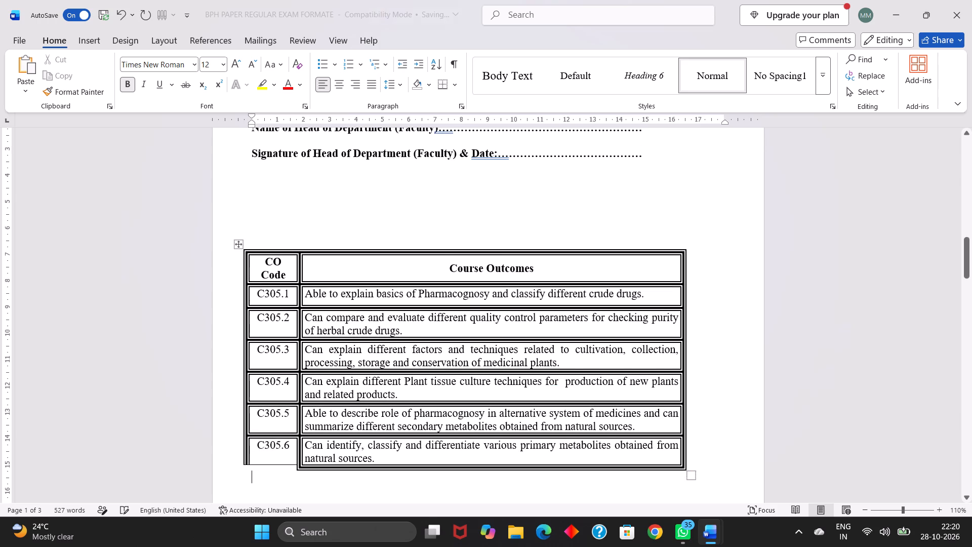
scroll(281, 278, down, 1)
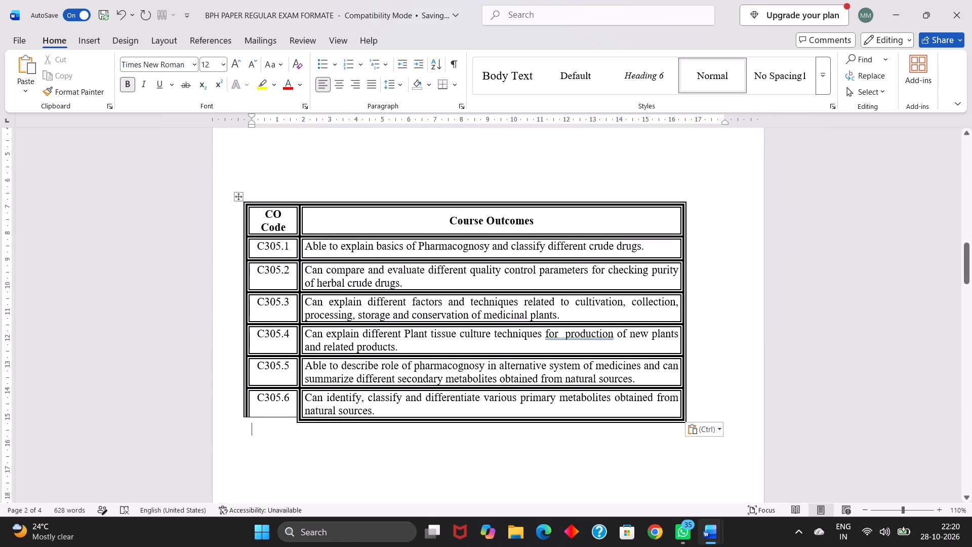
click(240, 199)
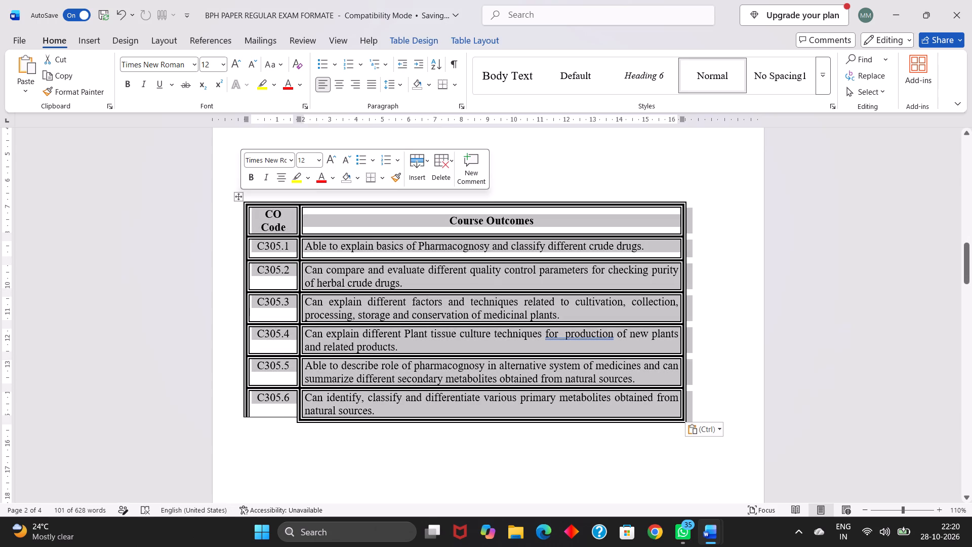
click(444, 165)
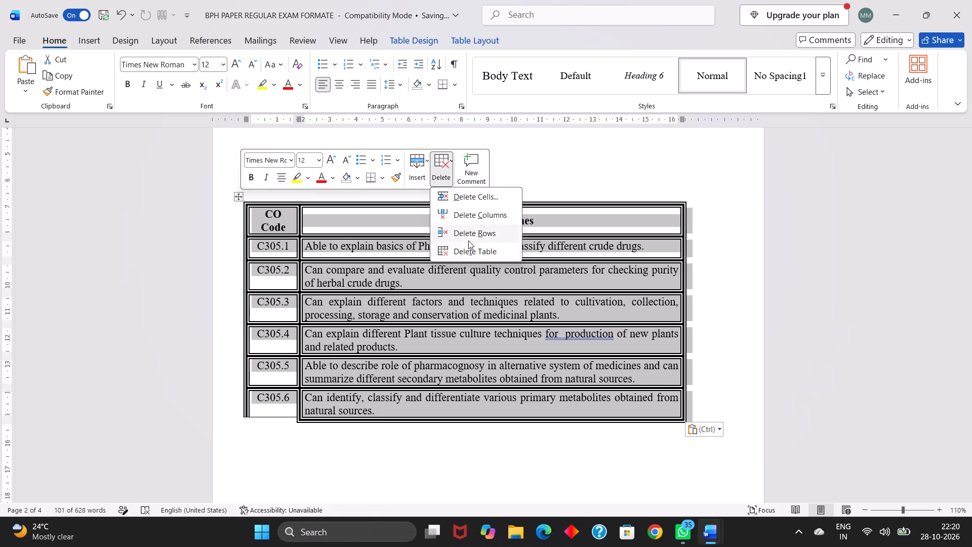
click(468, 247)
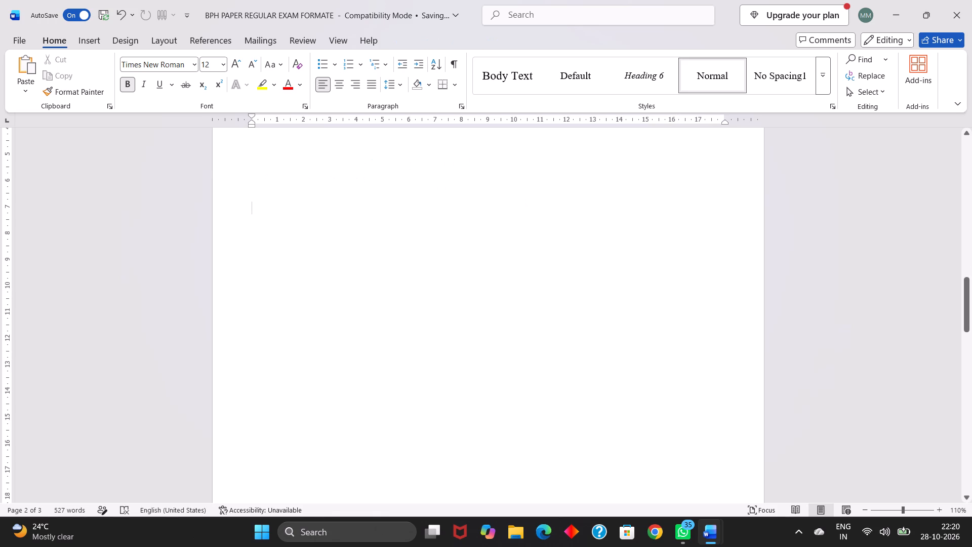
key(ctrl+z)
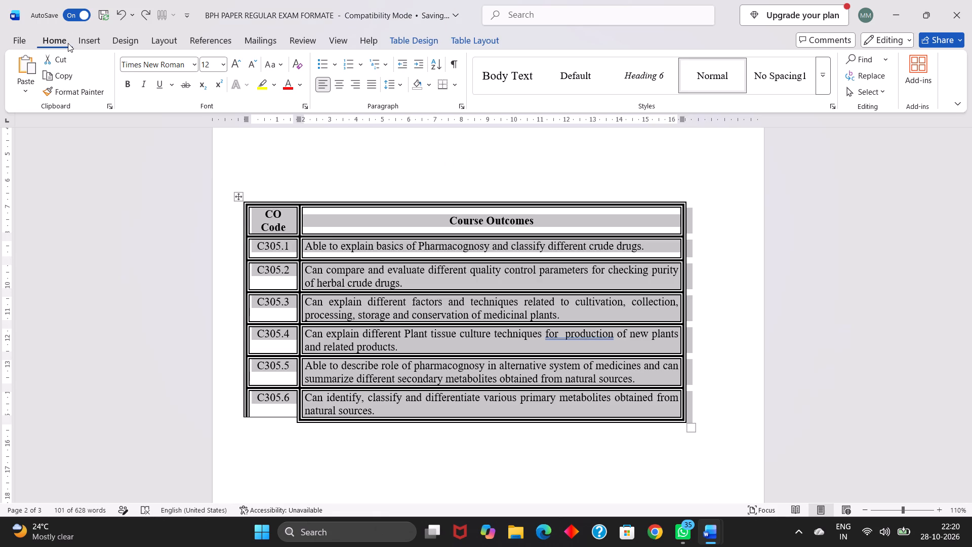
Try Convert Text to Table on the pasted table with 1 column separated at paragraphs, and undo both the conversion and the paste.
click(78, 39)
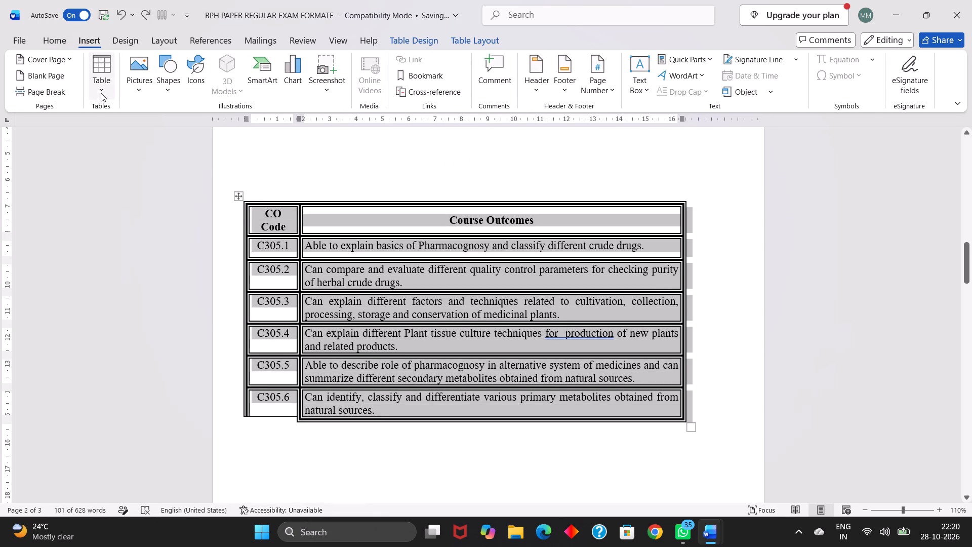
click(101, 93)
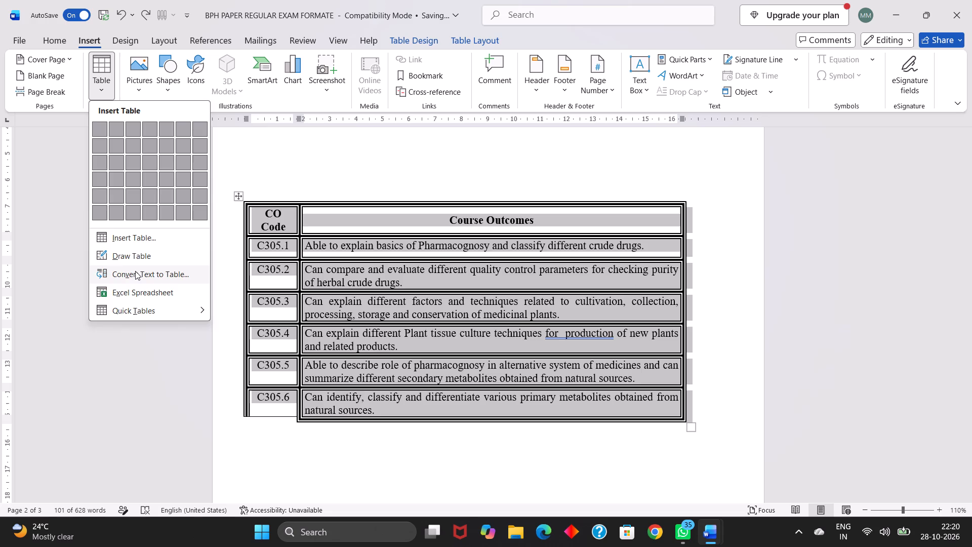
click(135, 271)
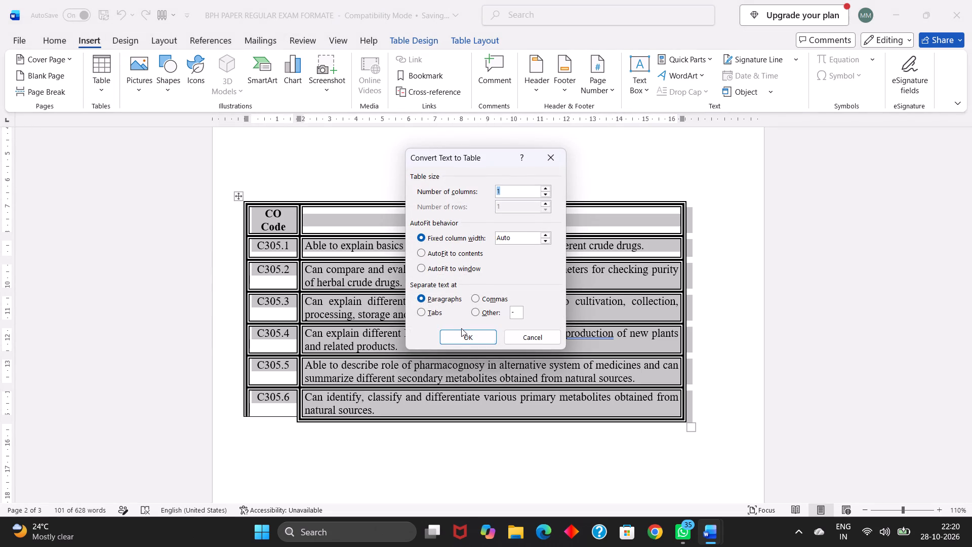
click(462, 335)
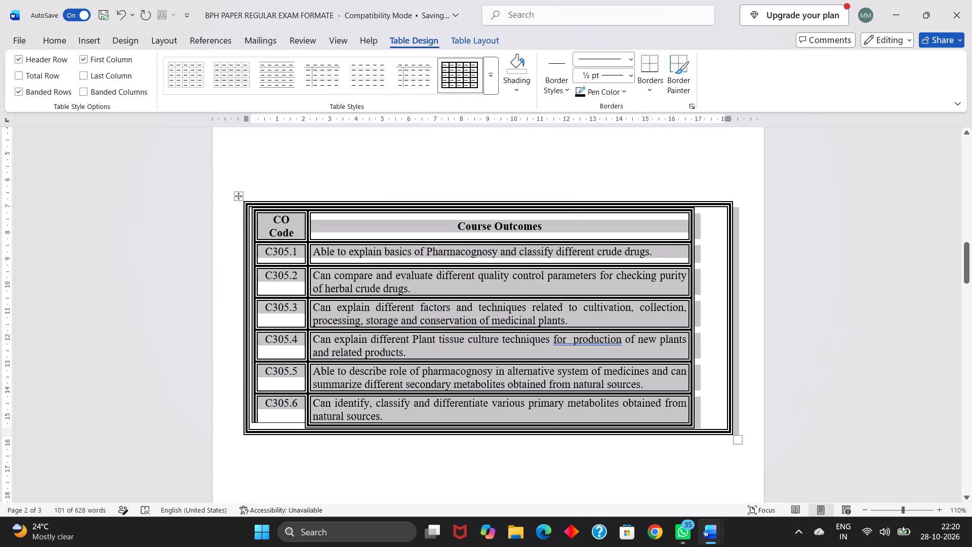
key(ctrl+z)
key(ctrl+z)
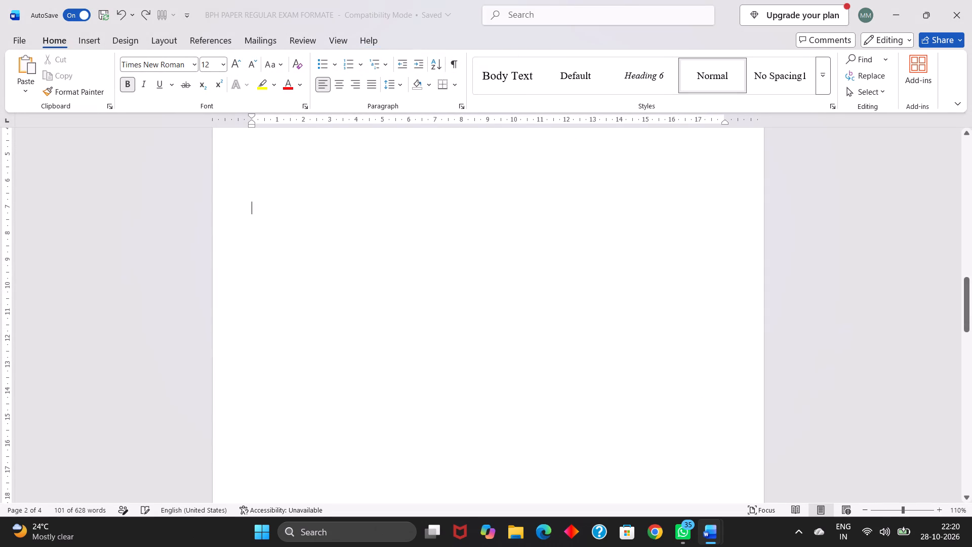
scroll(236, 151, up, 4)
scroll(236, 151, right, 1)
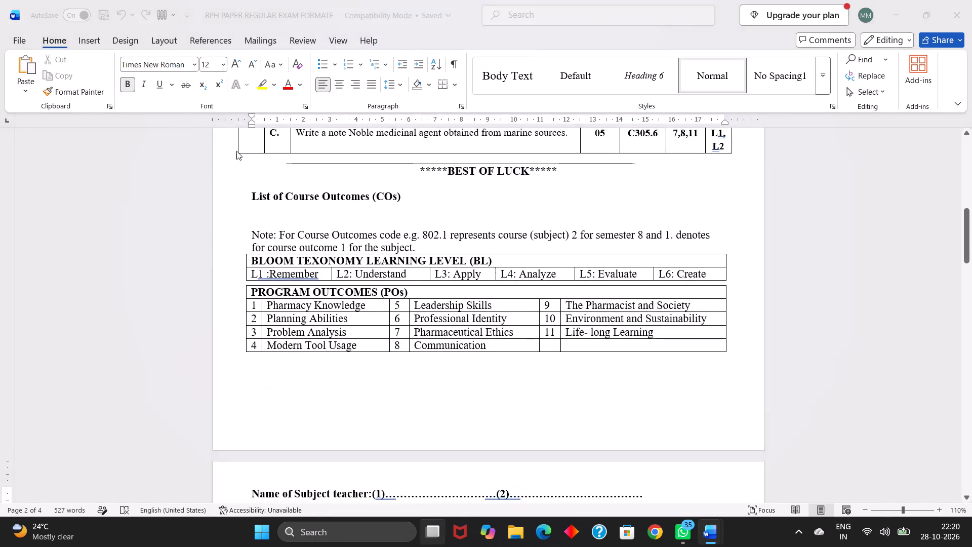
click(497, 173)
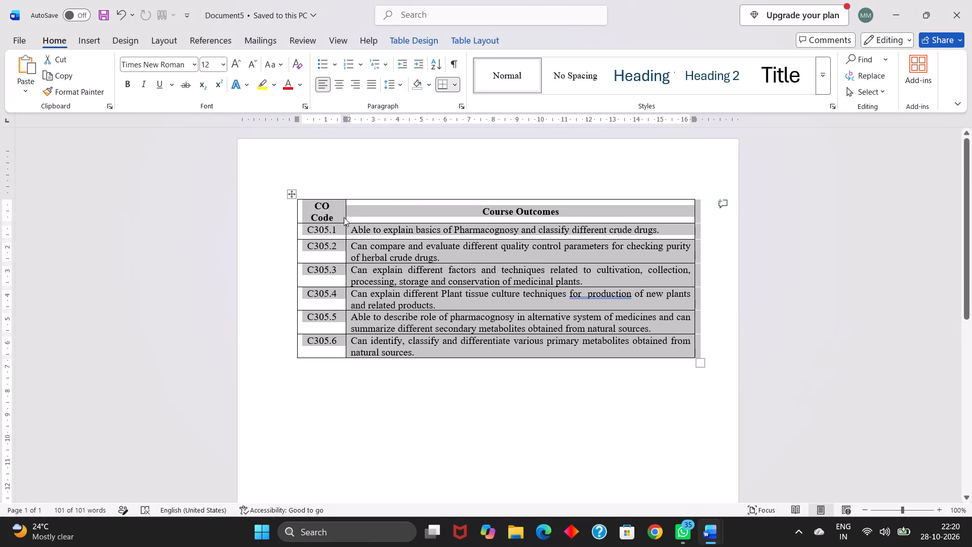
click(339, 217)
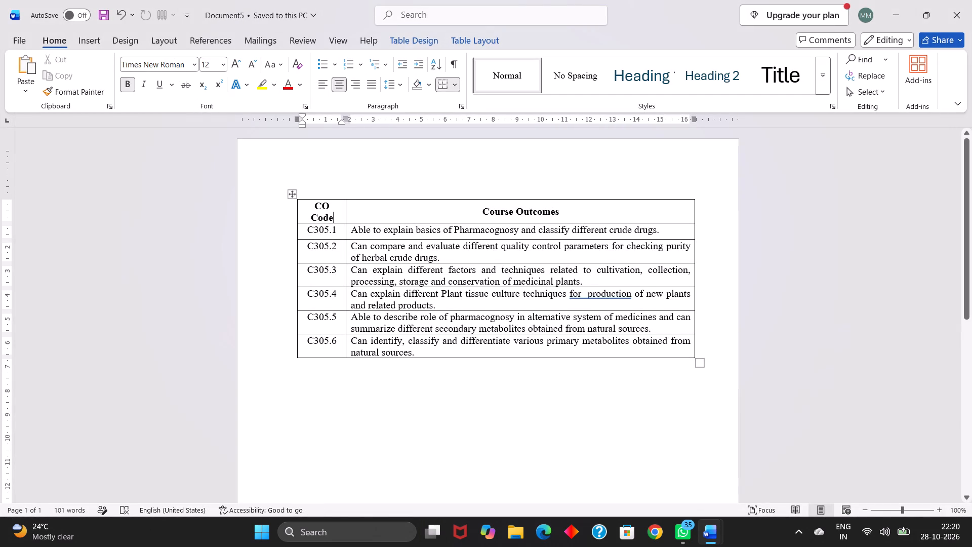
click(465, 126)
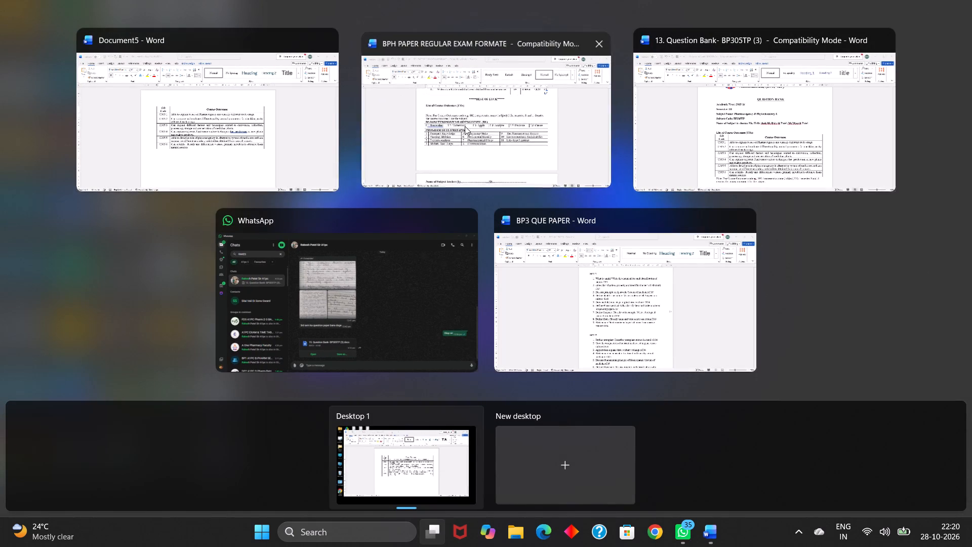
Draw a single-cell table about 16.8 cm wide and 0.5 cm high directly below the List of Course Outcomes (COs) heading.
click(319, 209)
right_click(319, 209)
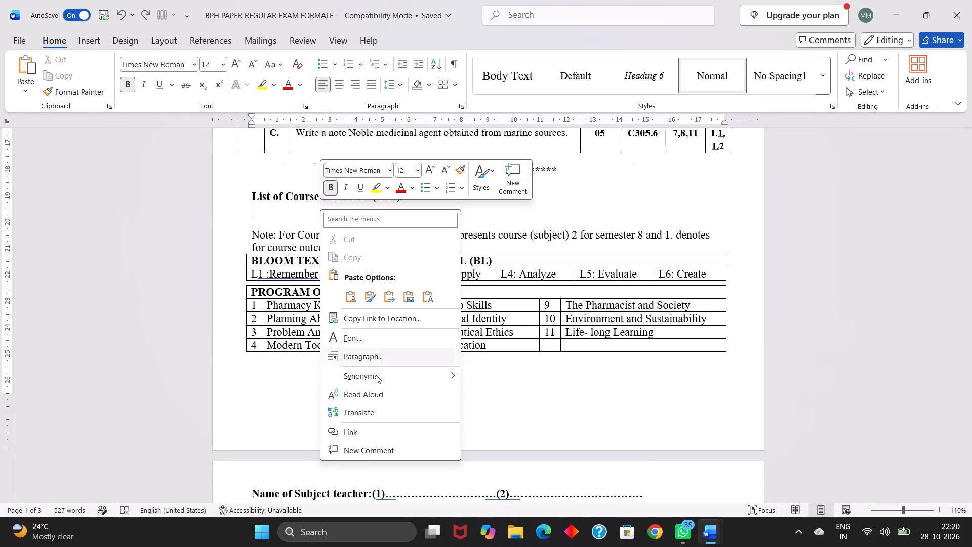
click(88, 40)
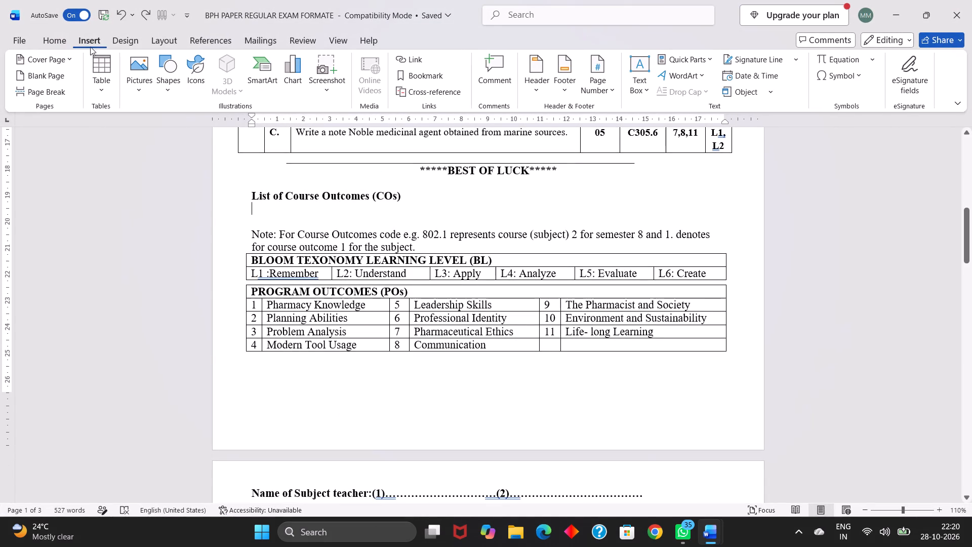
click(104, 76)
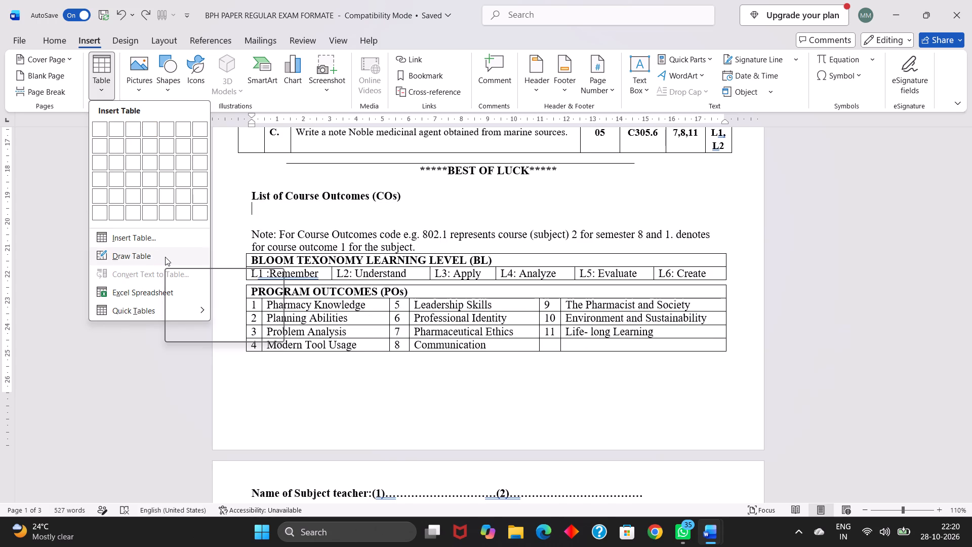
click(165, 257)
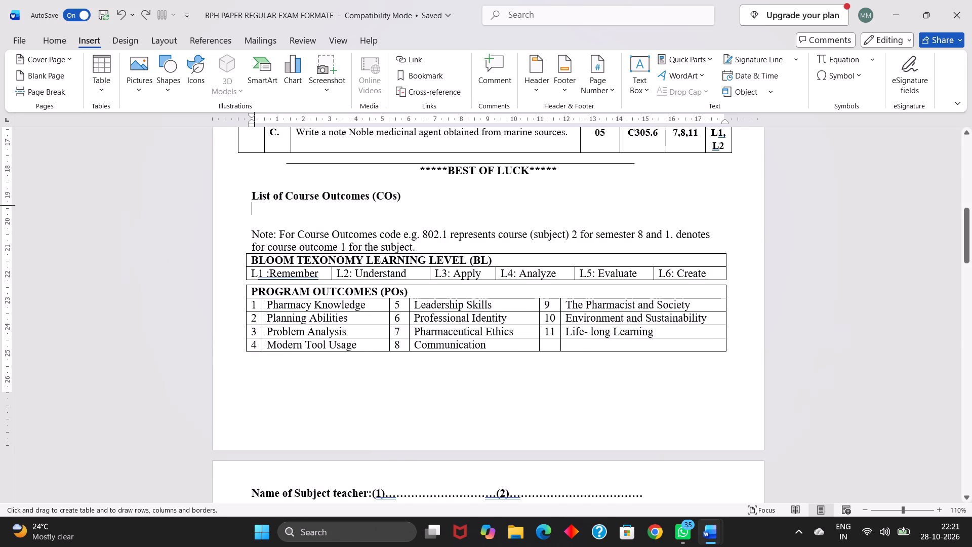
drag(254, 206, 579, 208)
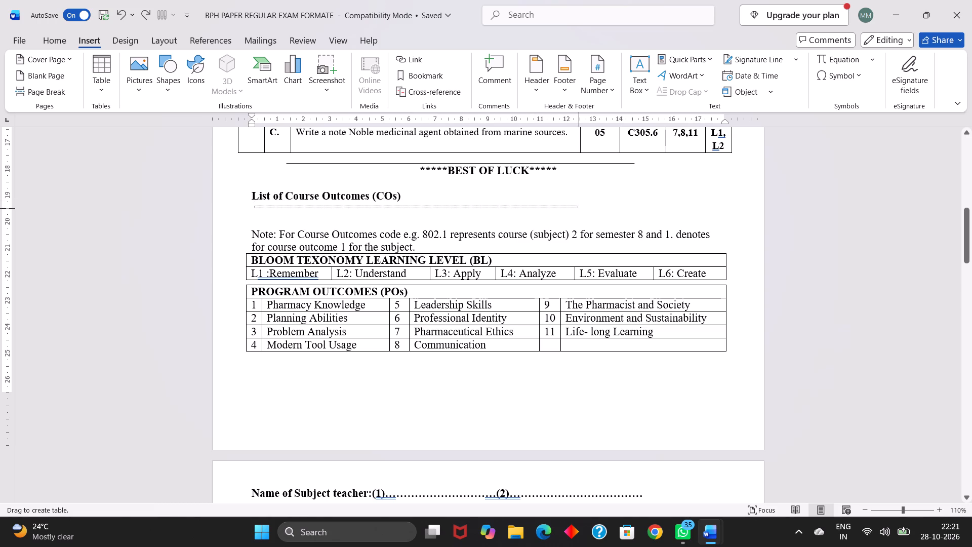
drag(579, 208, 696, 219)
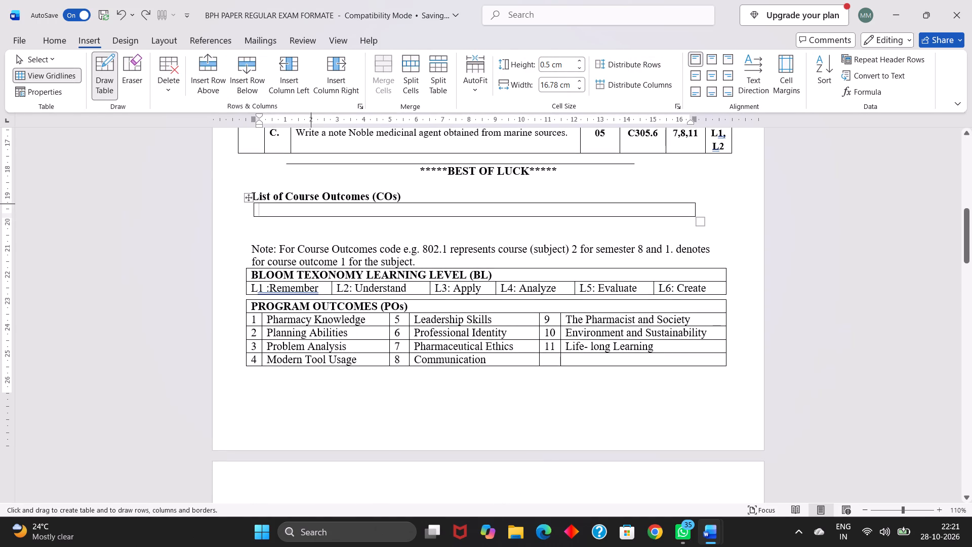
Draw a vertical divider in the new table to make a first column about 2.1 cm wide.
drag(311, 204, 311, 216)
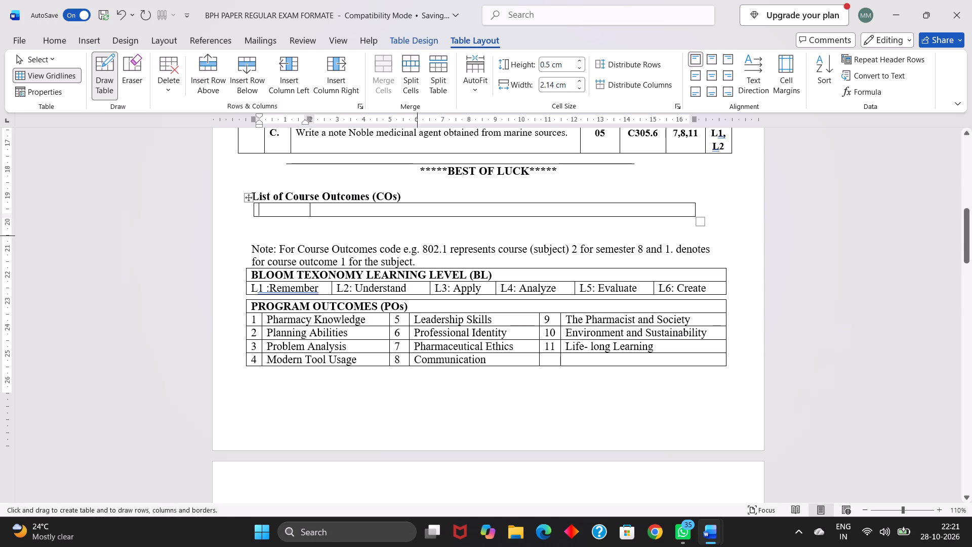
Copy the headers CO Code and Course Outcomes from Document5 into the two cells of the exam paper's new table.
click(487, 111)
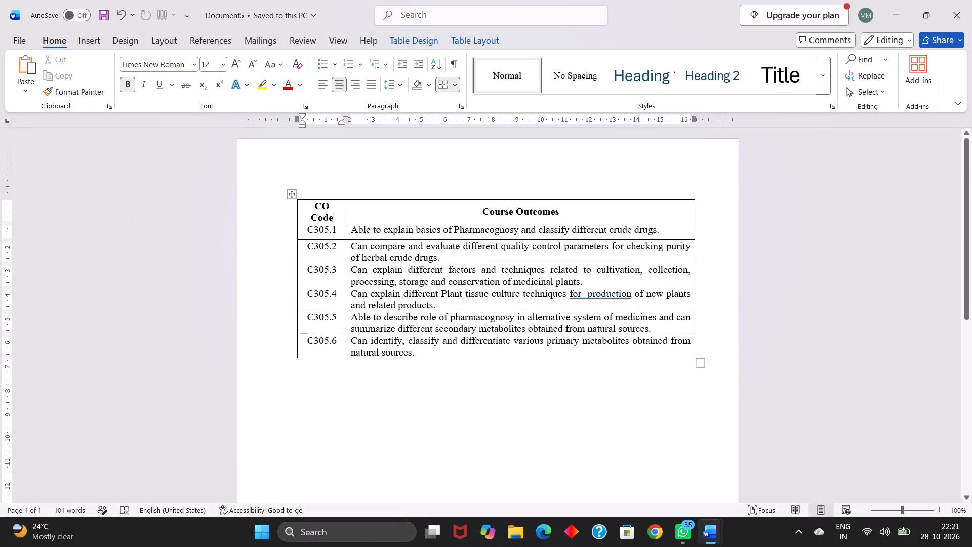
drag(312, 206, 330, 216)
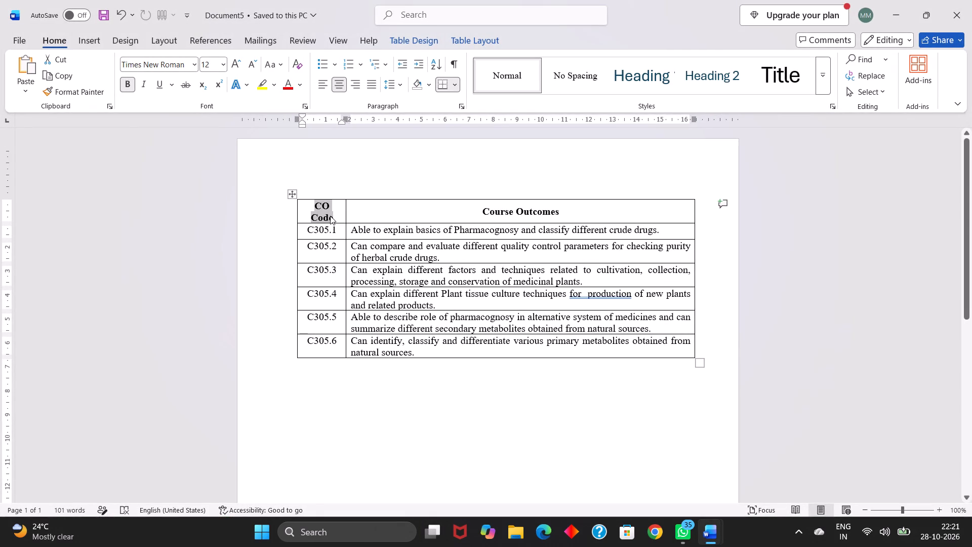
key(ctrl+c)
click(452, 126)
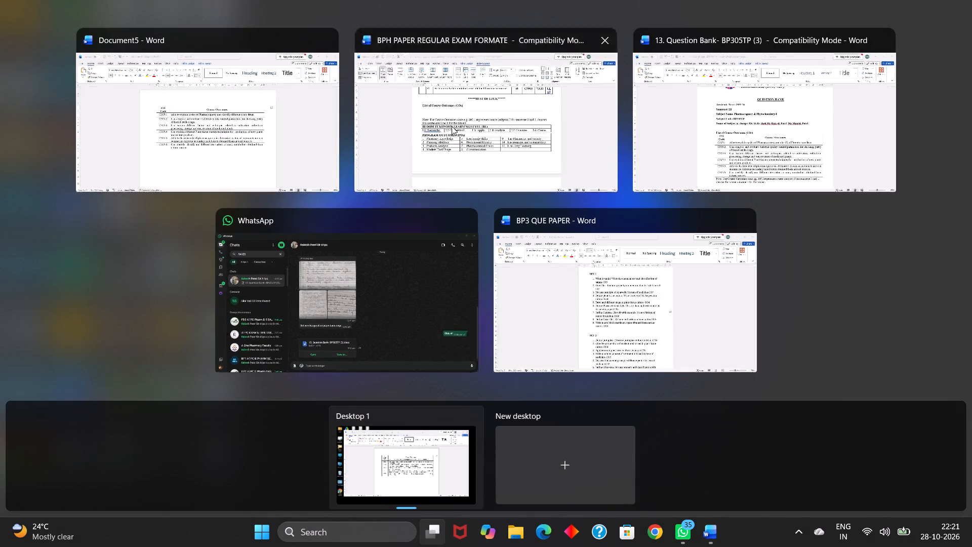
double_click(279, 213)
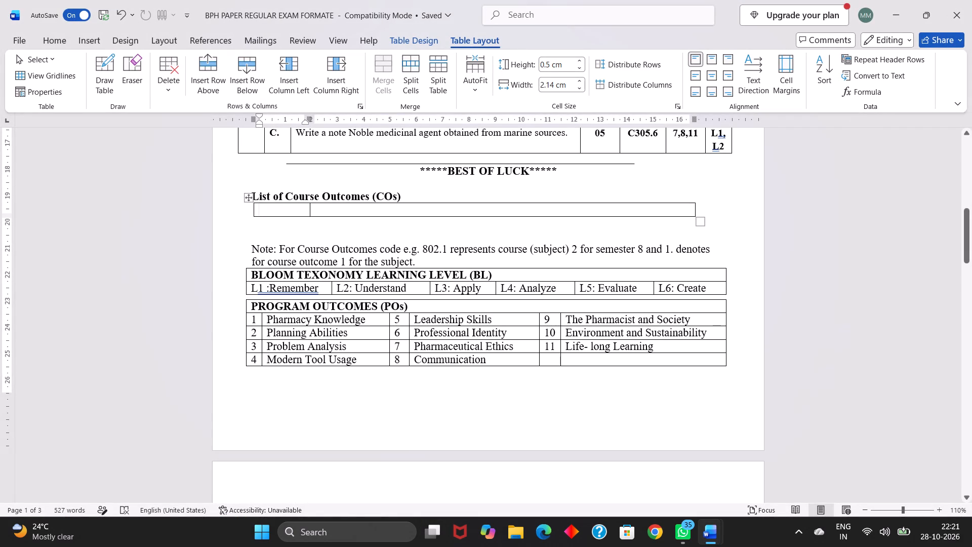
key(ctrl+v)
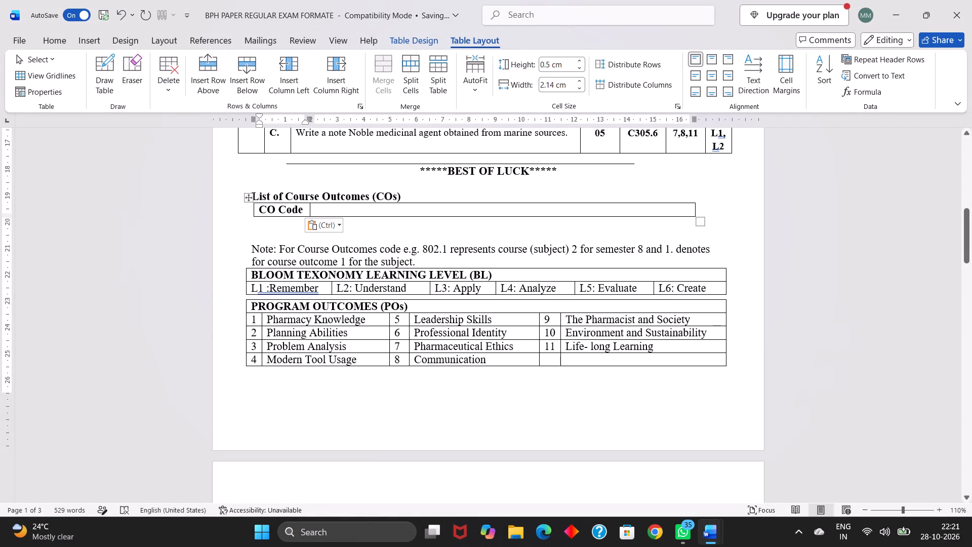
click(510, 115)
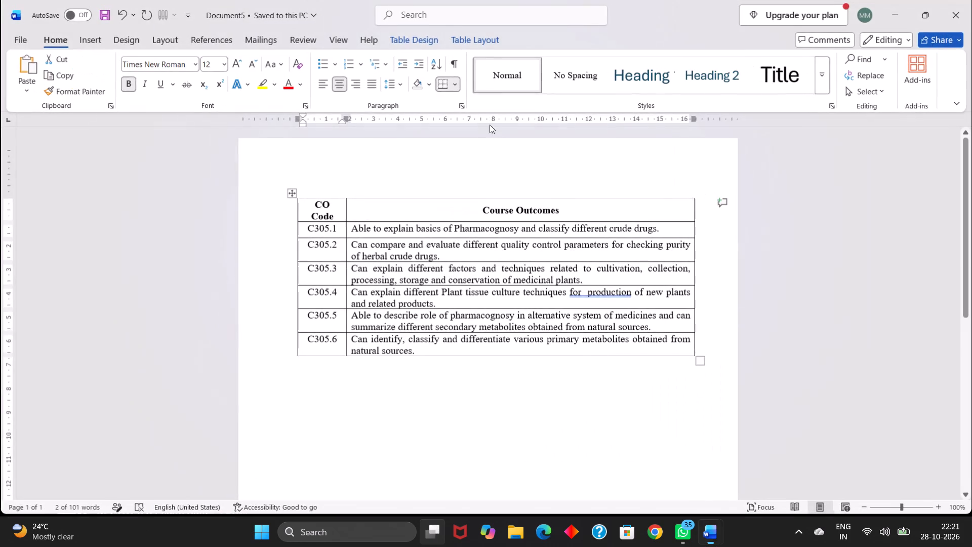
drag(483, 214, 564, 210)
key(ctrl+c)
click(527, 129)
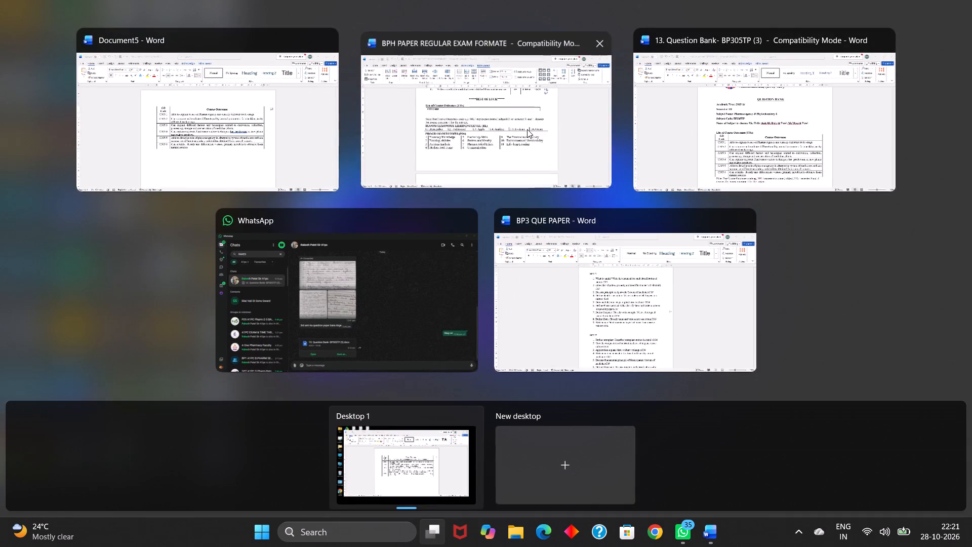
click(443, 207)
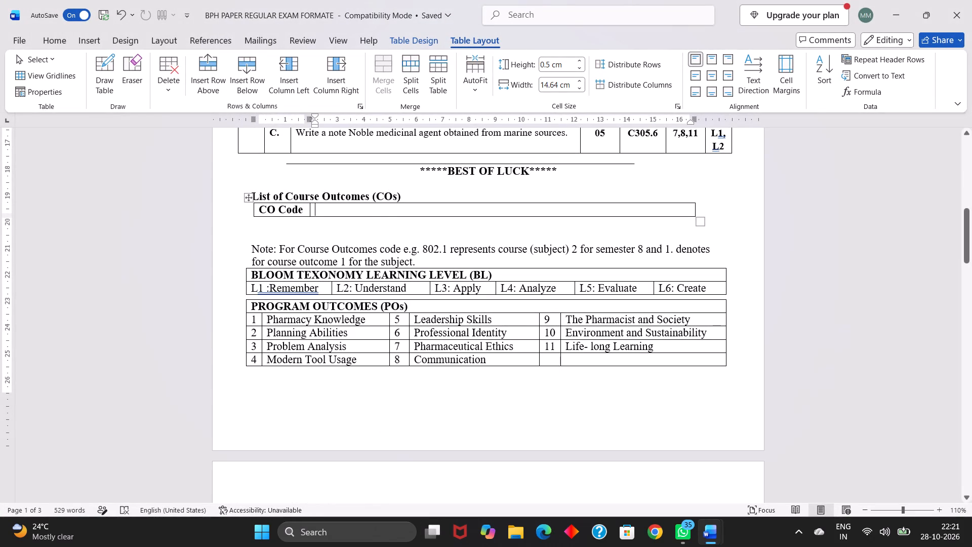
key(ctrl+v)
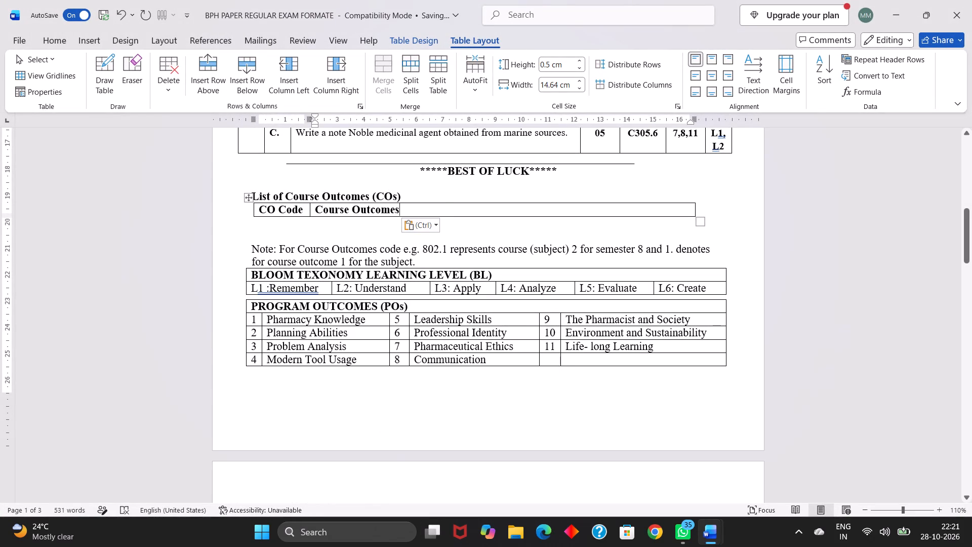
Insert two blank rows below the header row of the Course Outcomes table.
click(689, 216)
key(Return)
key(BackSpace)
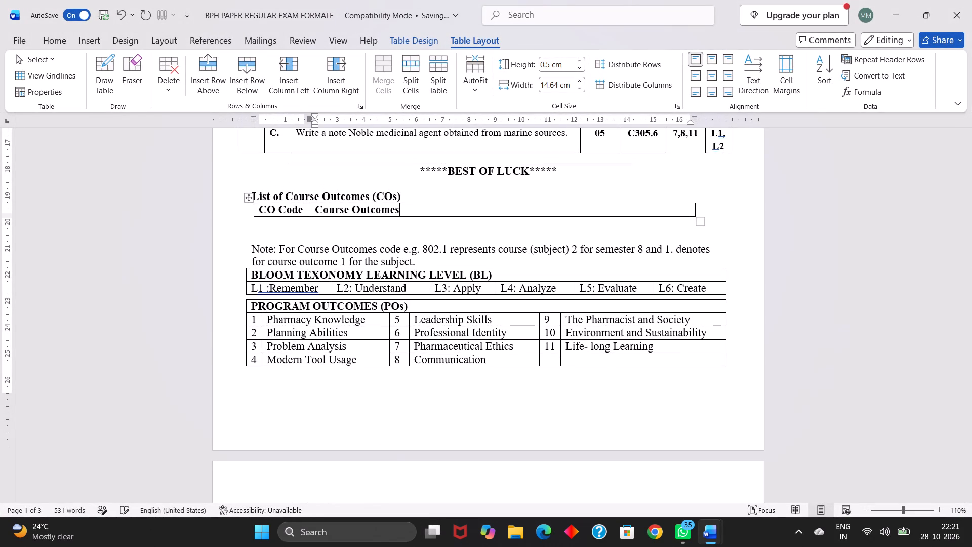
right_click(689, 216)
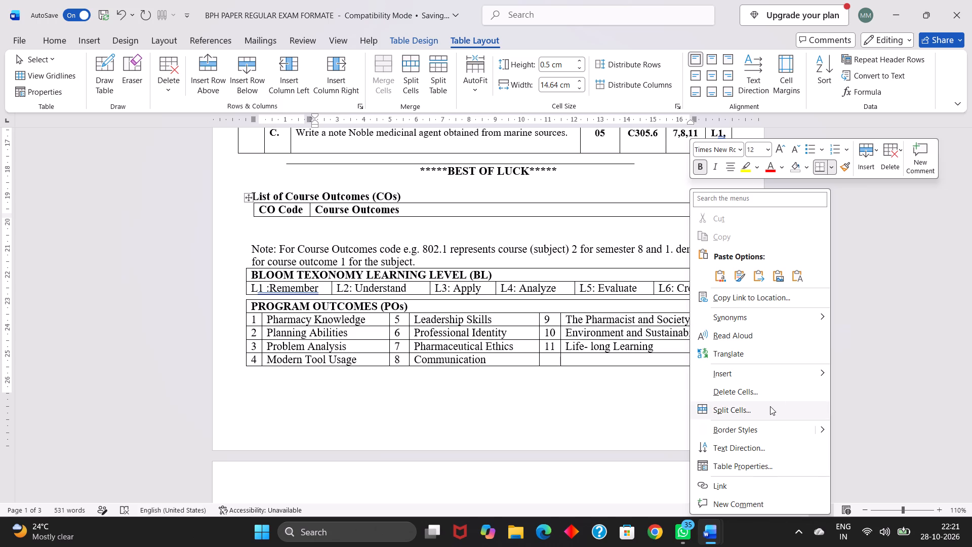
click(777, 374)
click(842, 422)
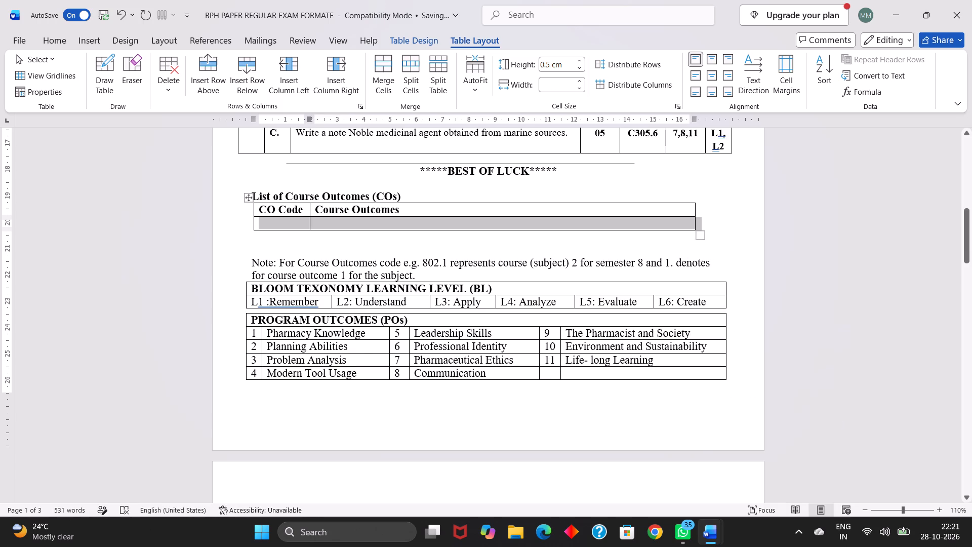
click(616, 222)
right_click(616, 222)
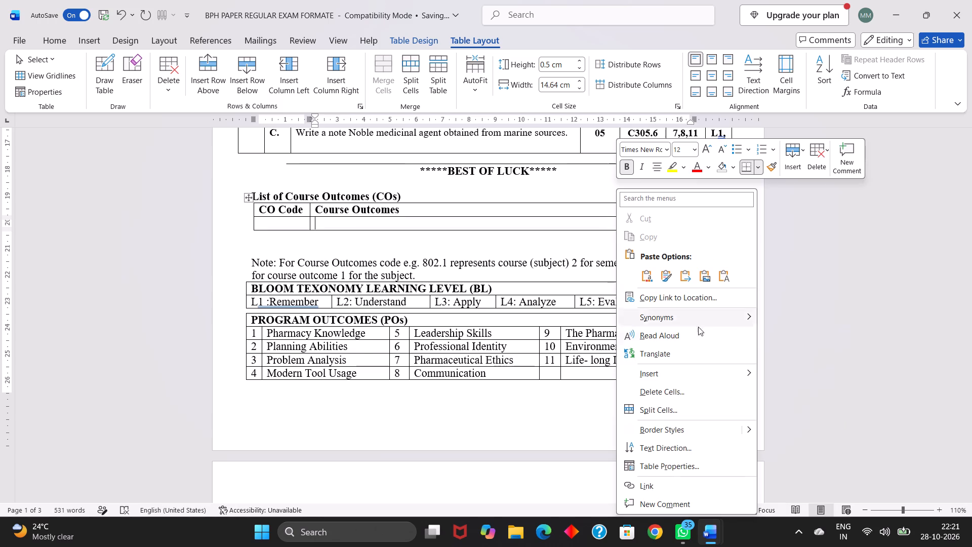
click(700, 367)
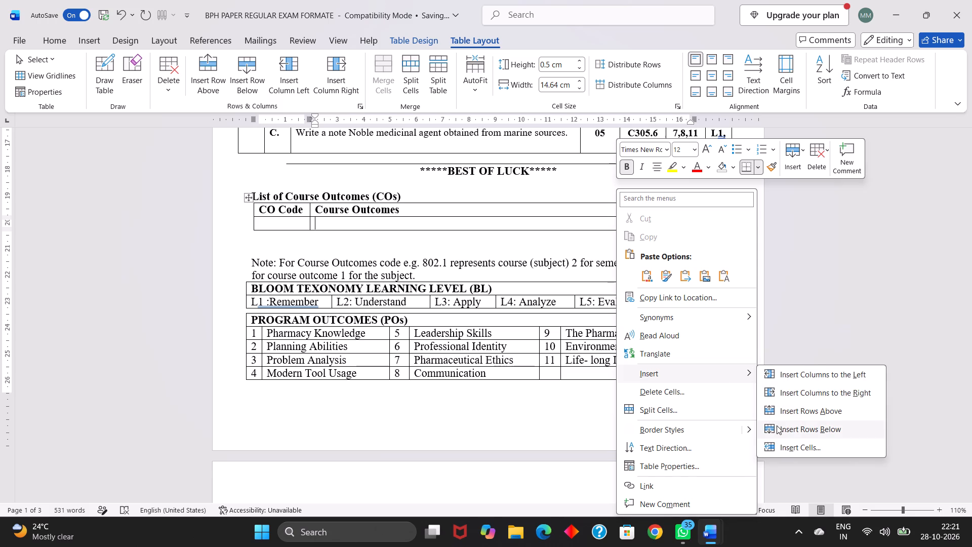
click(778, 428)
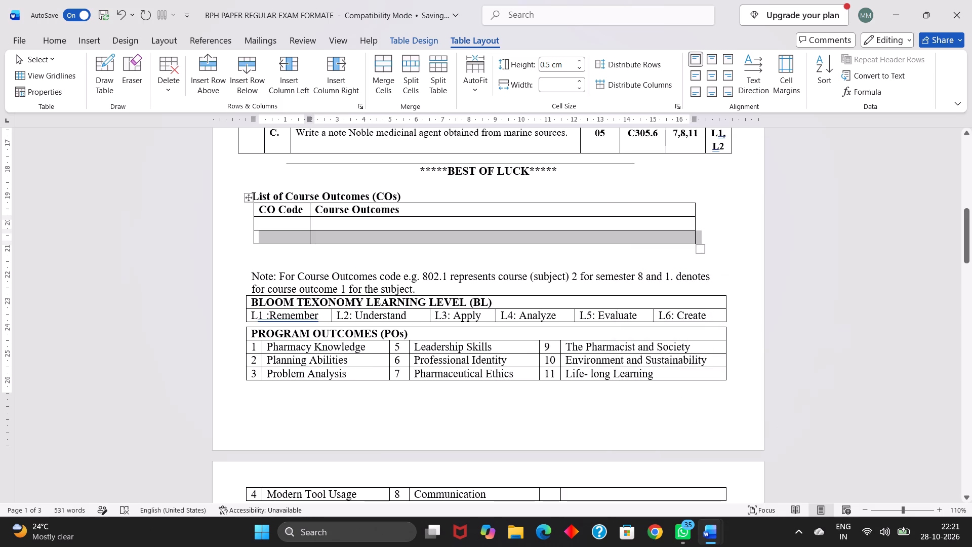
click(647, 244)
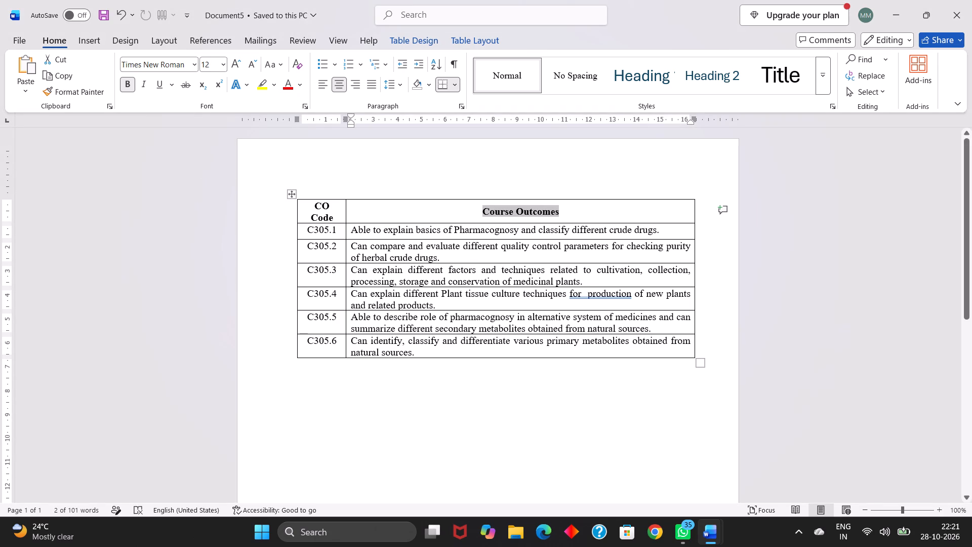
Copy the C305.1 and C305.2 rows from Document5 into the two blank rows of the exam paper's Course Outcomes table.
click(306, 229)
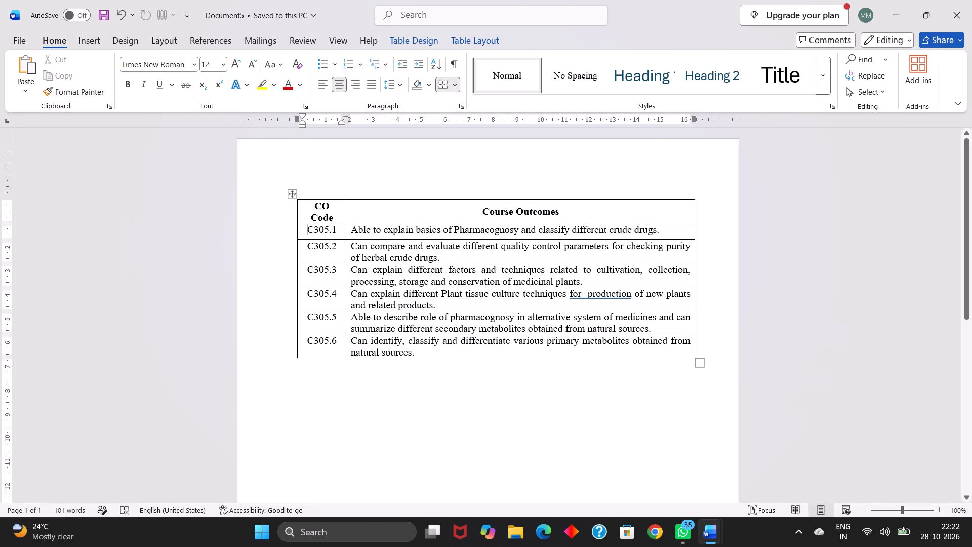
click(309, 229)
drag(309, 229, 415, 247)
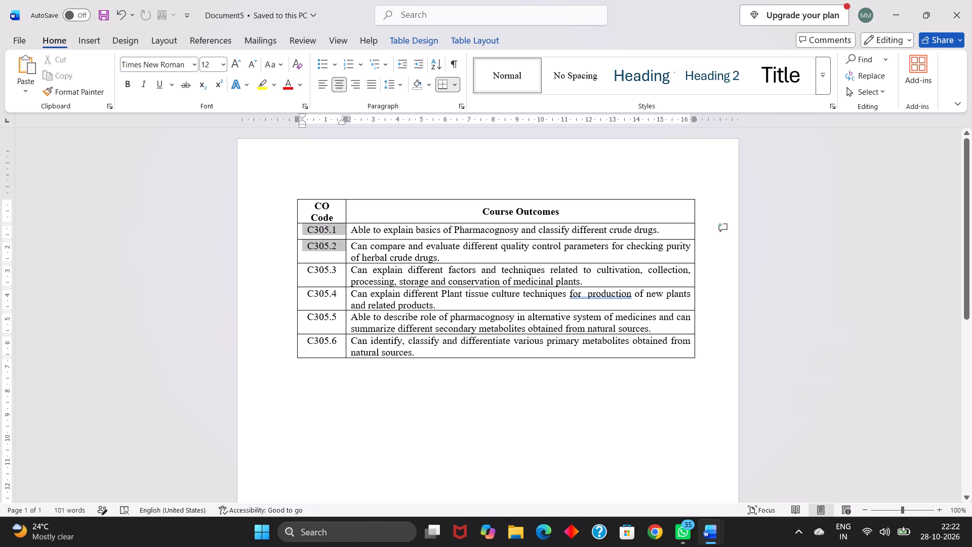
drag(415, 247, 434, 249)
key(ctrl+c)
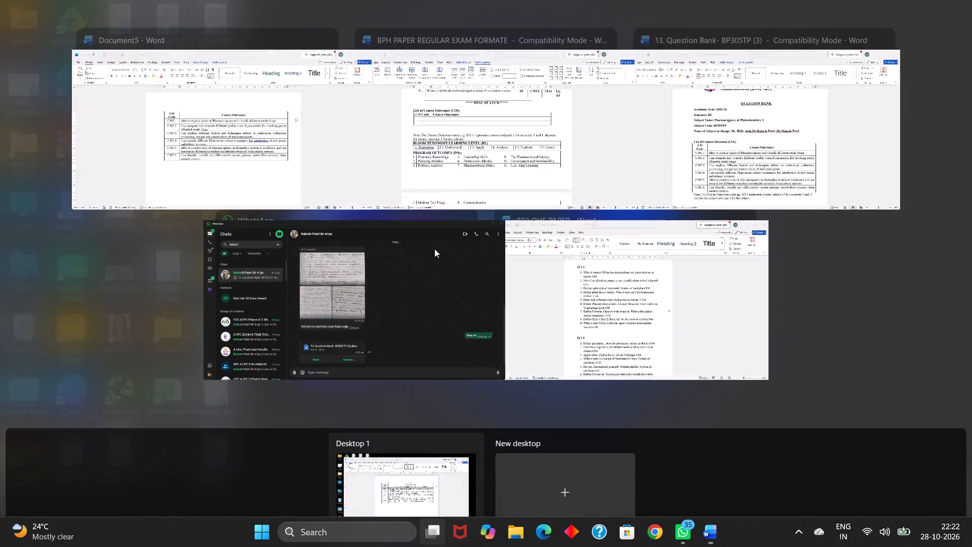
click(520, 101)
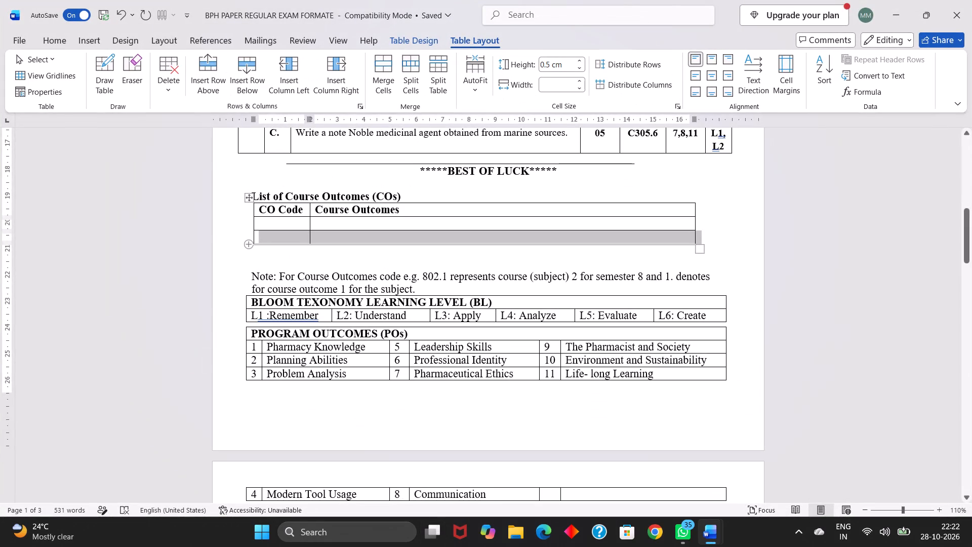
drag(264, 219, 371, 237)
key(ctrl+v)
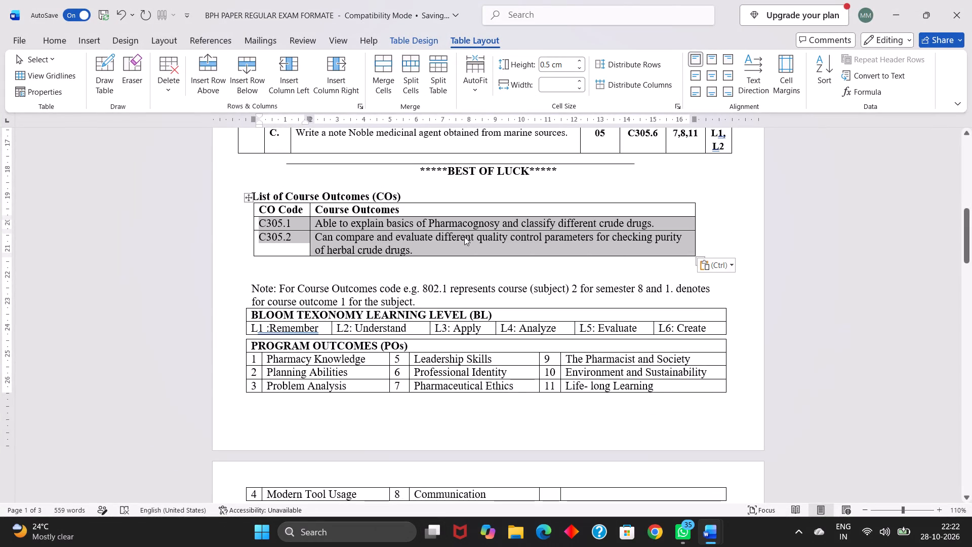
Insert a blank row below the C305.2 row of the Course Outcomes table.
click(433, 253)
right_click(433, 253)
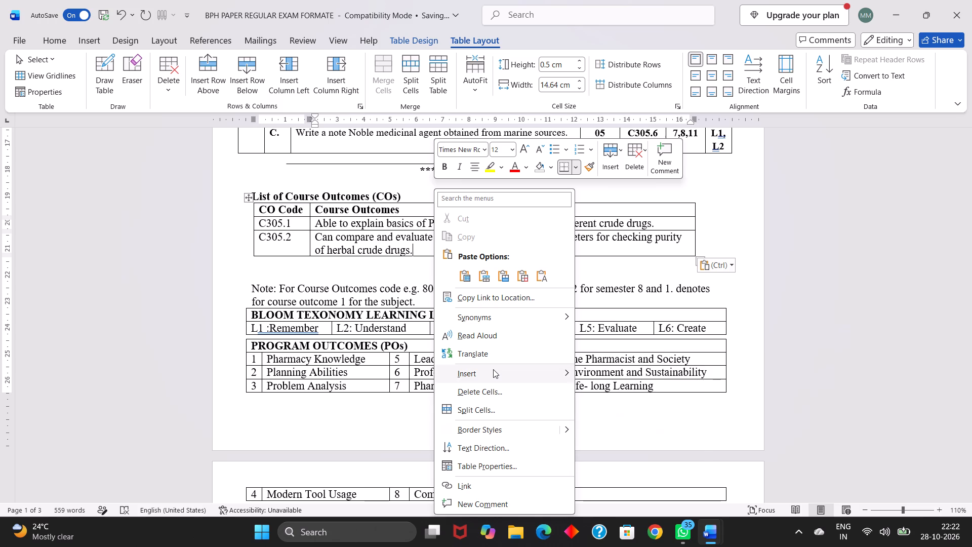
click(649, 429)
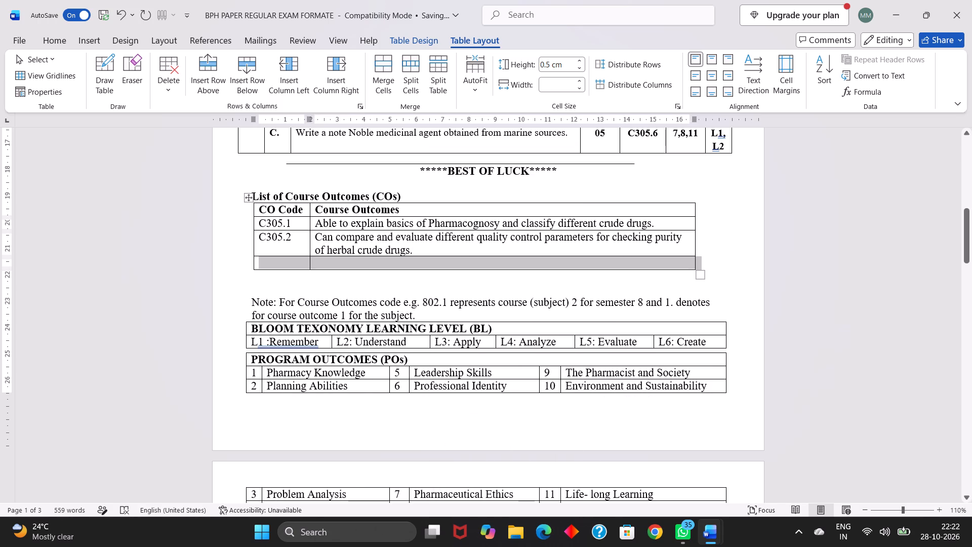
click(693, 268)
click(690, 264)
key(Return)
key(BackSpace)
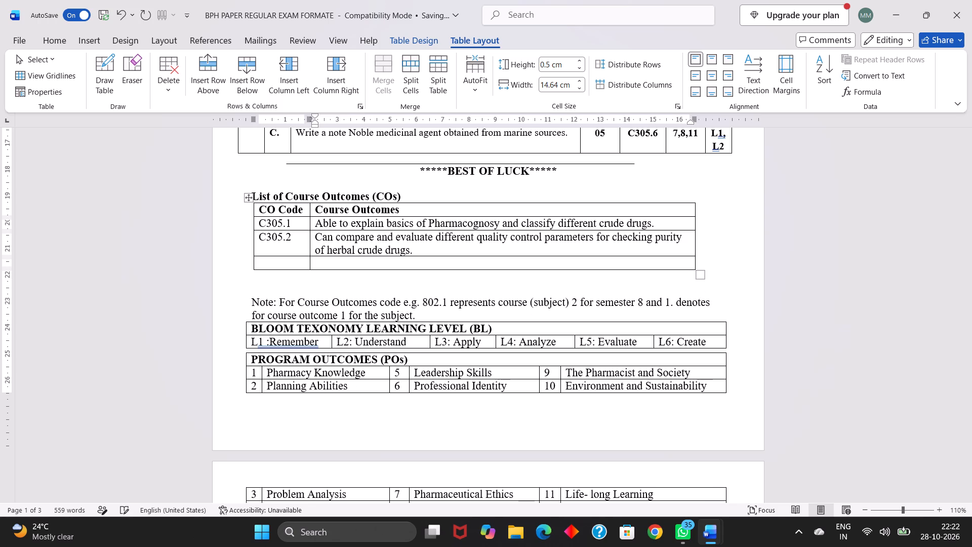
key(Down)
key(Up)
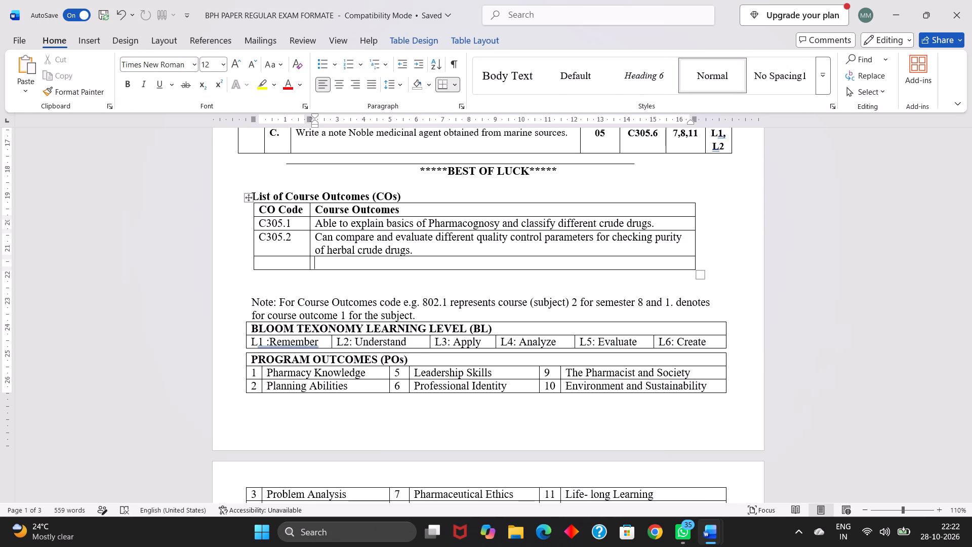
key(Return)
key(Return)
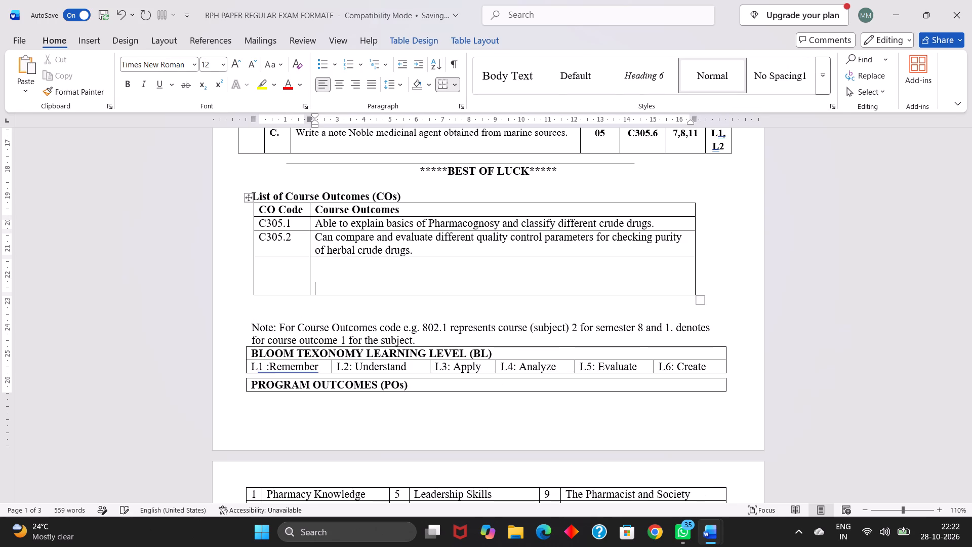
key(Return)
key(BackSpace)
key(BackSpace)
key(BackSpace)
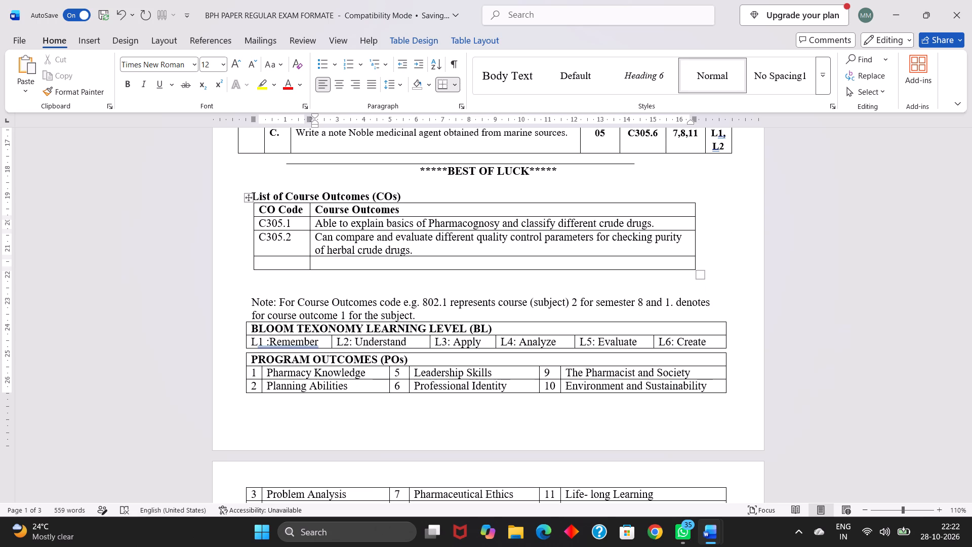
Insert three more blank rows below the C305.2 row of the Course Outcomes table, making four blank rows.
right_click(689, 264)
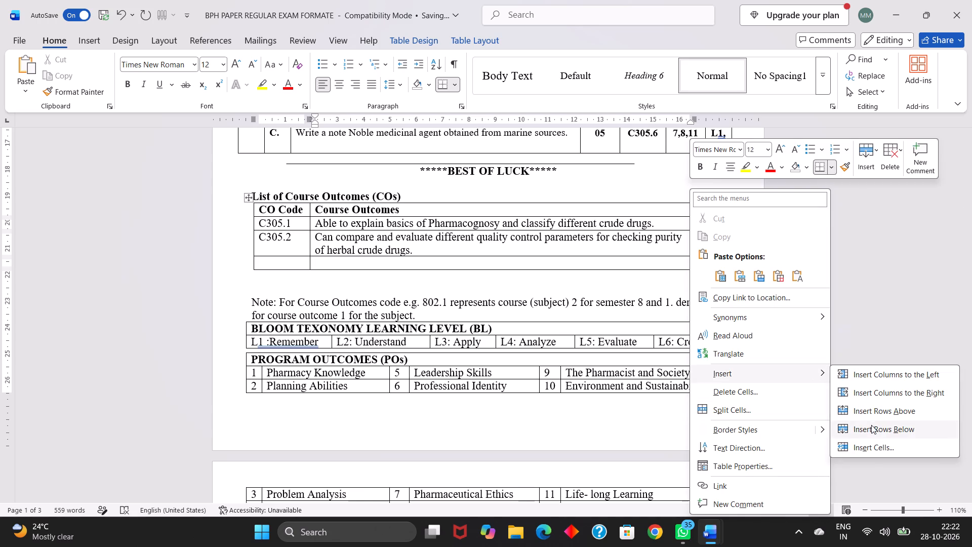
click(871, 425)
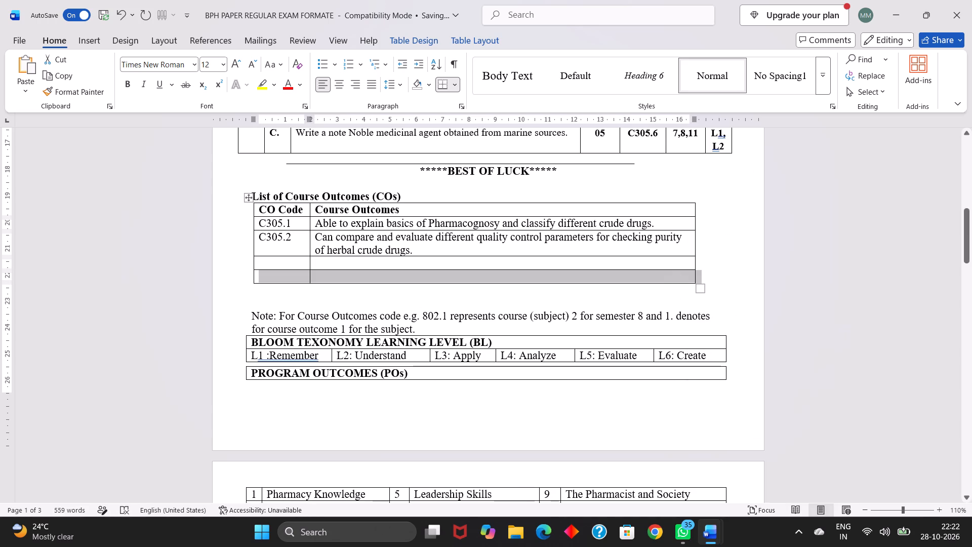
click(674, 276)
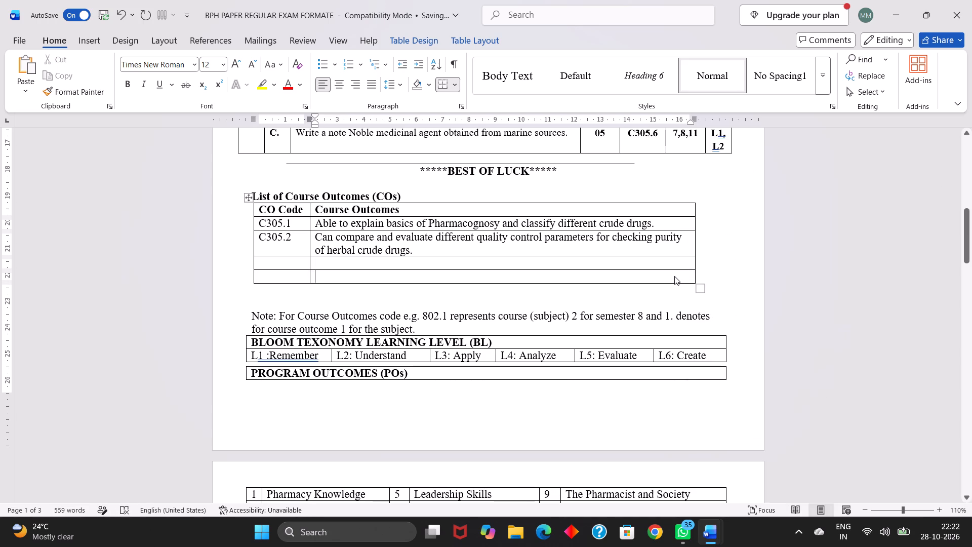
right_click(675, 275)
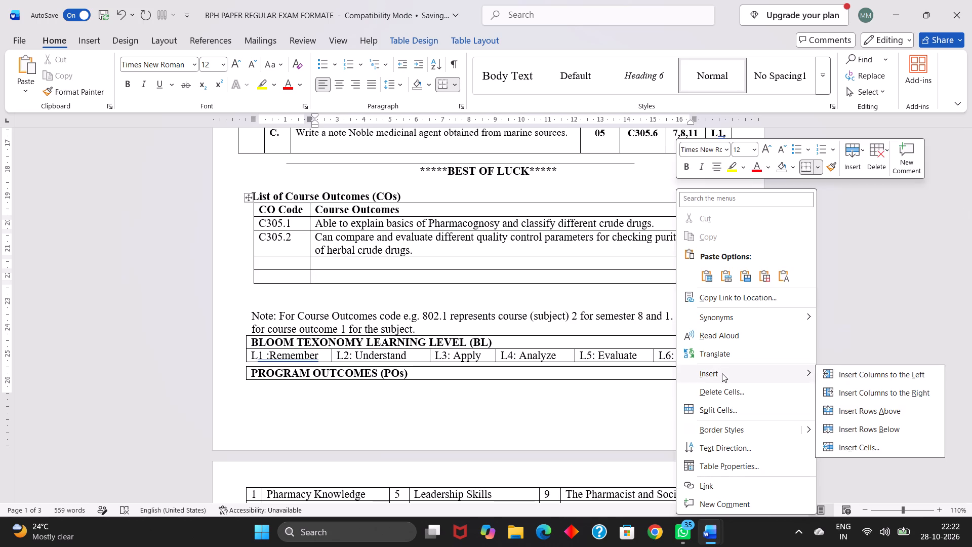
click(840, 415)
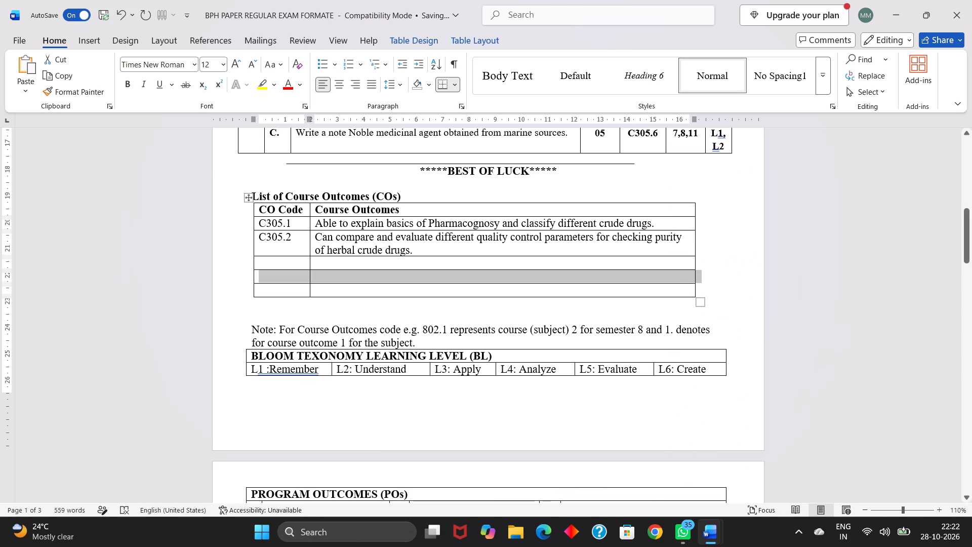
click(674, 279)
right_click(674, 279)
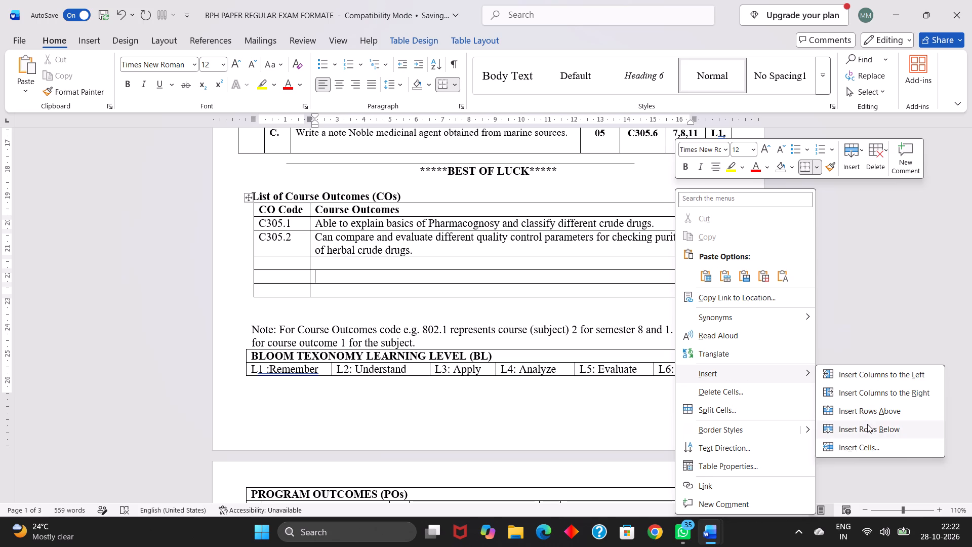
double_click(867, 424)
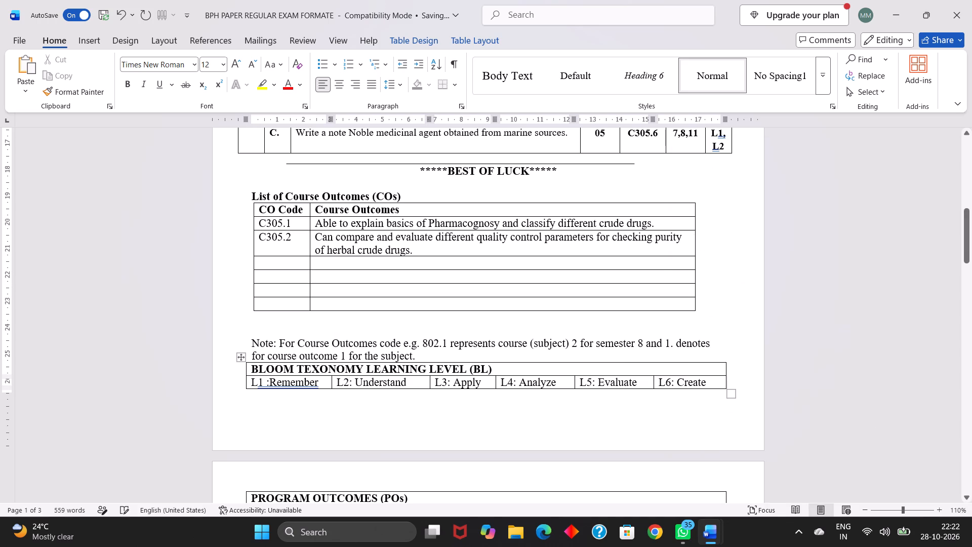
Copy the C305.3 to C305.6 rows from Document5 into the four blank rows of the exam paper's Course Outcomes table.
click(451, 130)
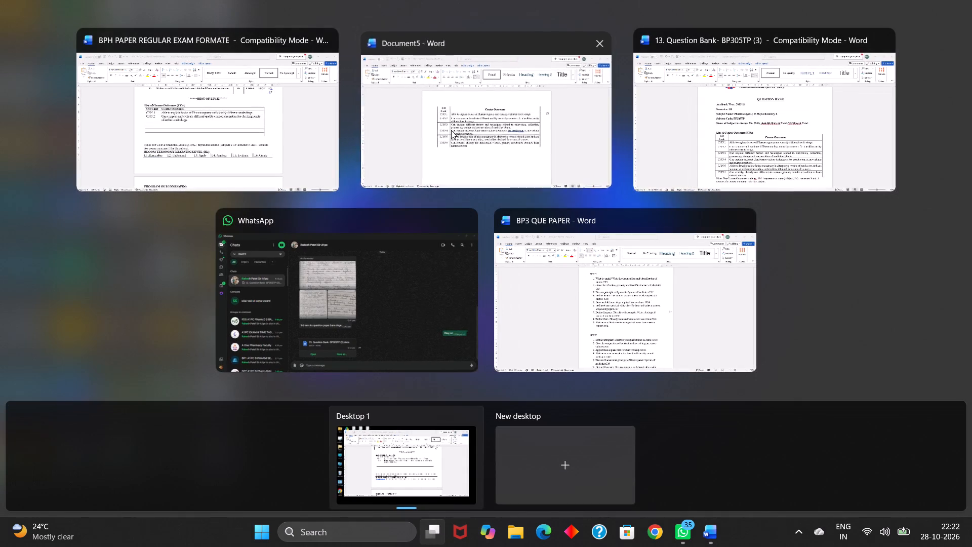
double_click(308, 276)
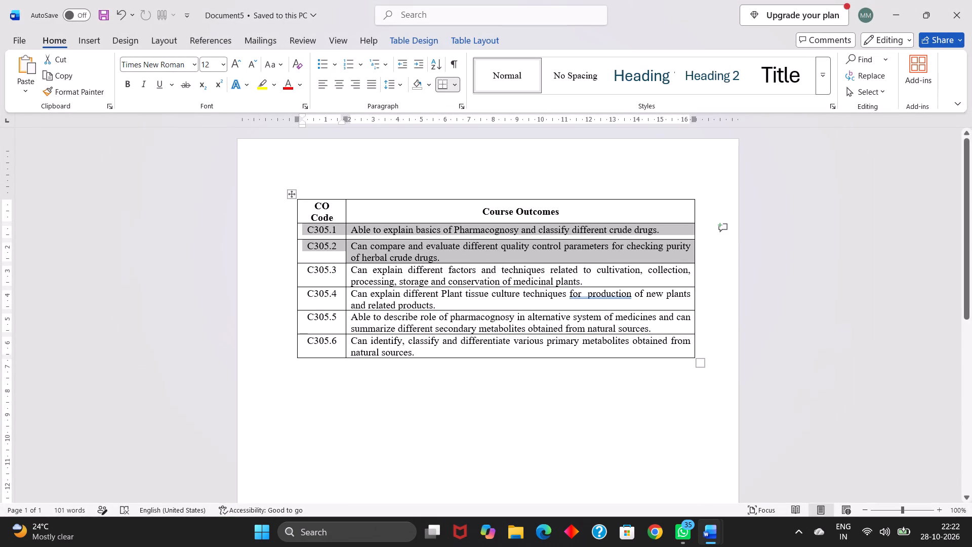
click(308, 276)
drag(308, 276, 513, 337)
key(ctrl+c)
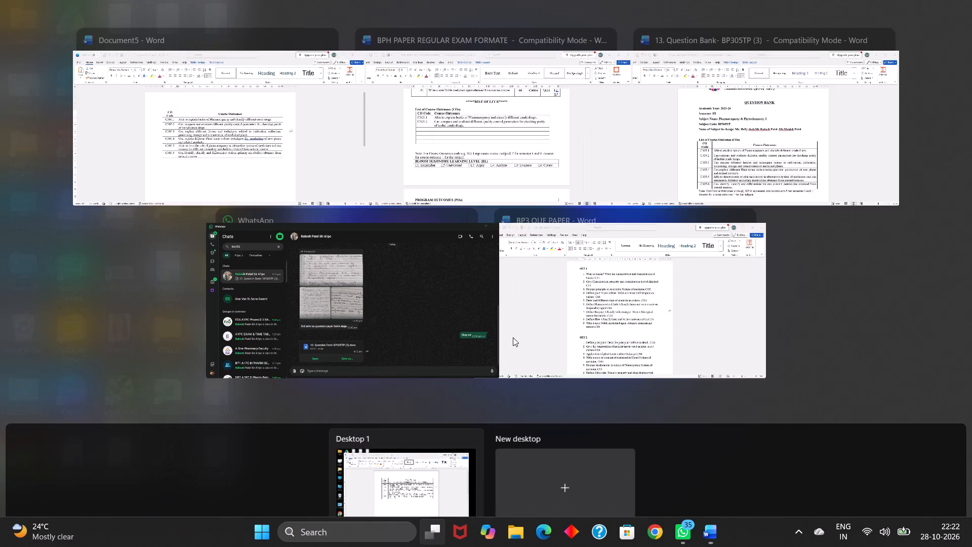
click(525, 120)
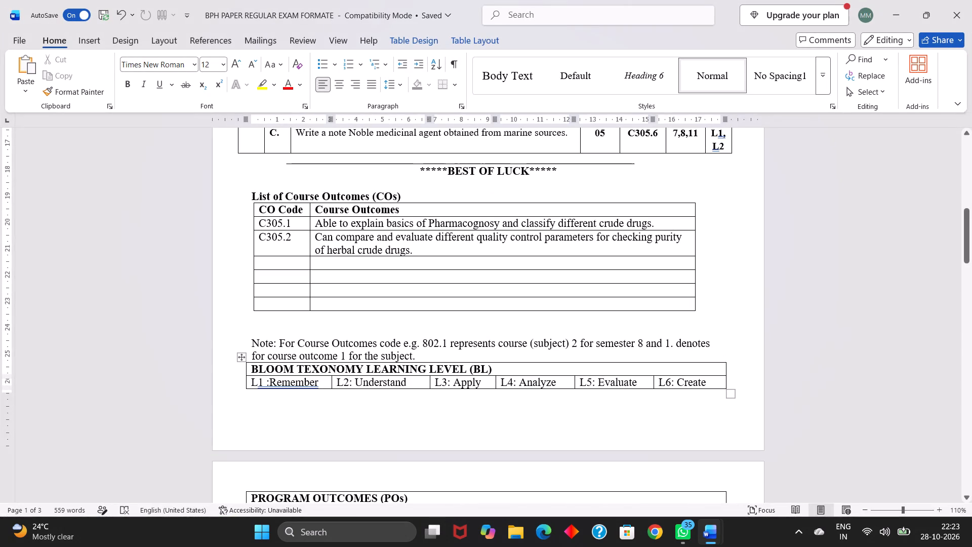
drag(277, 265, 416, 295)
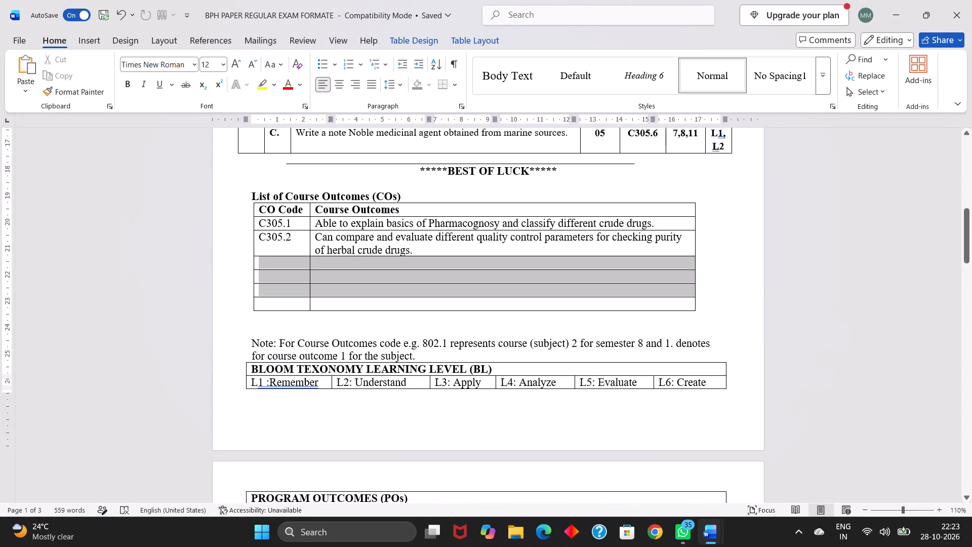
drag(416, 295, 418, 301)
key(ctrl+v)
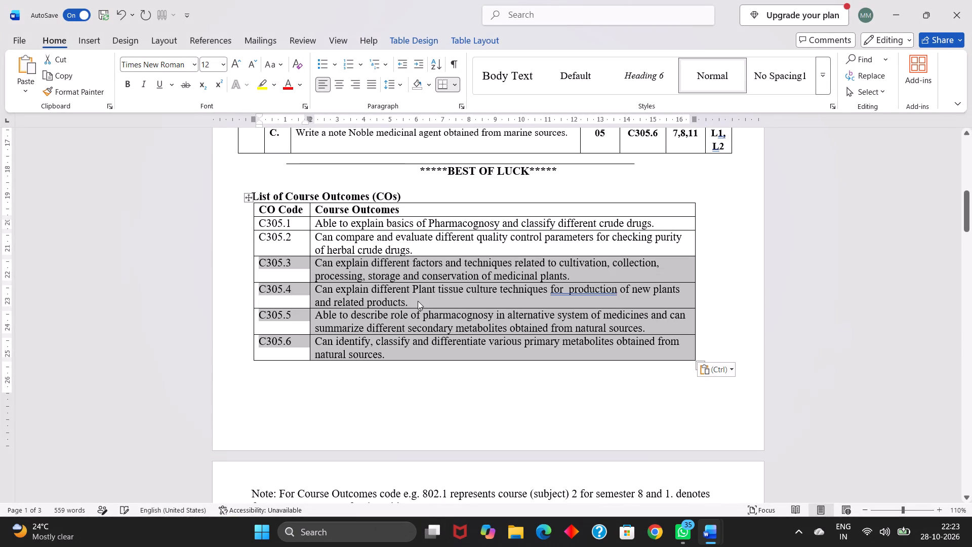
Add an empty line between the List of Course Outcomes (COs) heading and its table.
click(415, 192)
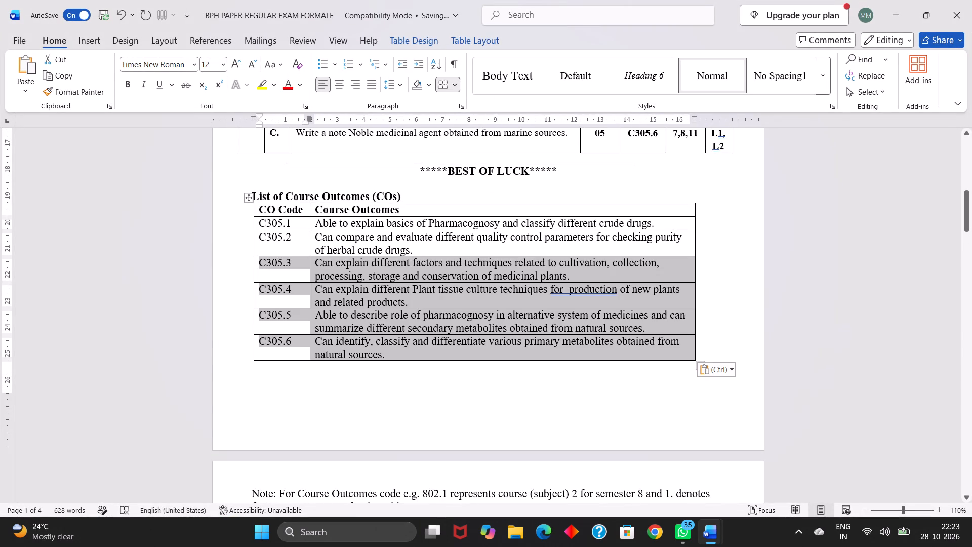
key(Return)
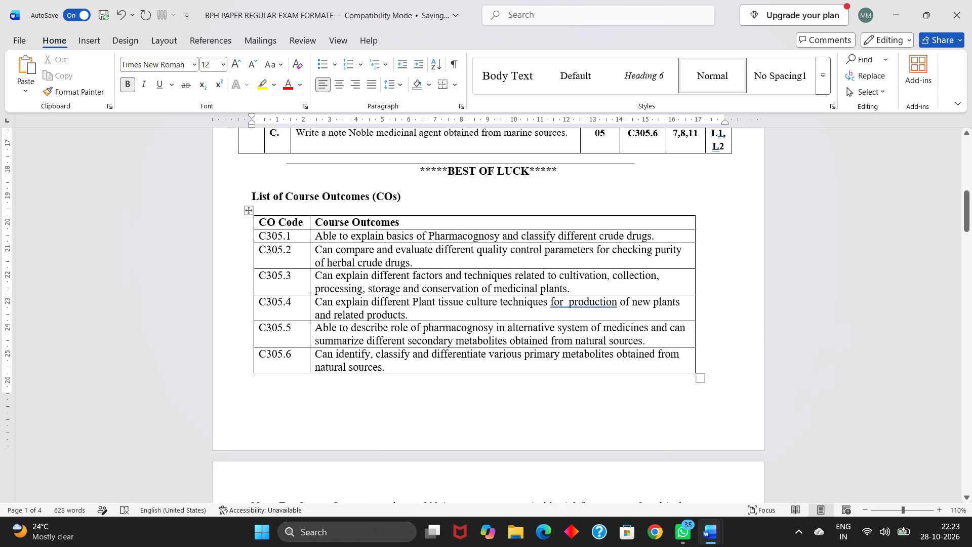
Copy the Course Outcomes code note about 305.1 from the BP305TP Question Bank document and return to the exam paper.
scroll(451, 233, down, 2)
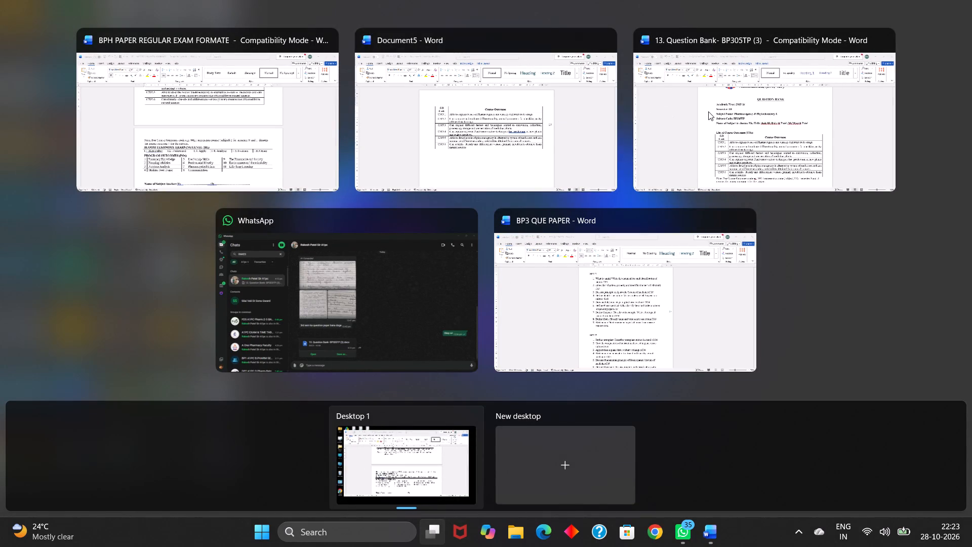
click(708, 111)
scroll(458, 382, down, 1)
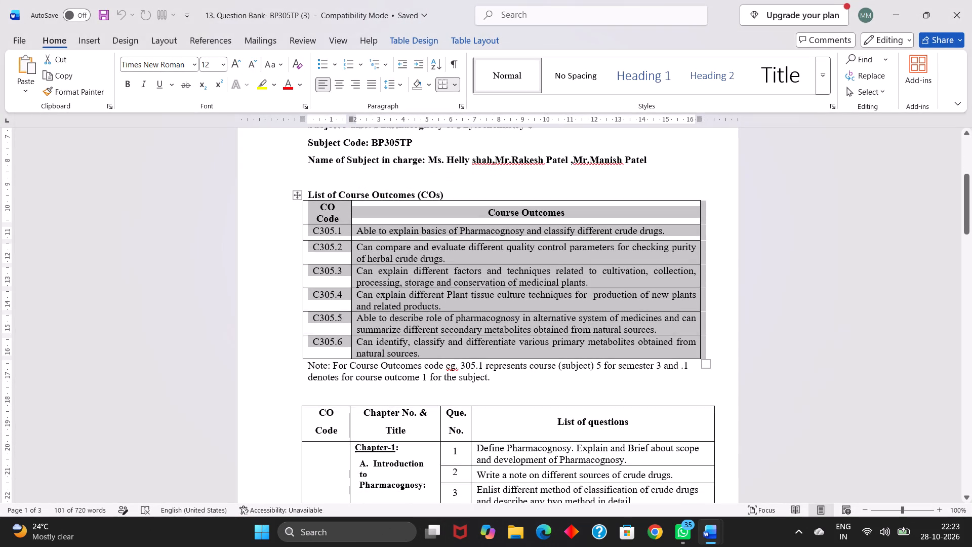
drag(310, 365, 310, 364)
drag(310, 364, 516, 373)
key(ctrl+c)
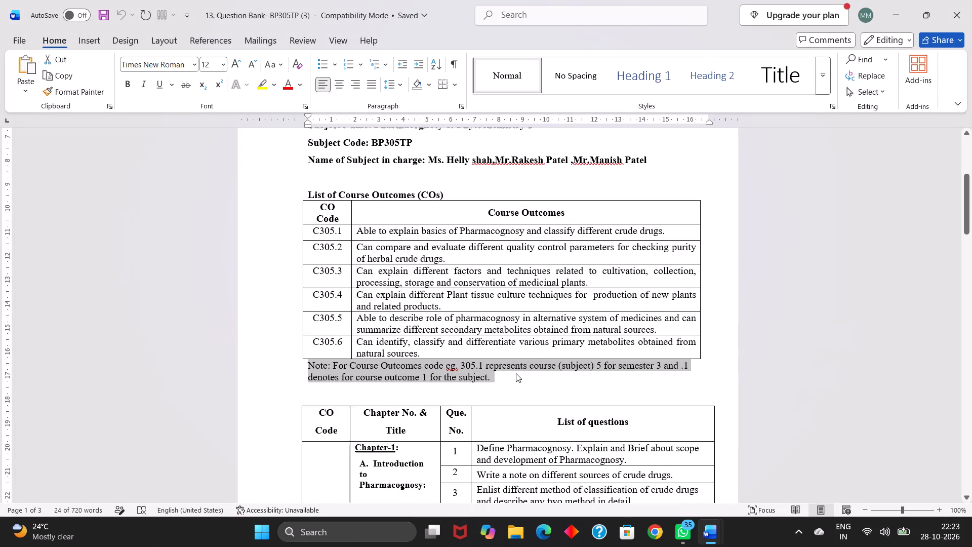
click(532, 144)
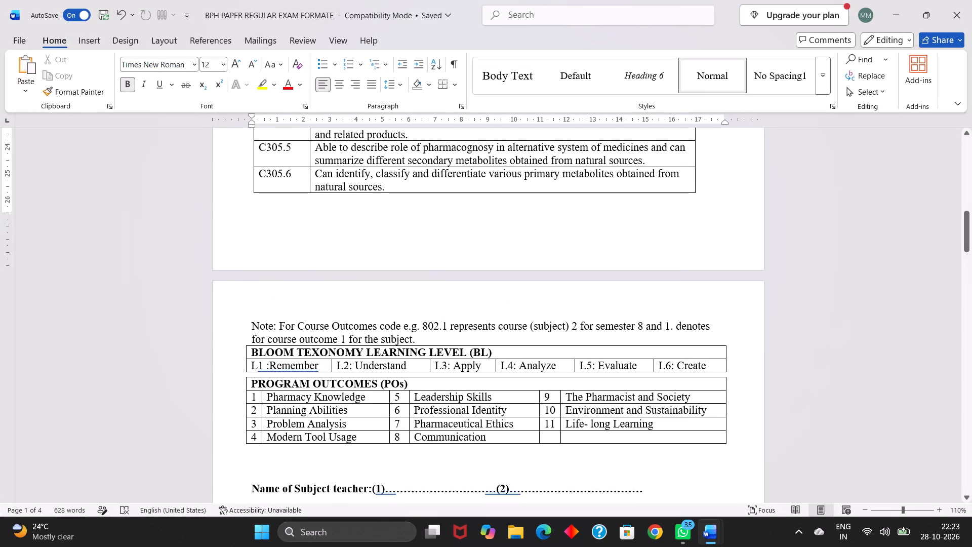
Replace the 802.1 Course Outcomes code note with the copied 305.1 note.
drag(250, 325, 370, 336)
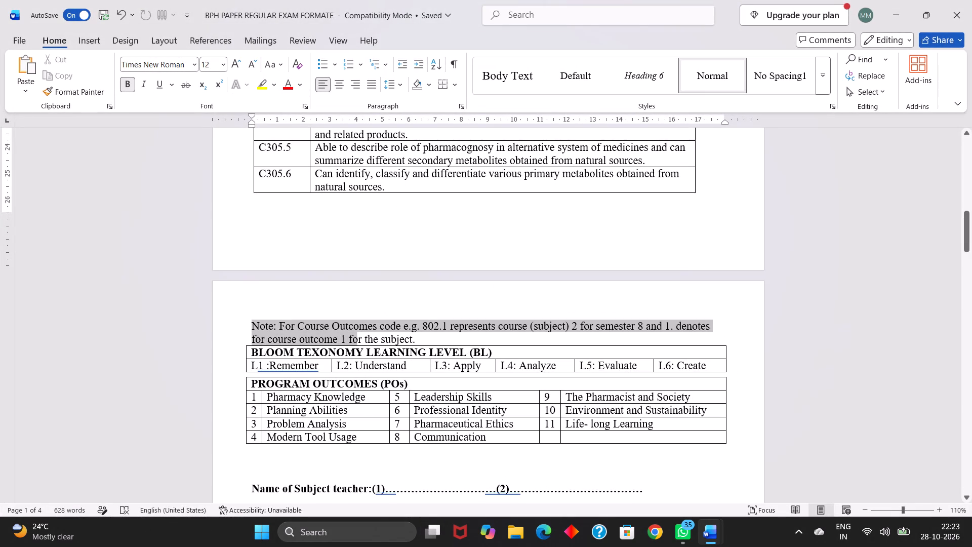
drag(370, 336, 442, 338)
key(ctrl+v)
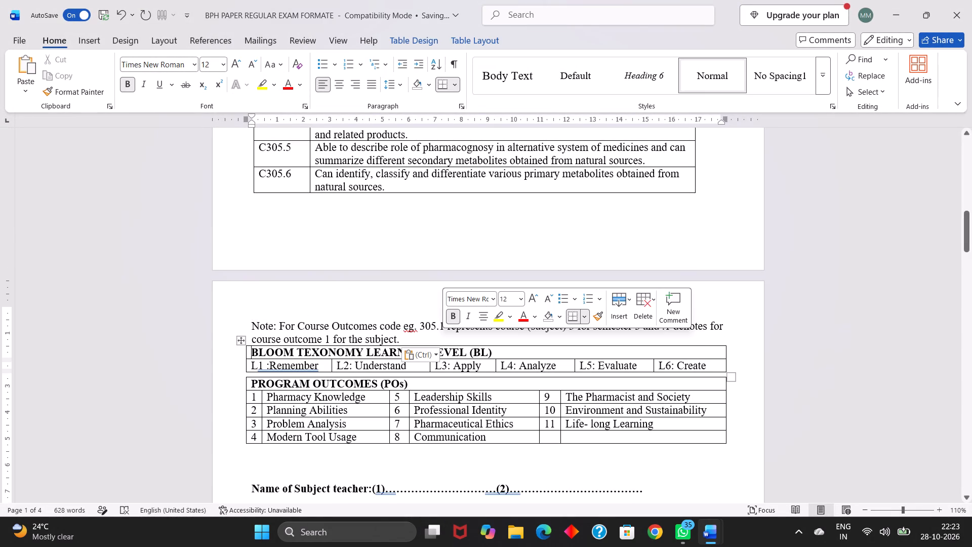
Add spacing between the 305.1 note and the Bloom table, and between the Bloom and Program Outcomes tables.
click(403, 339)
key(Return)
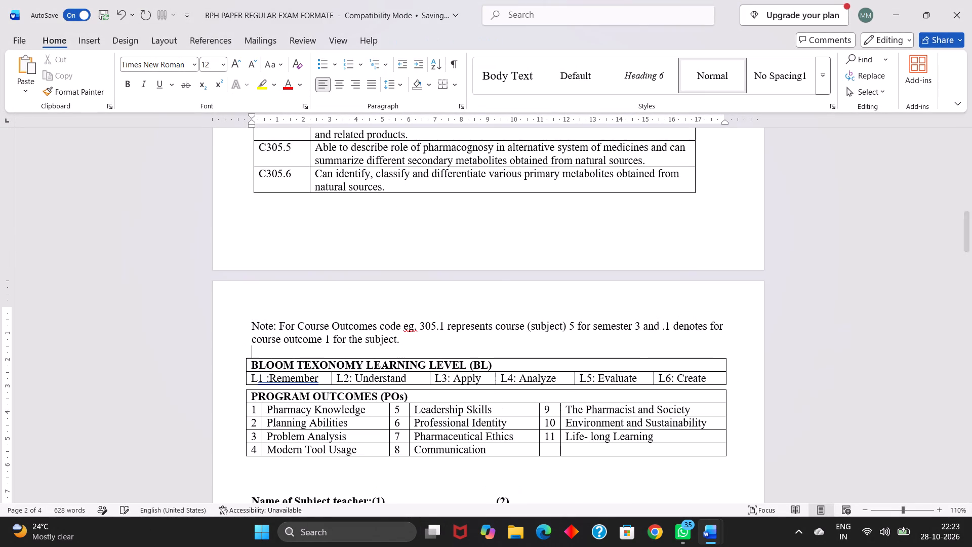
scroll(403, 339, down, 1)
scroll(394, 388, down, 1)
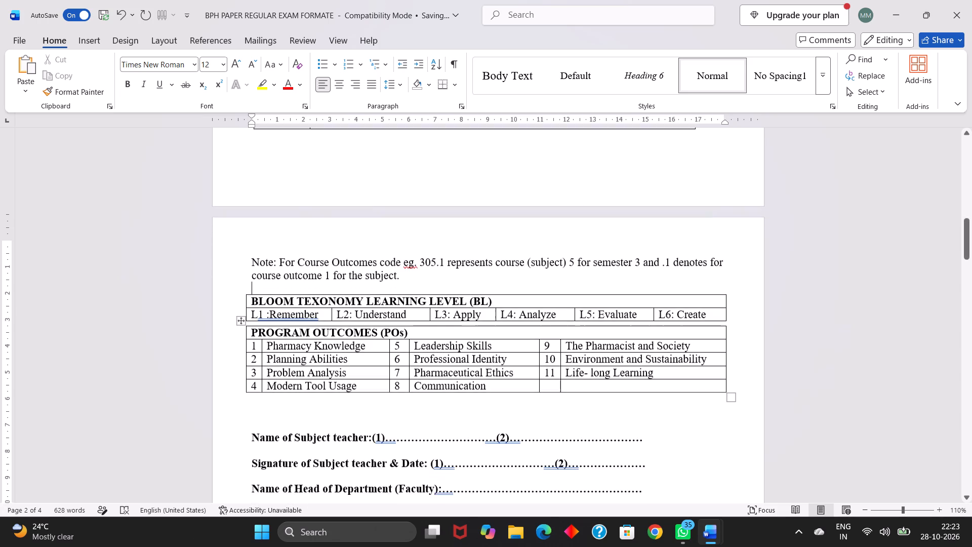
scroll(394, 388, down, 1)
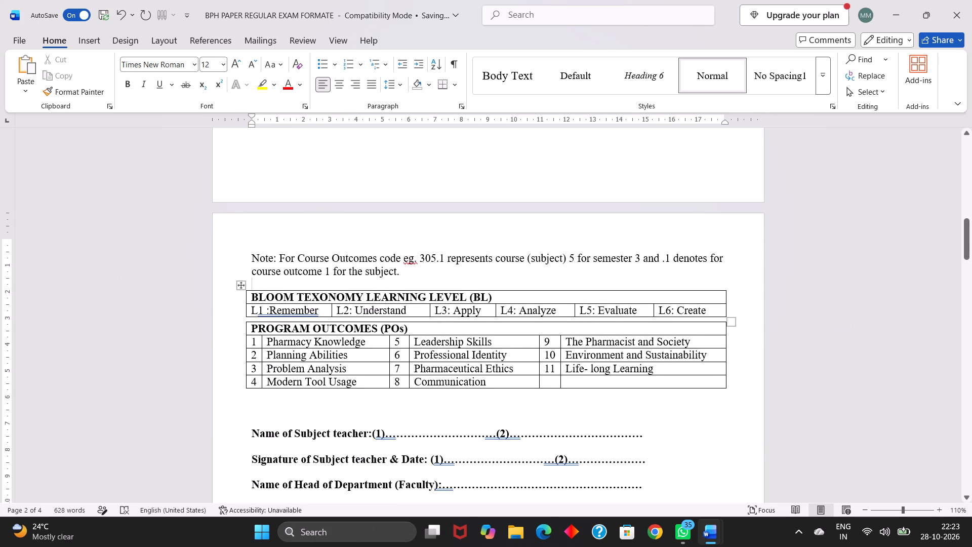
double_click(294, 319)
key(Return)
key(Return)
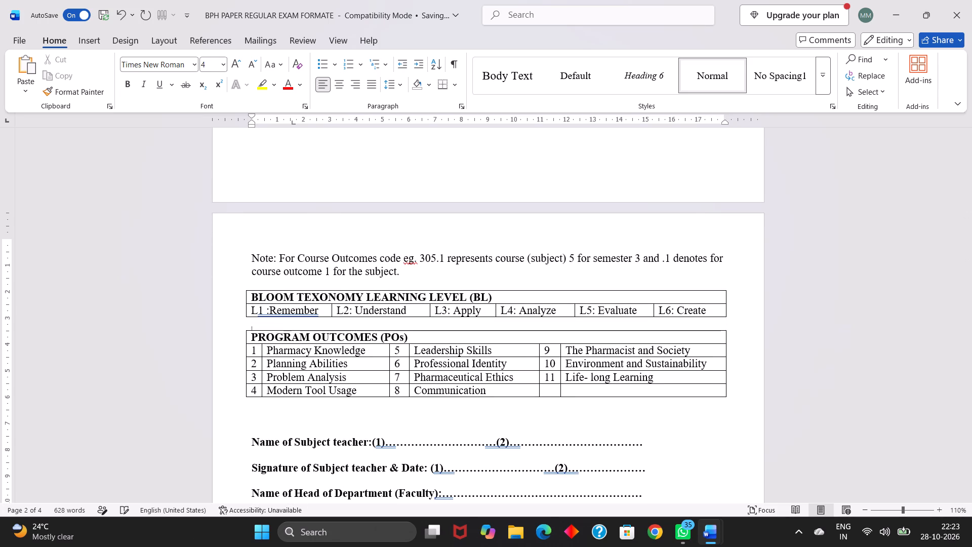
Enter the first subject teacher's name after (1) on the Name of Subject teacher line, removing its dotted placeholder.
scroll(358, 334, down, 1)
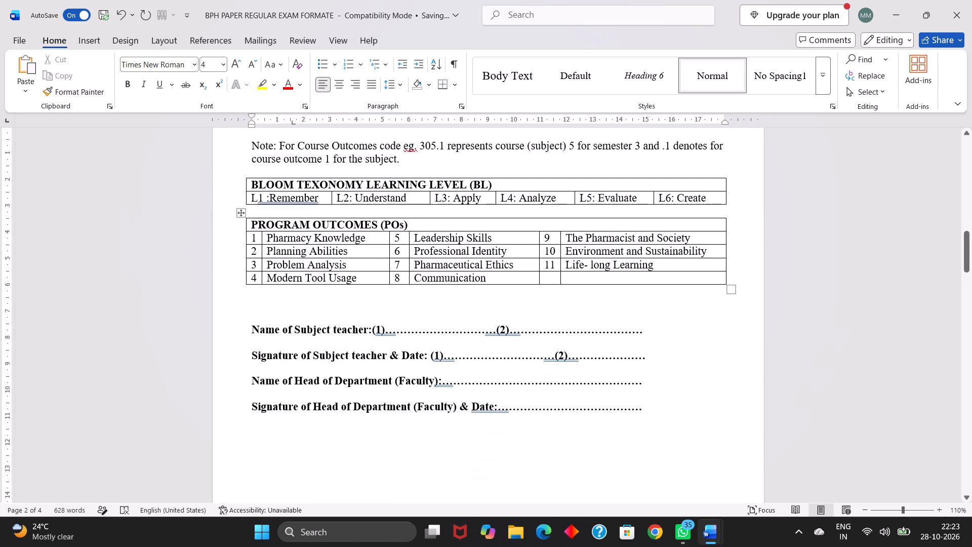
click(261, 115)
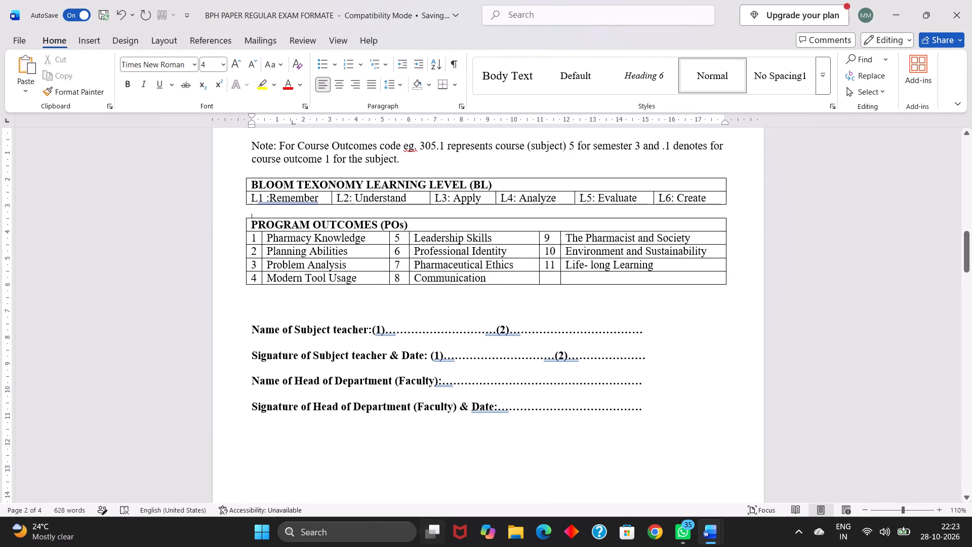
click(383, 334)
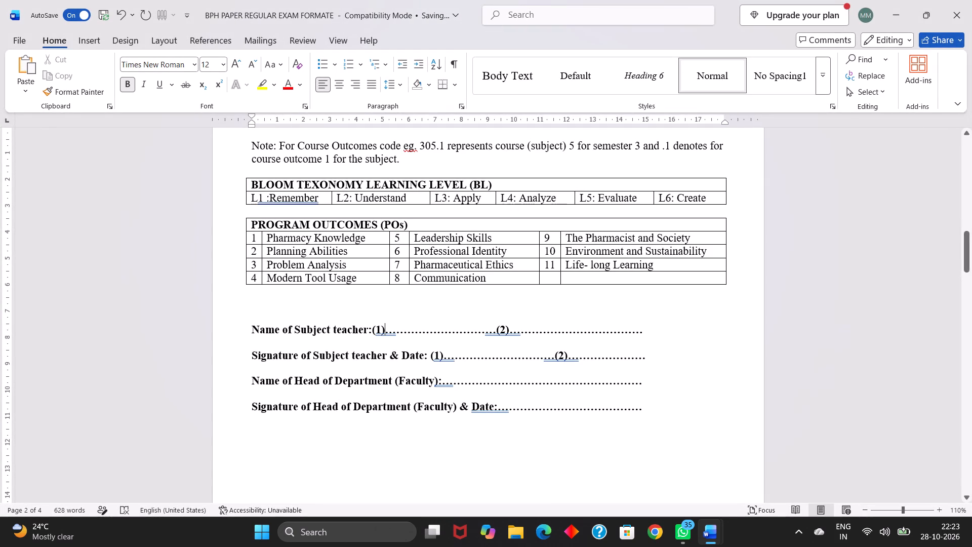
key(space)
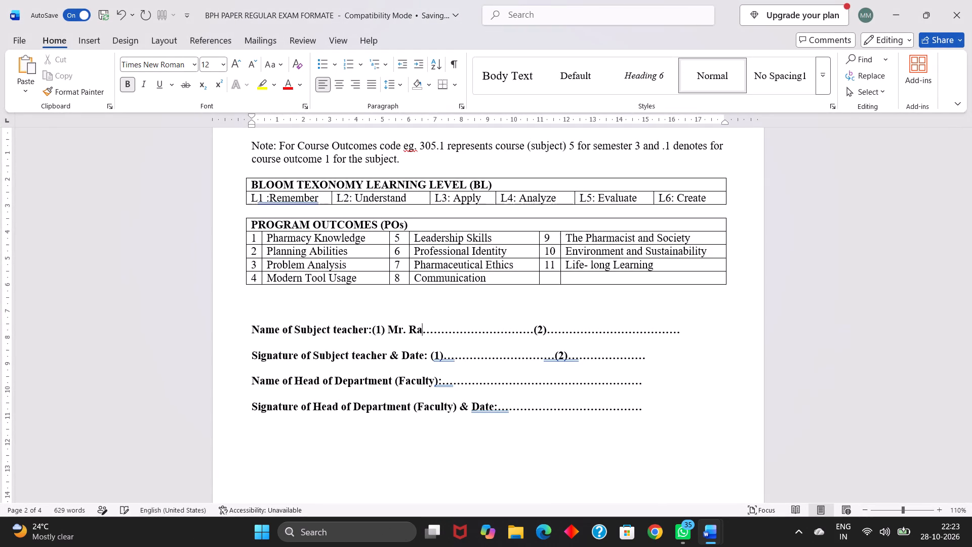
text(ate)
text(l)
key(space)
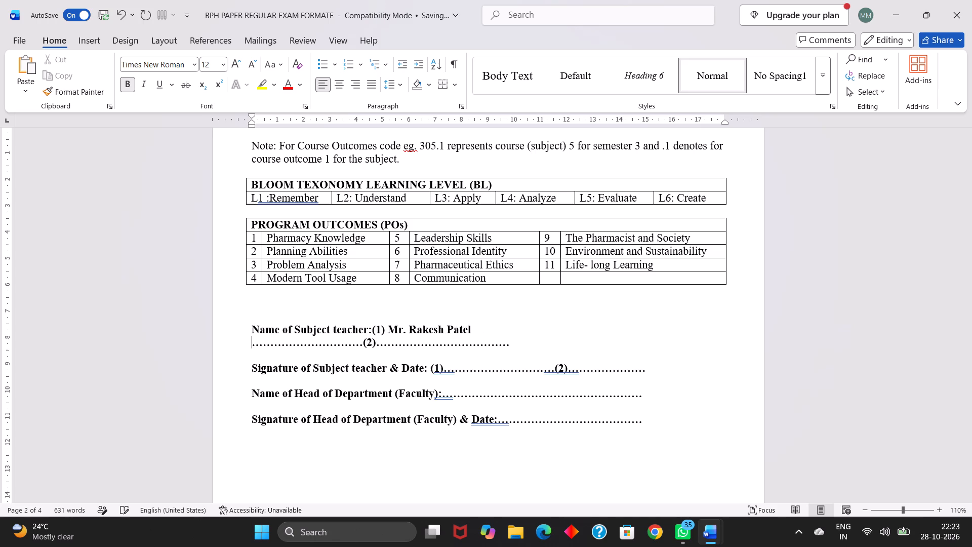
click(362, 346)
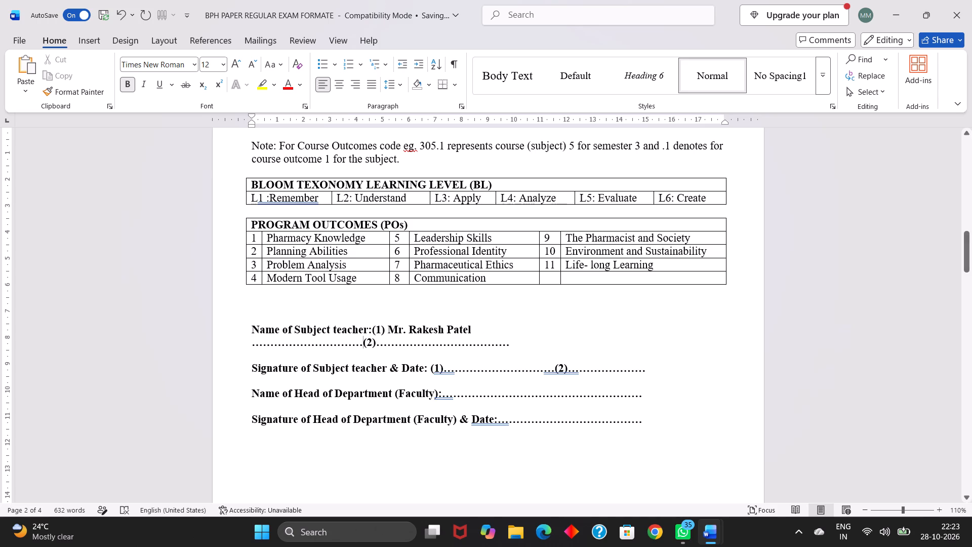
key(BackSpace)
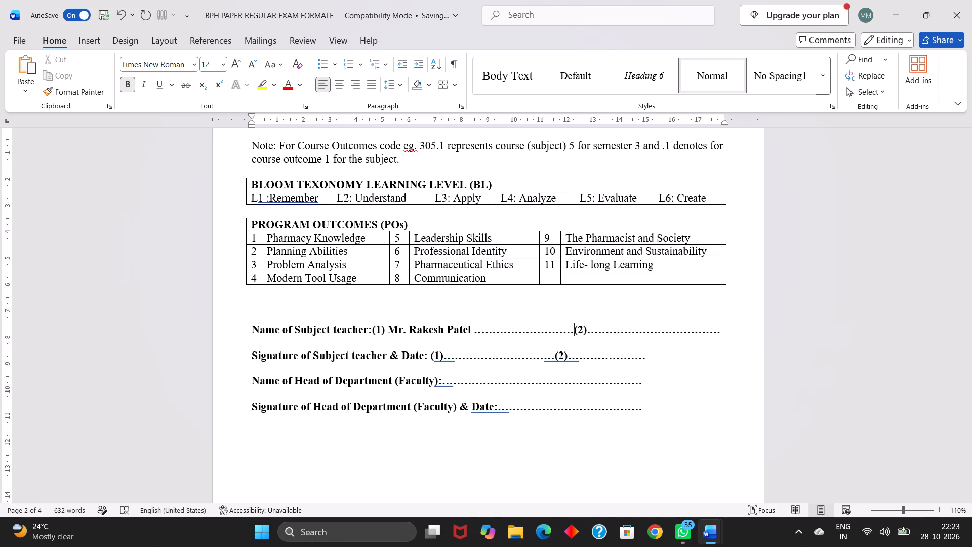
drag(474, 332, 488, 332)
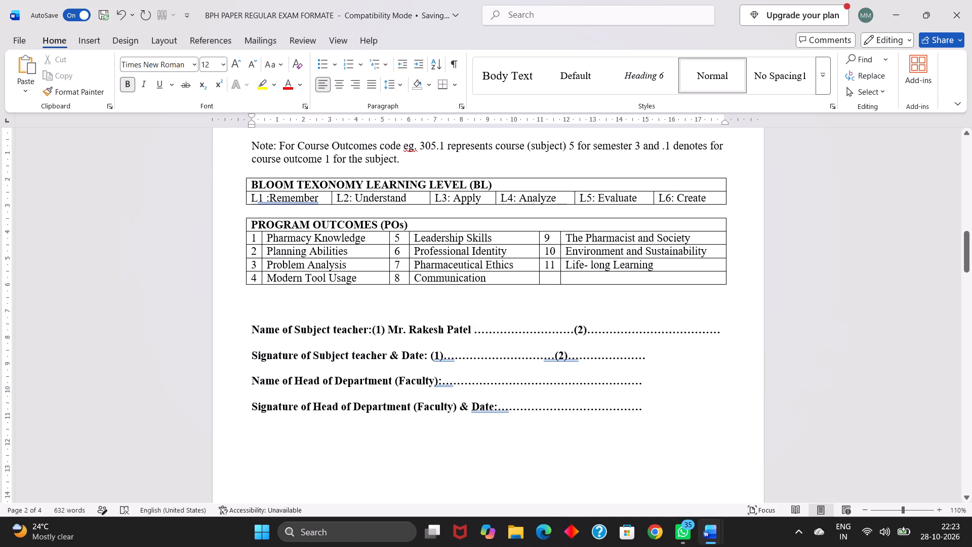
drag(488, 332, 571, 334)
key(BackSpace)
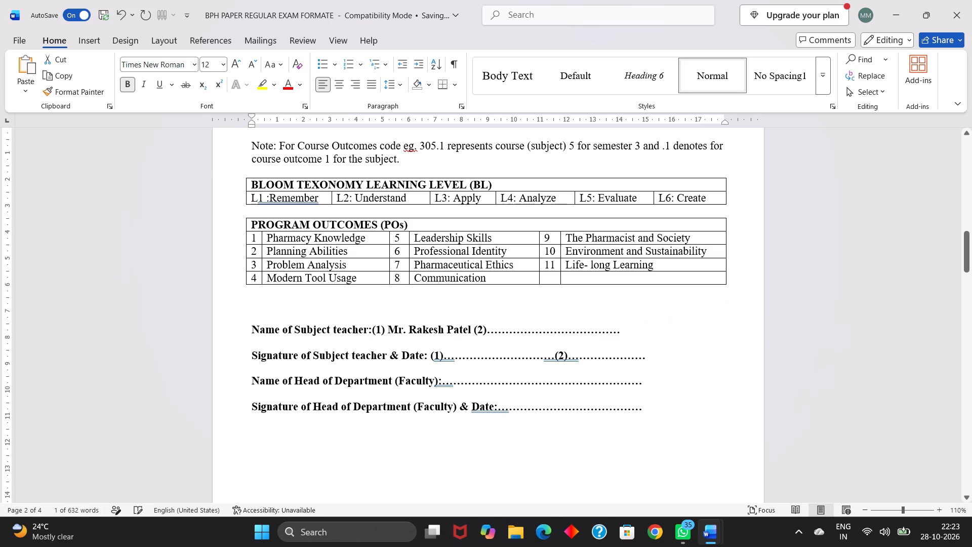
Replace the dotted placeholder after (2) on the Name of Subject teacher line with the second teacher's name.
click(487, 328)
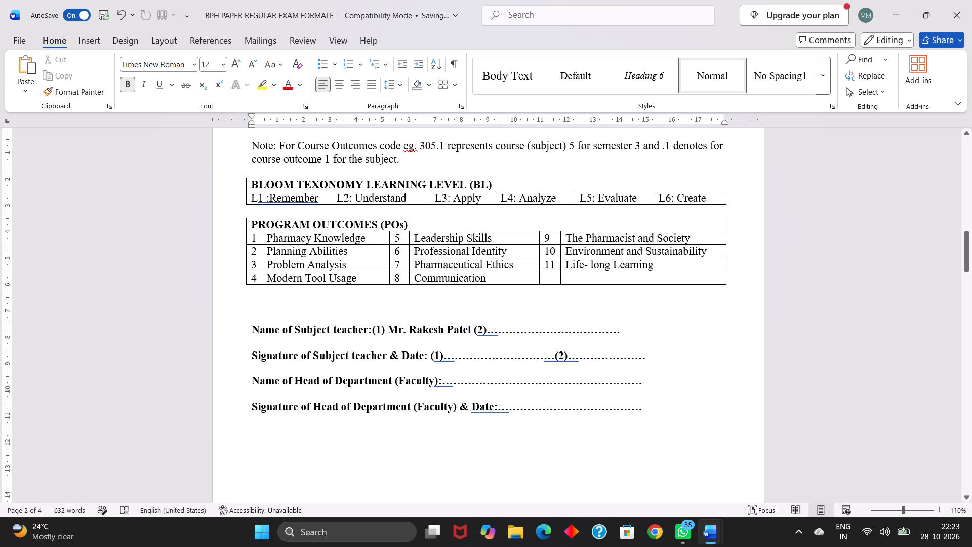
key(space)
drag(624, 329, 492, 330)
key(BackSpace)
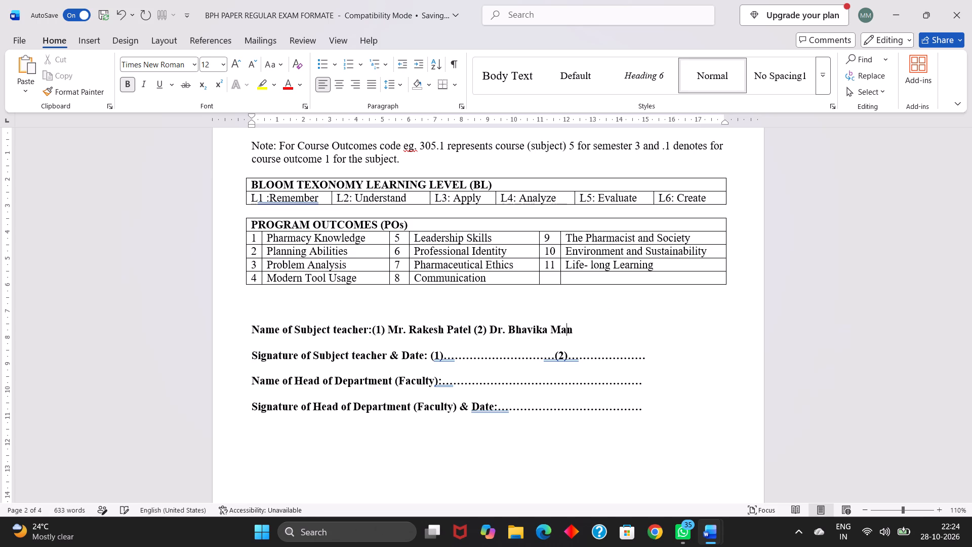
Add spaces after (1), before (2) and after (2) on the Signature of Subject teacher & Date line.
click(442, 358)
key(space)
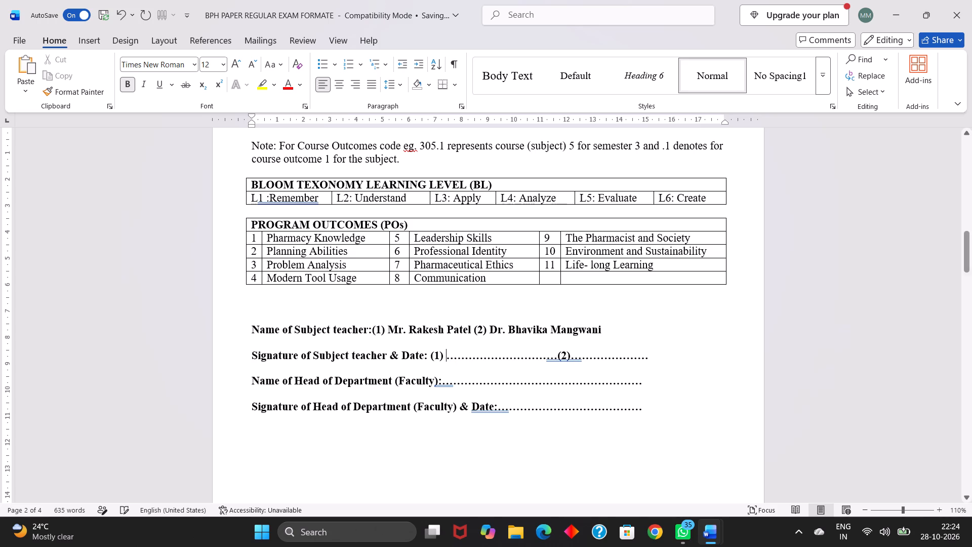
click(571, 358)
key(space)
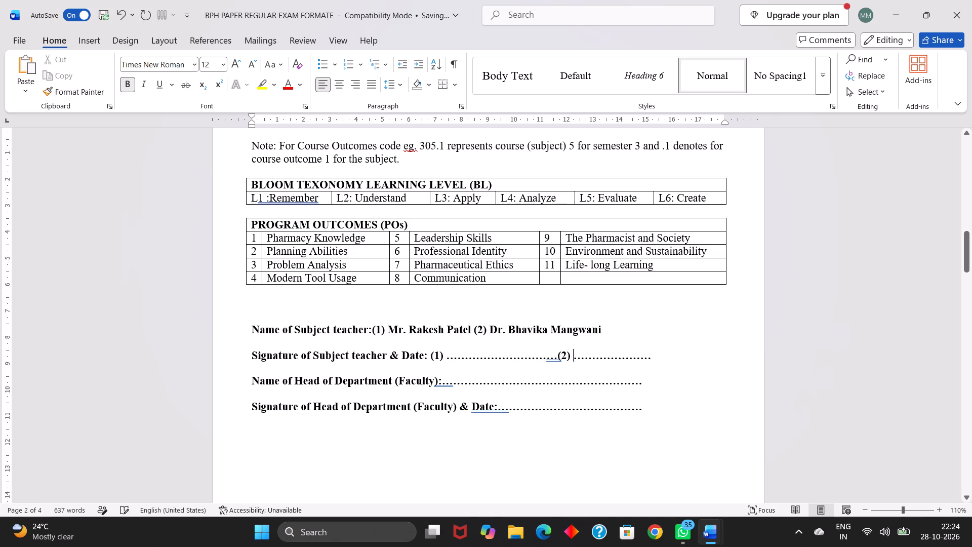
click(556, 358)
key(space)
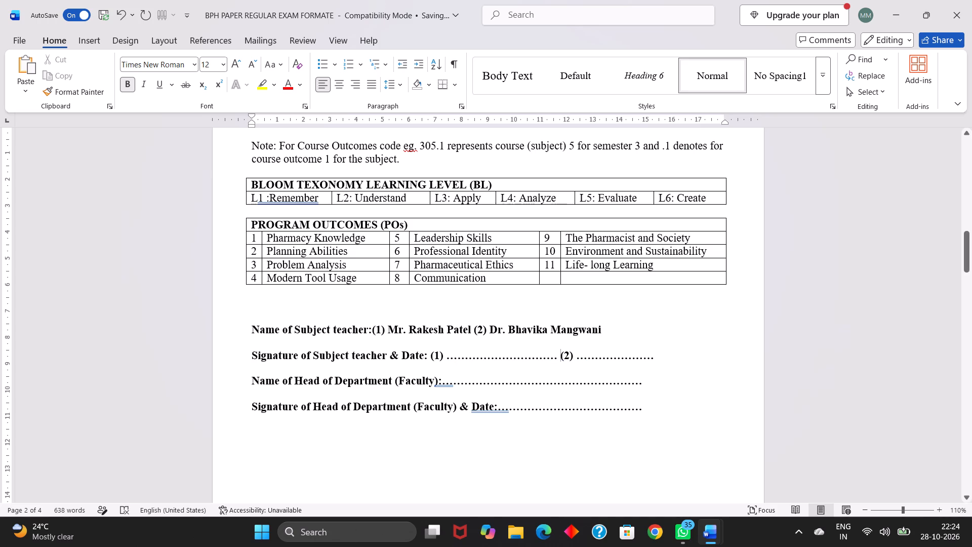
Replace the Name of Head of Department (Faculty) dotted placeholder with a copy of the first subject teacher's name, with a space after the colon.
click(440, 382)
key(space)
double_click(600, 381)
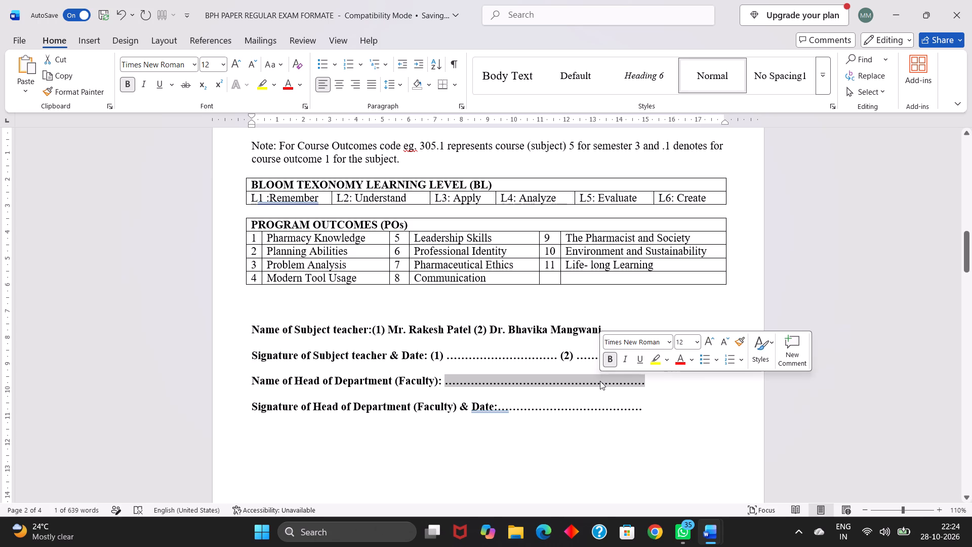
key(BackSpace)
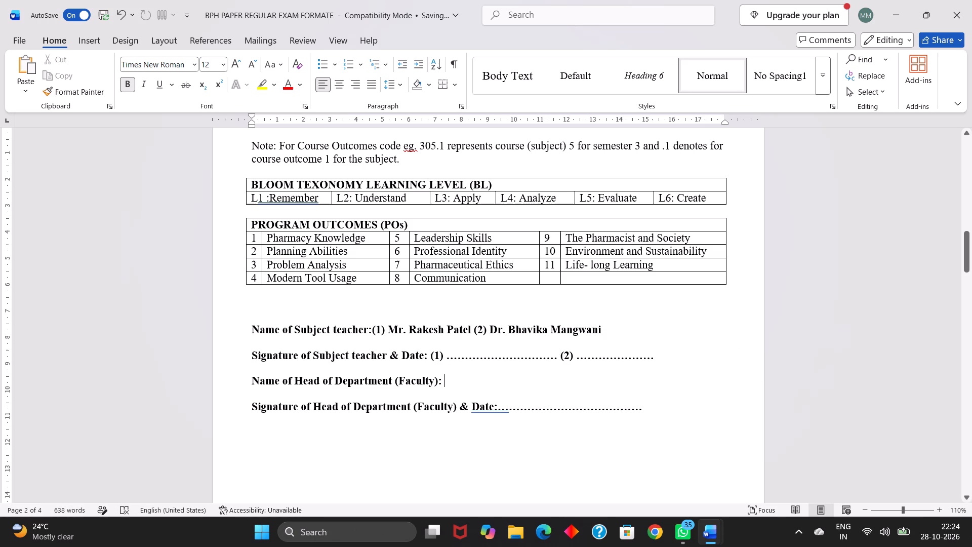
drag(388, 328, 450, 328)
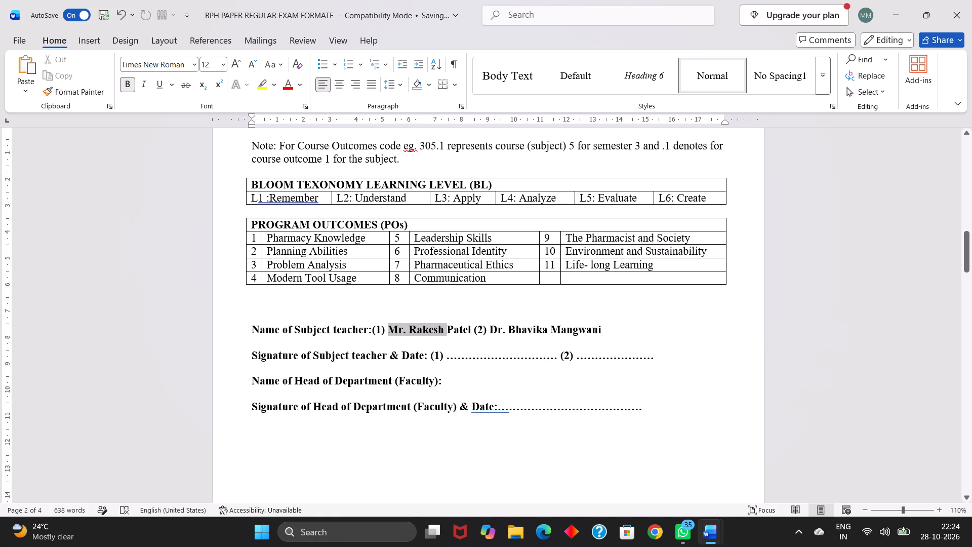
drag(450, 328, 465, 331)
key(ctrl+c)
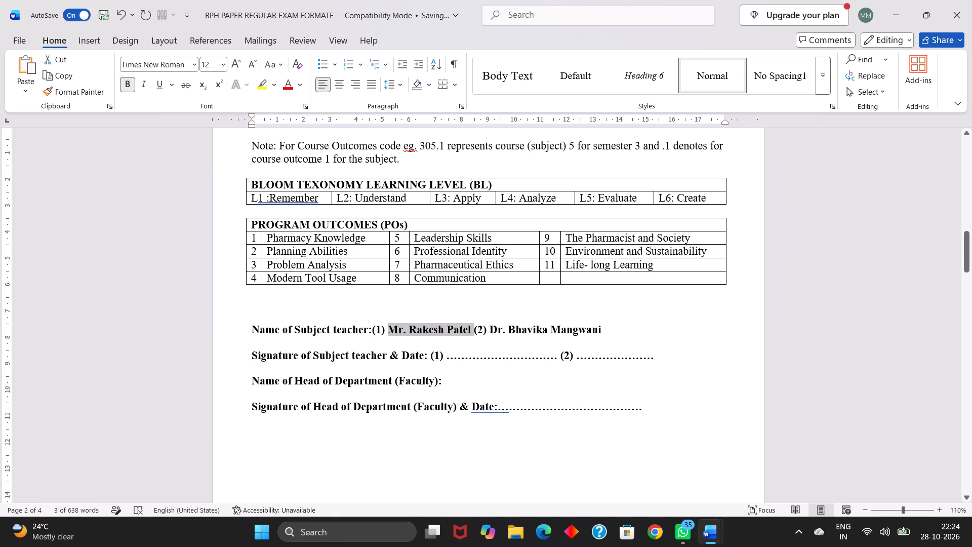
click(456, 393)
double_click(456, 379)
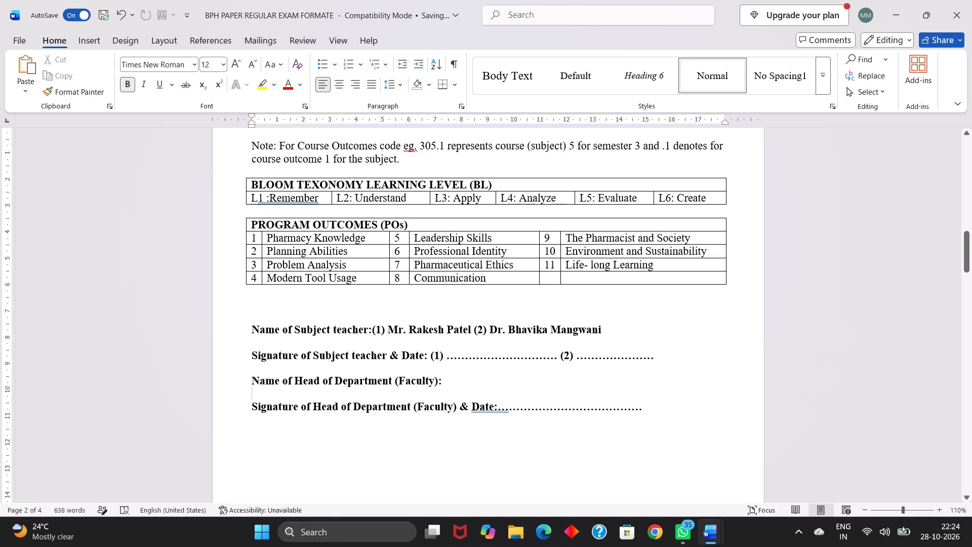
key(ctrl+v)
key(Return)
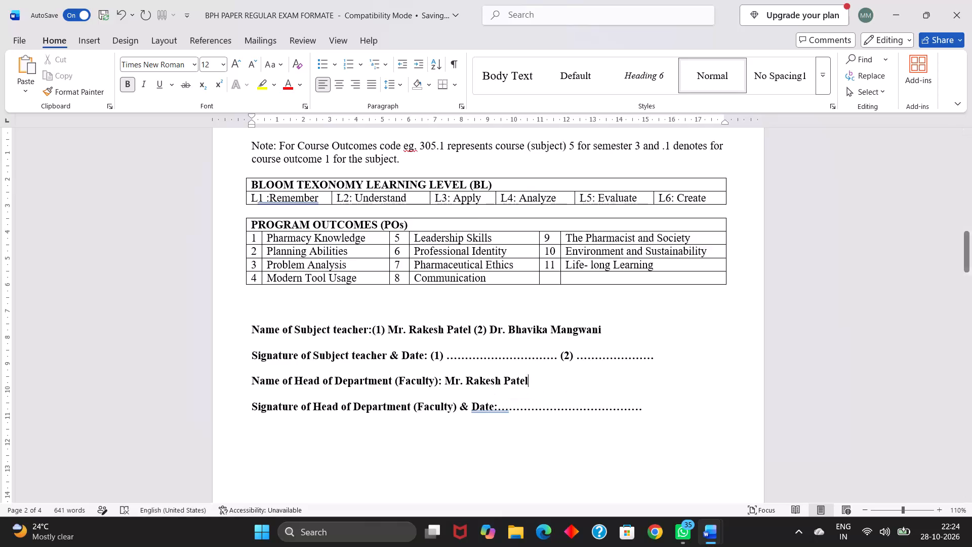
Add a space after the colon on the Signature of Head of Department (Faculty) & Date line.
click(496, 412)
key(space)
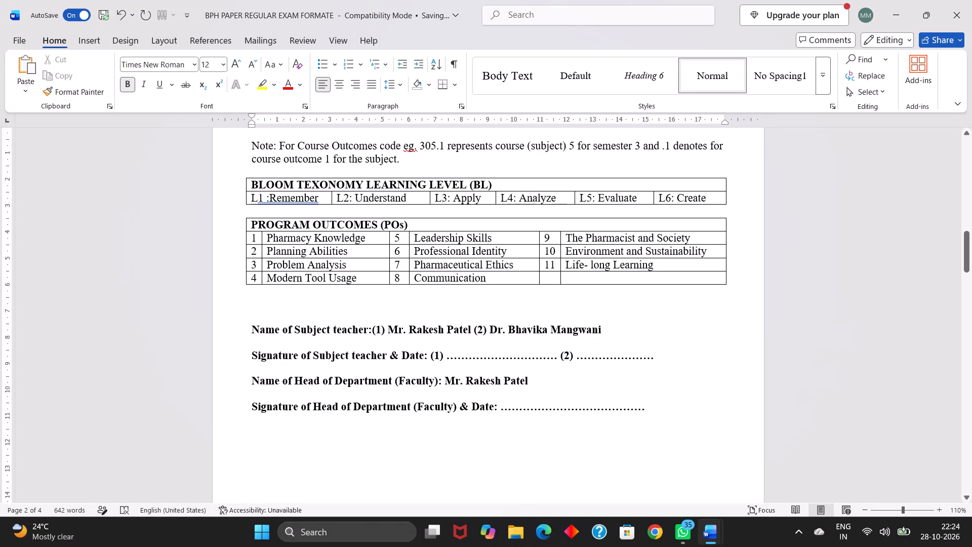
Delete the surplus empty lines above the Seat No. line of the blank Semester-4 exam template.
scroll(502, 426, up, 6)
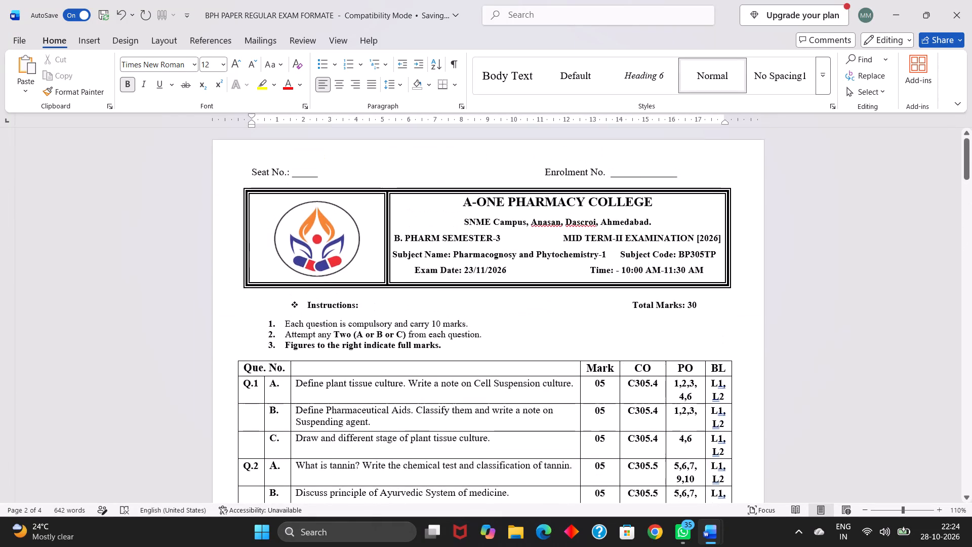
scroll(502, 426, down, 7)
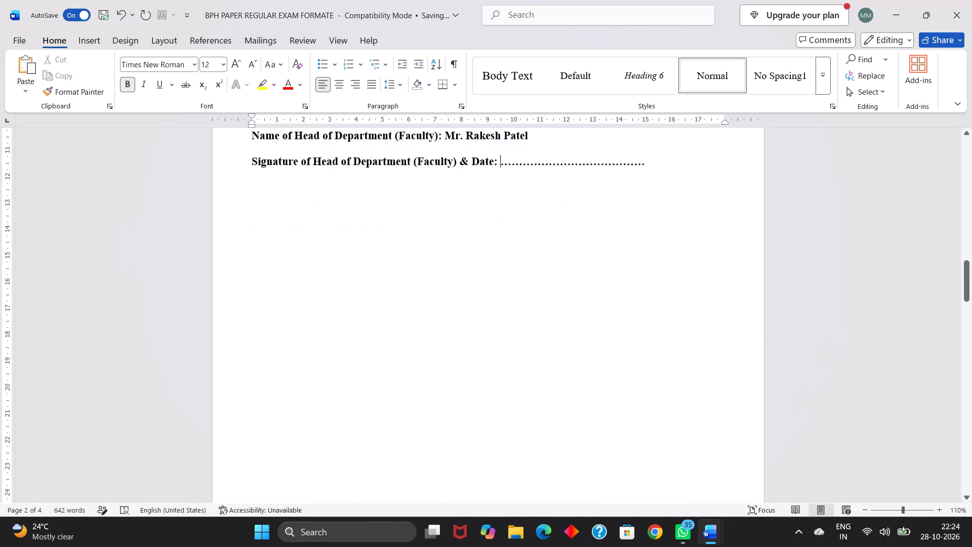
scroll(502, 426, down, 2)
scroll(502, 426, up, 5)
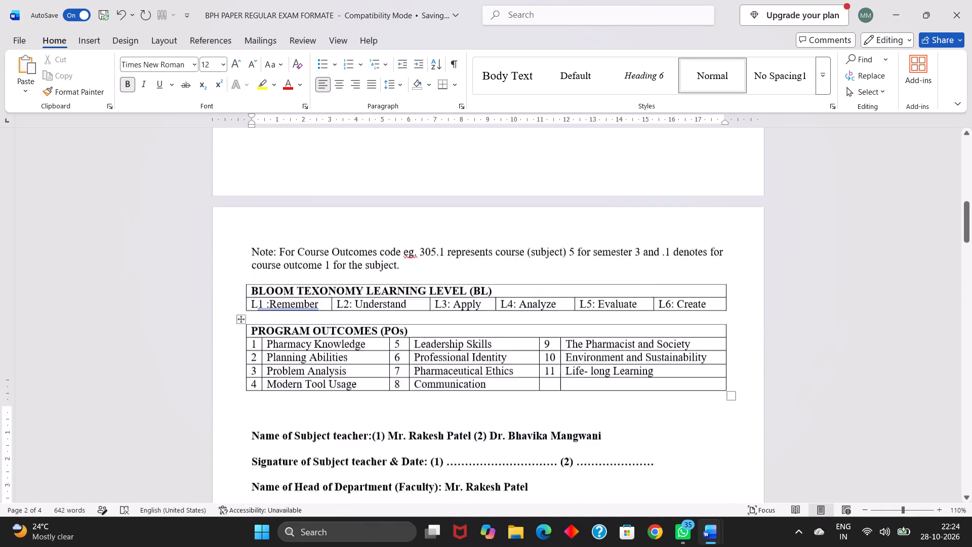
scroll(502, 426, down, 9)
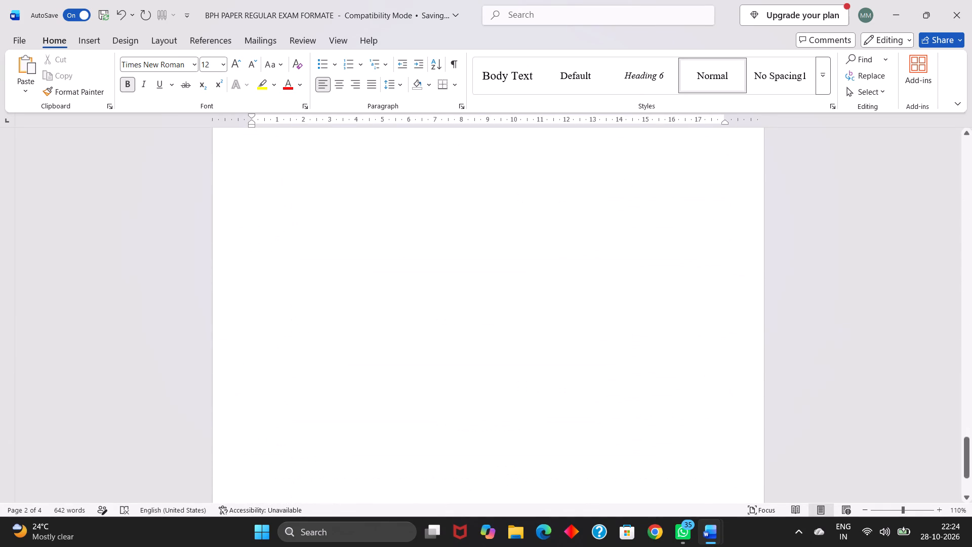
scroll(502, 426, up, 1)
scroll(502, 426, down, 2)
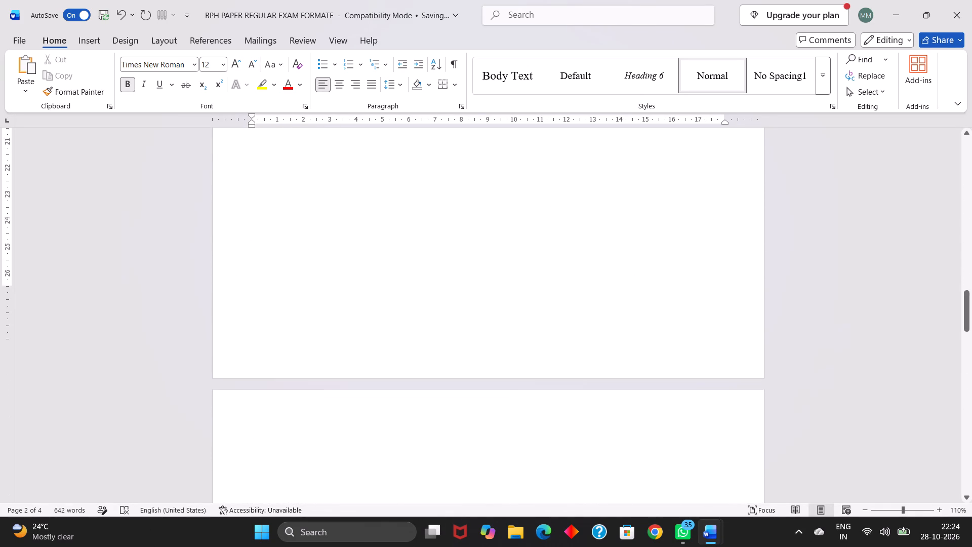
scroll(502, 426, down, 1)
click(375, 278)
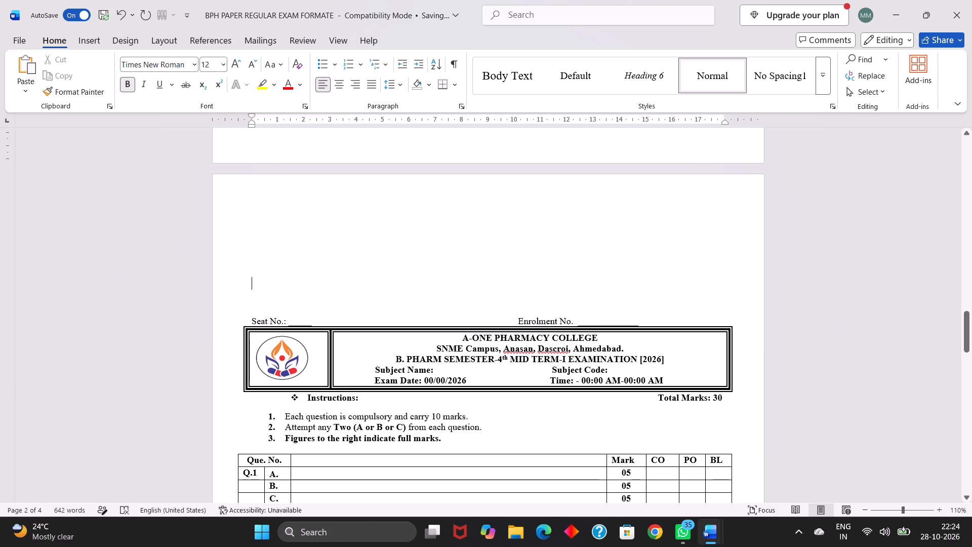
key(BackSpace)
key(BackSpace)
key(BackSpace)
key(BackSpace)
key(BackSpace)
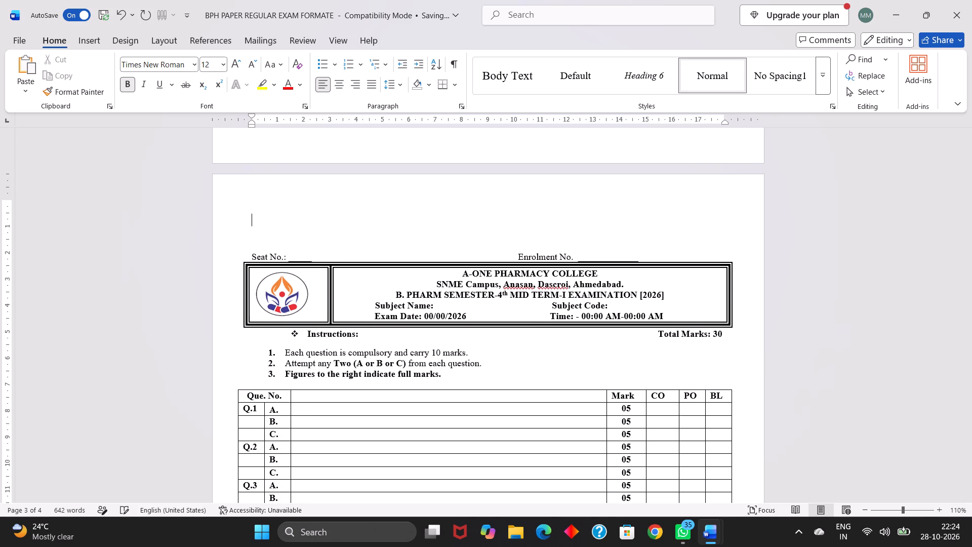
key(BackSpace)
key(BackSpace)
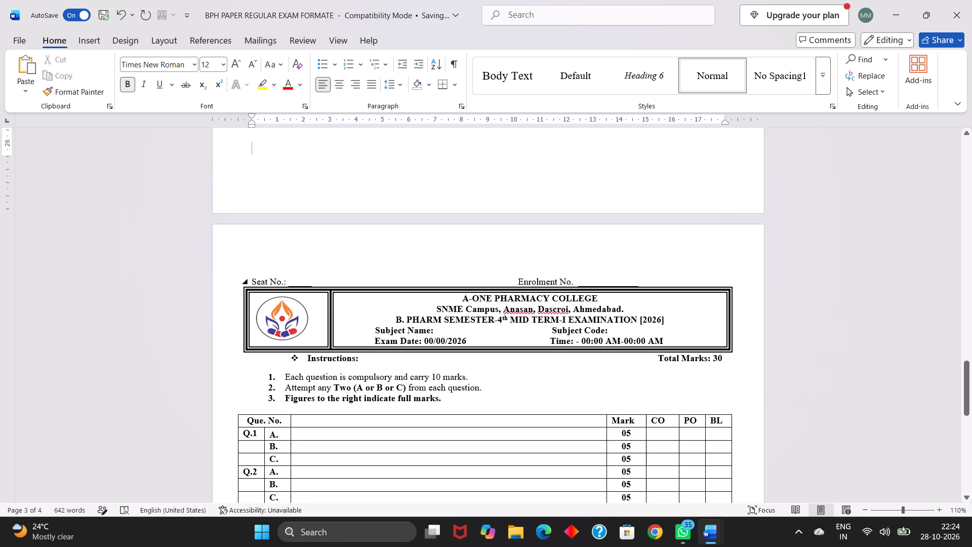
Review the blank exam templates and the completed Semester-3 paper, ending at the paper's first page.
scroll(479, 404, down, 2)
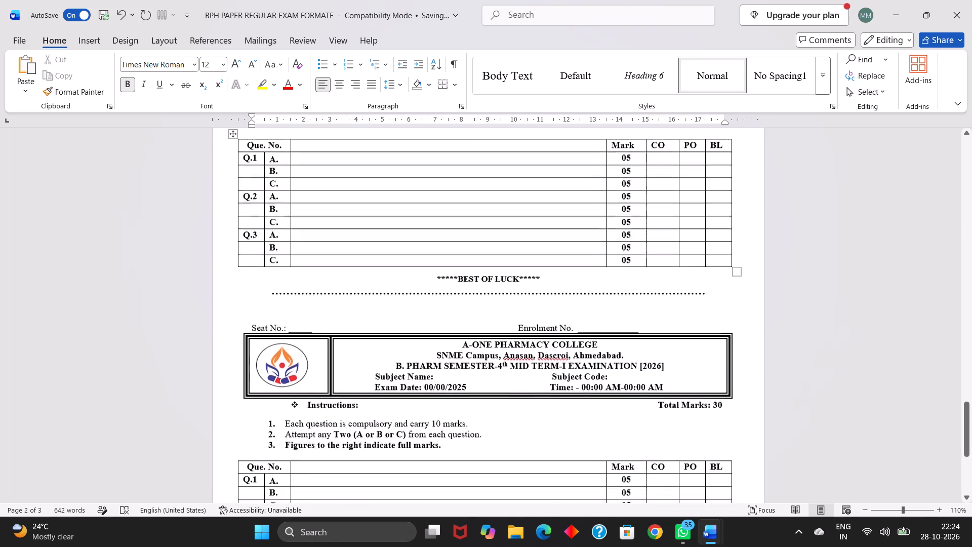
scroll(479, 404, down, 1)
scroll(479, 404, up, 8)
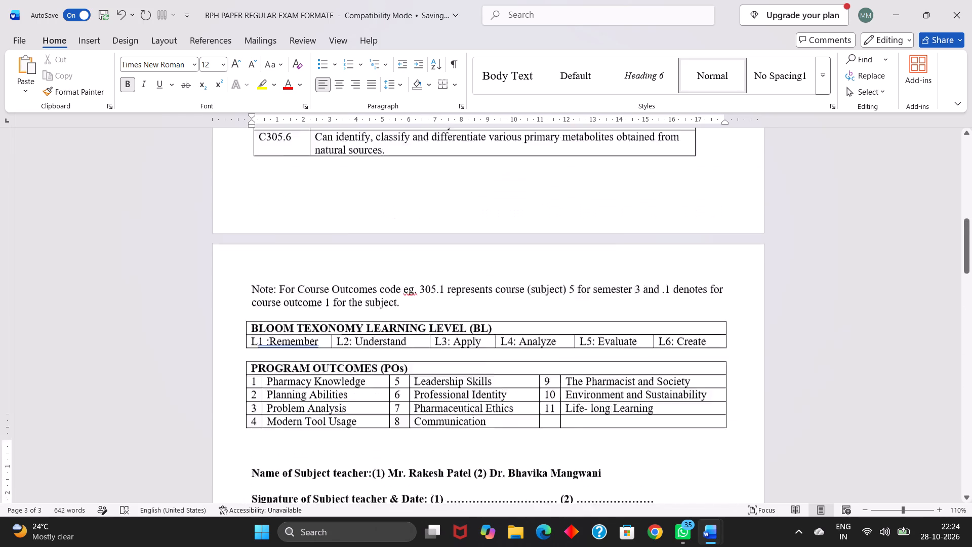
scroll(479, 404, up, 2)
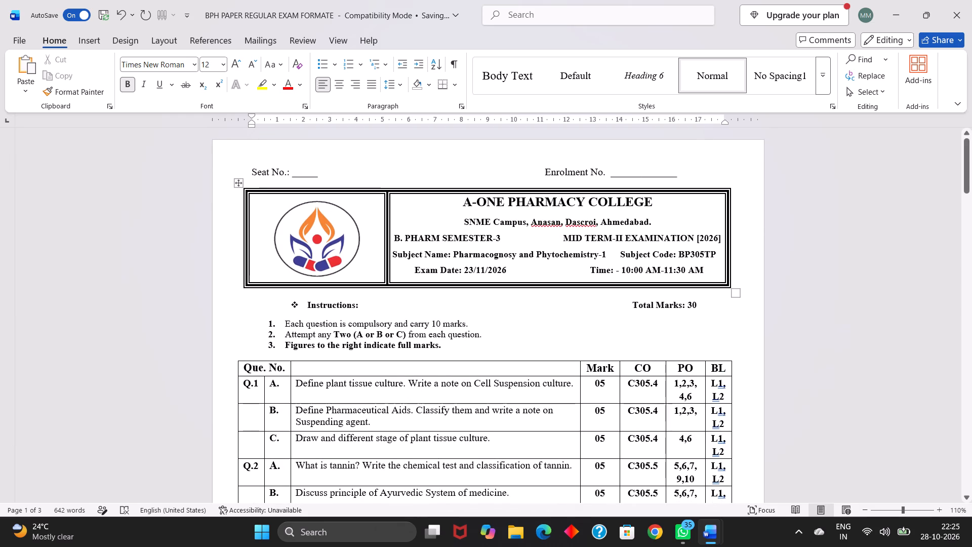
Replace the semester, subject, date and time lines in the last page's college header with those copied from the first page's header.
drag(394, 240, 609, 255)
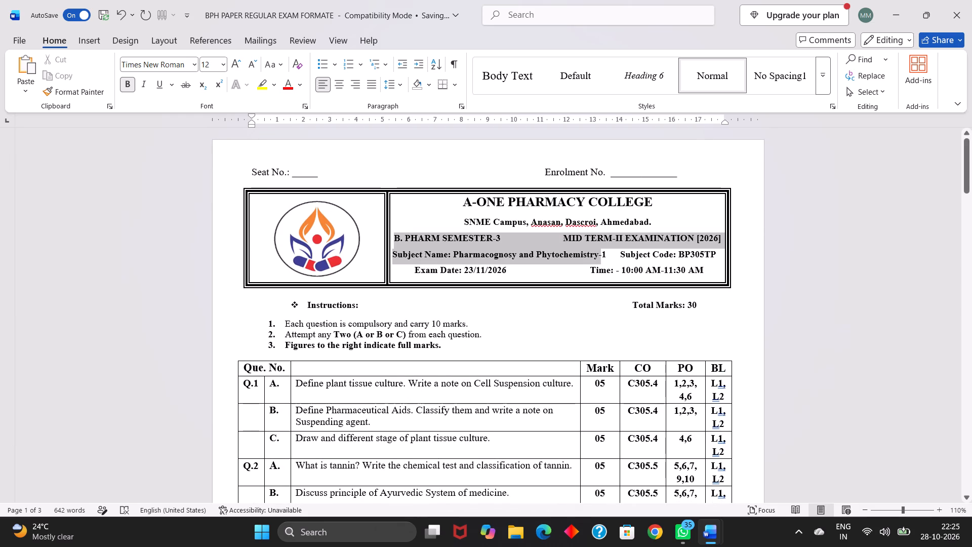
drag(609, 255, 688, 269)
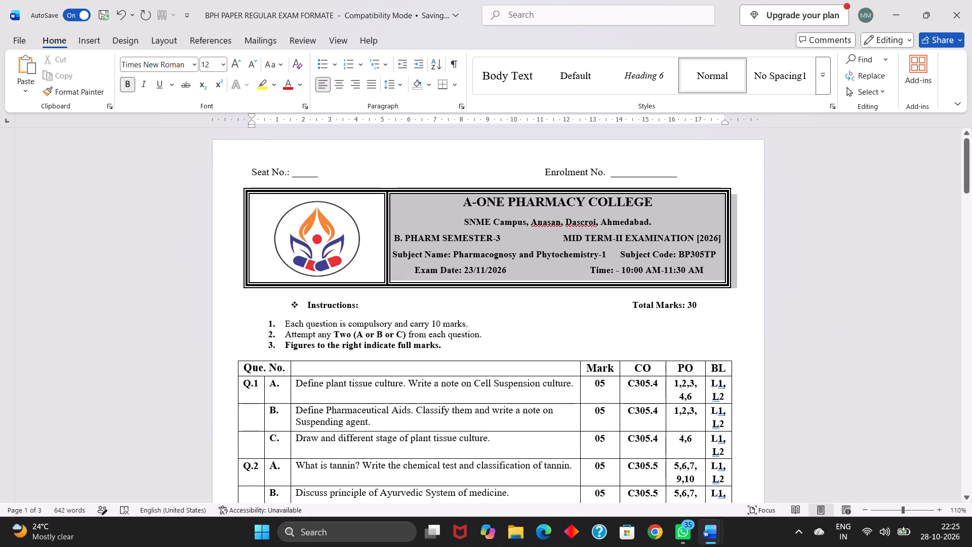
drag(688, 269, 703, 244)
click(703, 244)
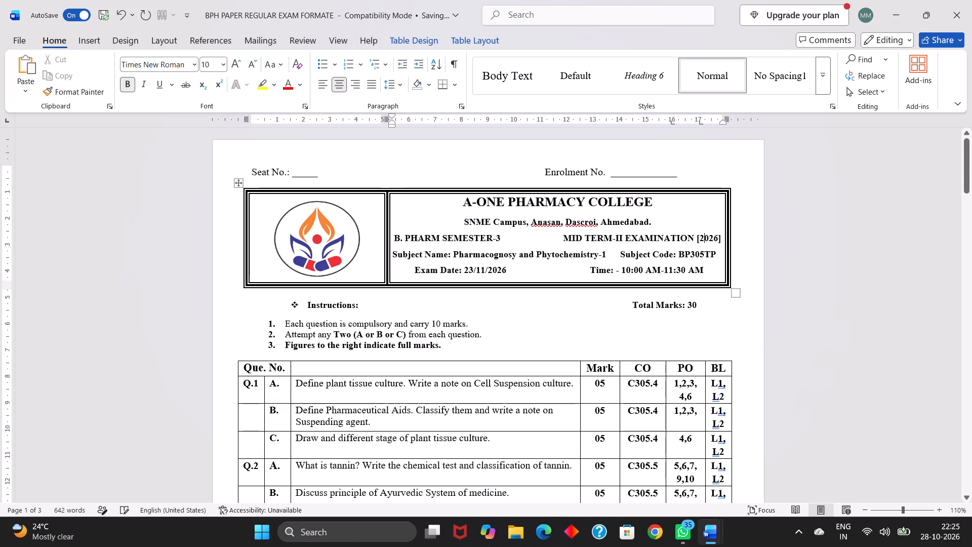
drag(708, 267, 509, 230)
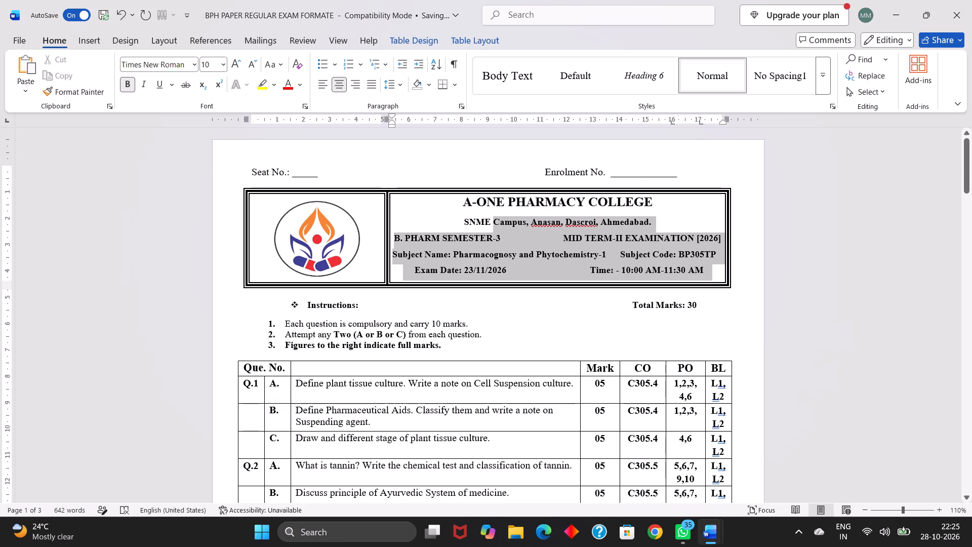
drag(509, 230, 415, 241)
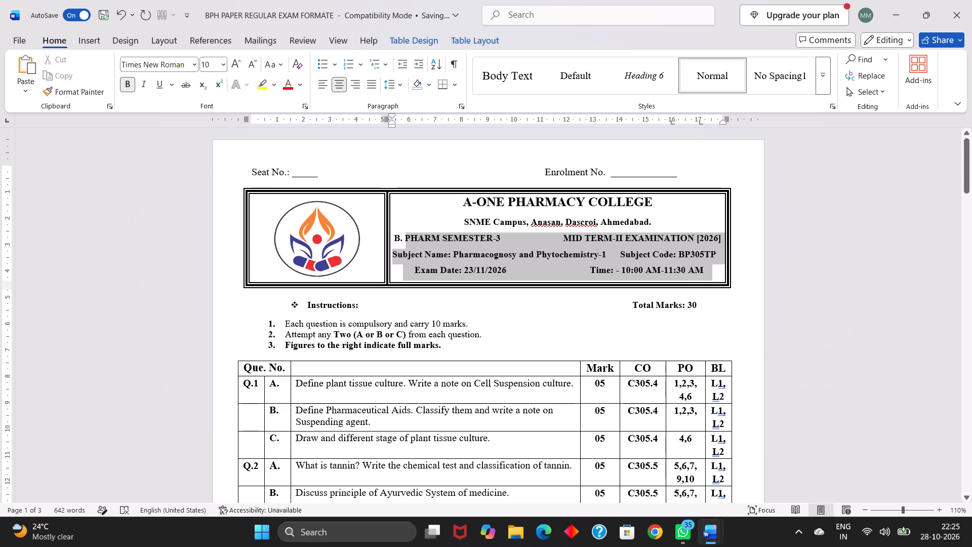
drag(415, 241, 397, 238)
drag(397, 238, 395, 237)
key(ctrl+c)
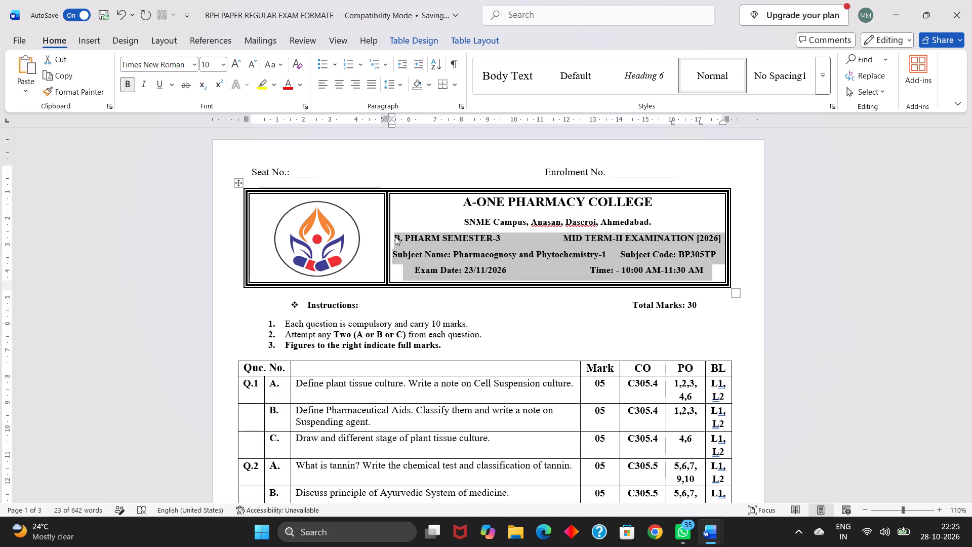
scroll(395, 237, down, 8)
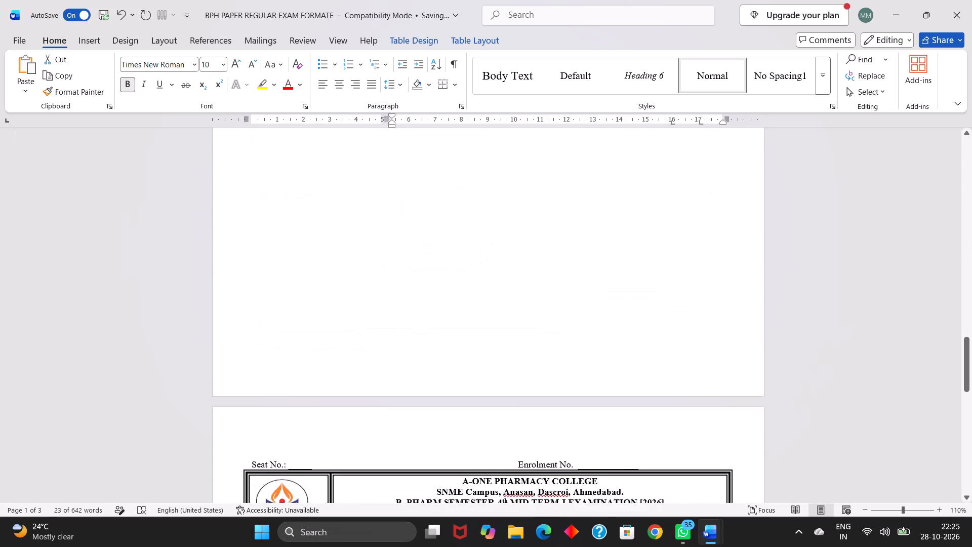
scroll(395, 237, down, 1)
drag(394, 380, 690, 411)
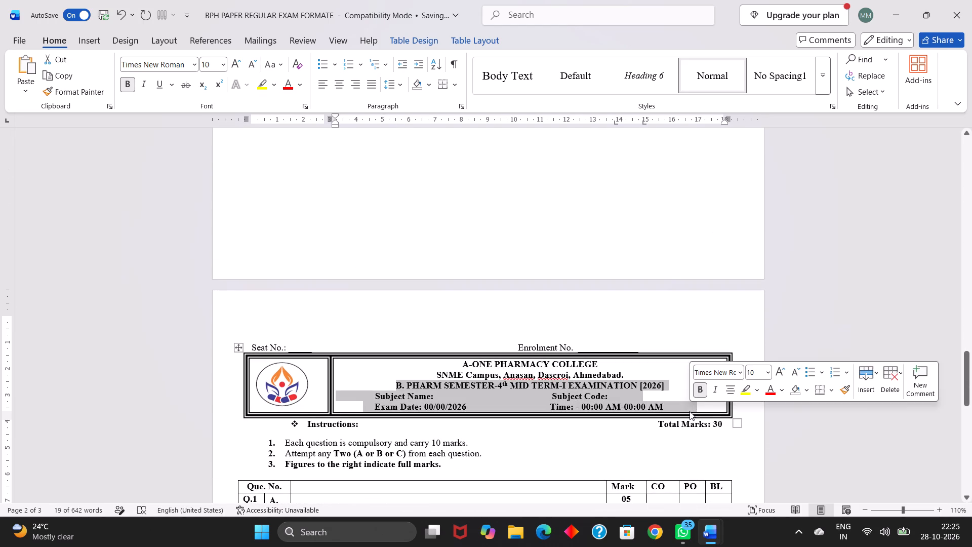
key(ctrl+v)
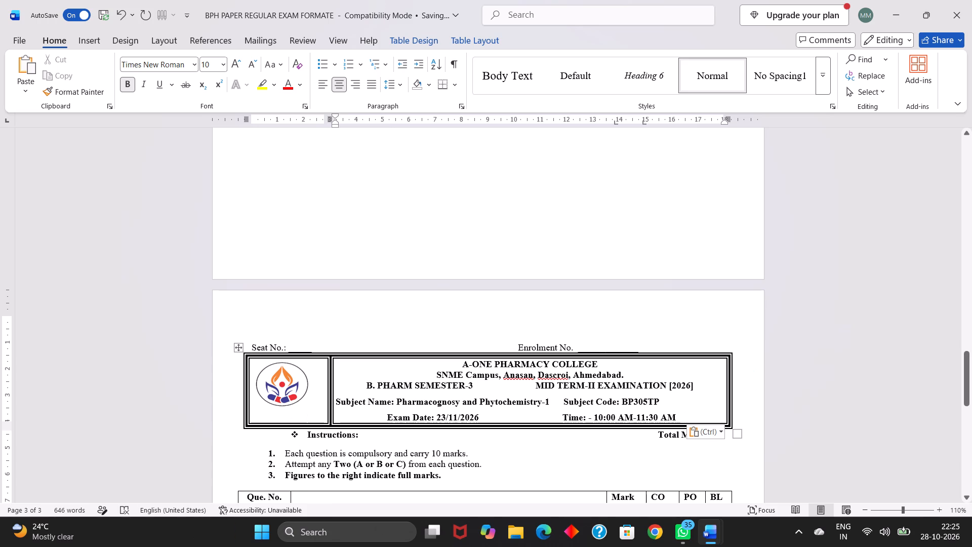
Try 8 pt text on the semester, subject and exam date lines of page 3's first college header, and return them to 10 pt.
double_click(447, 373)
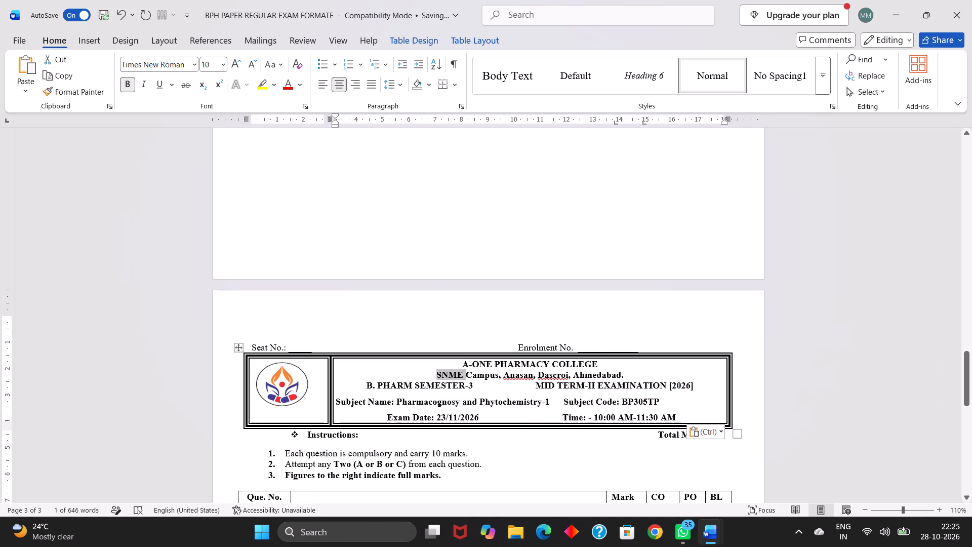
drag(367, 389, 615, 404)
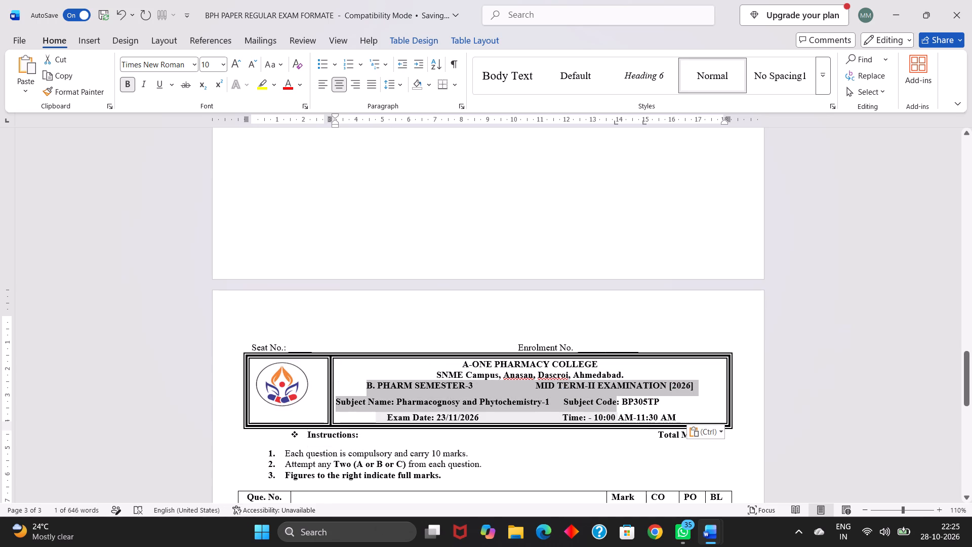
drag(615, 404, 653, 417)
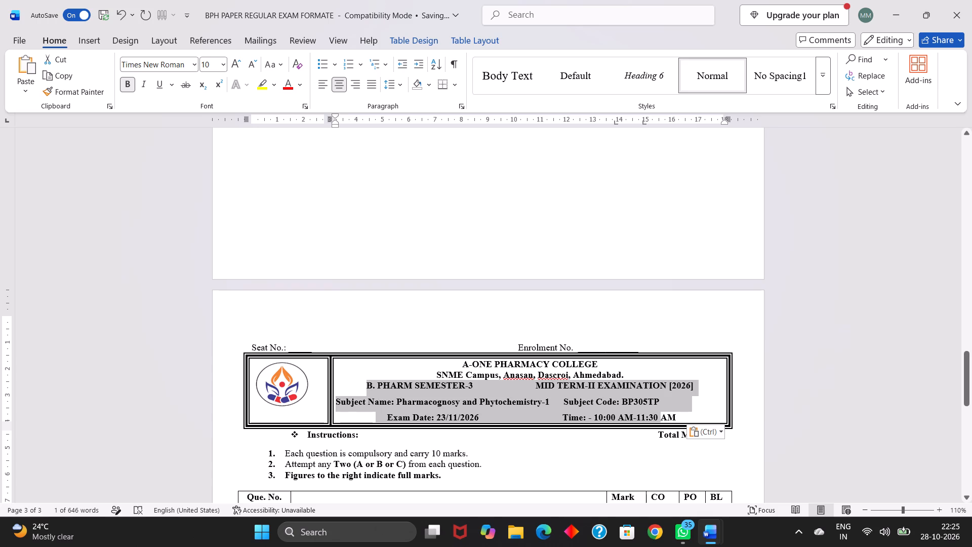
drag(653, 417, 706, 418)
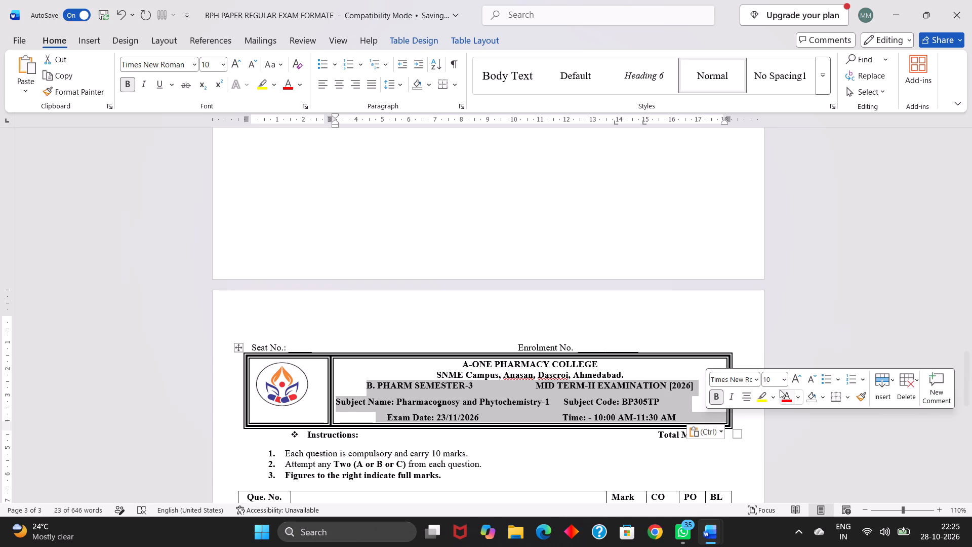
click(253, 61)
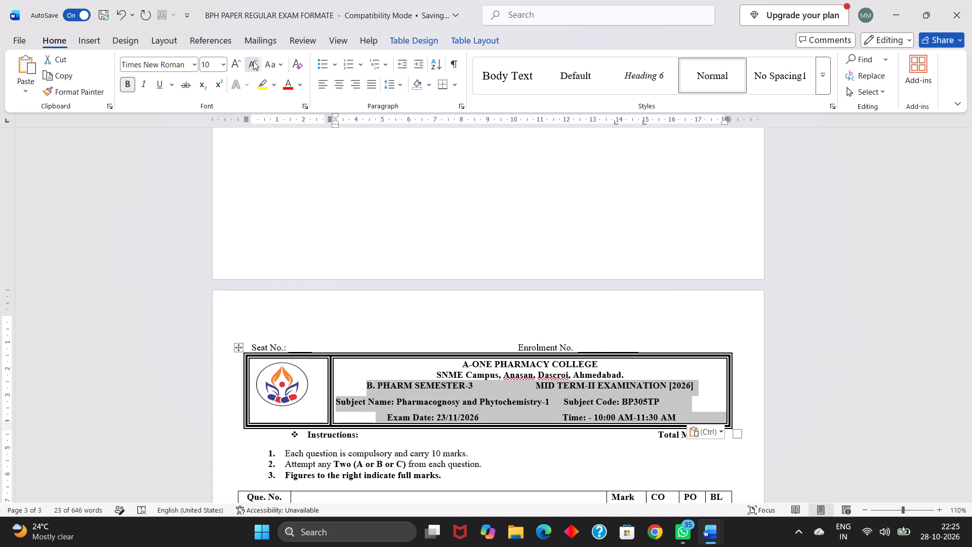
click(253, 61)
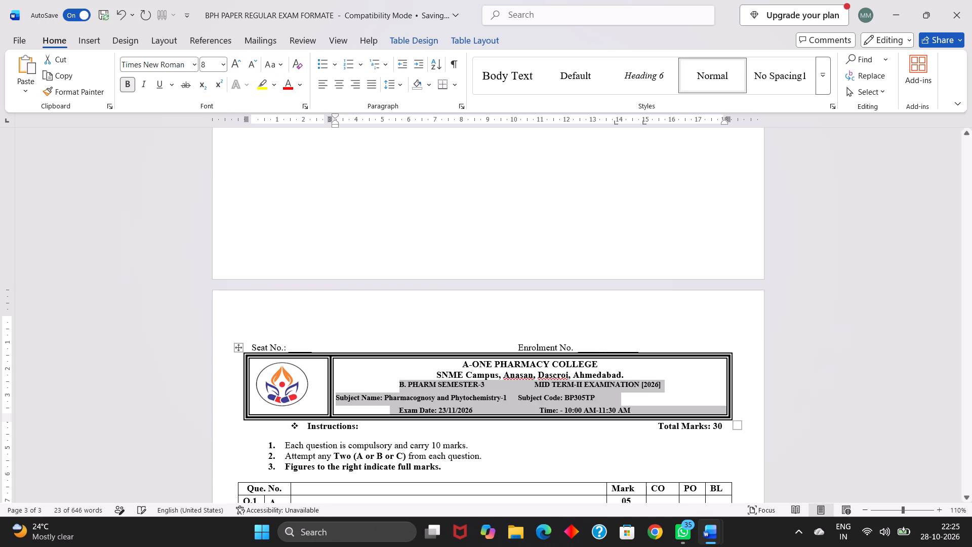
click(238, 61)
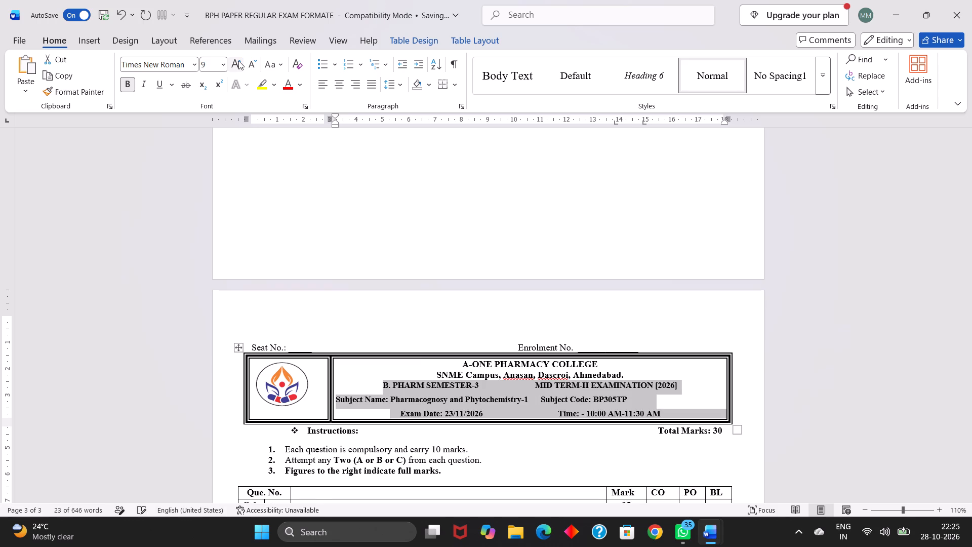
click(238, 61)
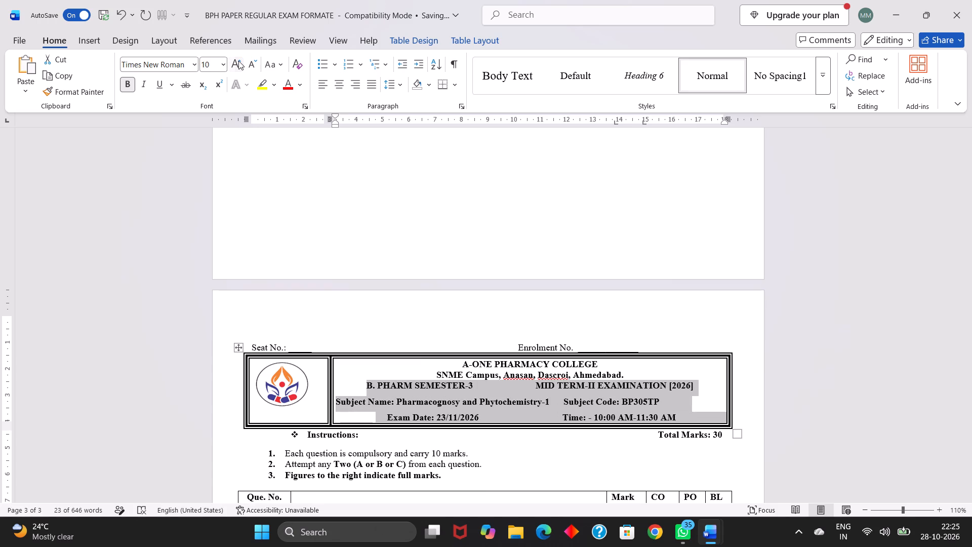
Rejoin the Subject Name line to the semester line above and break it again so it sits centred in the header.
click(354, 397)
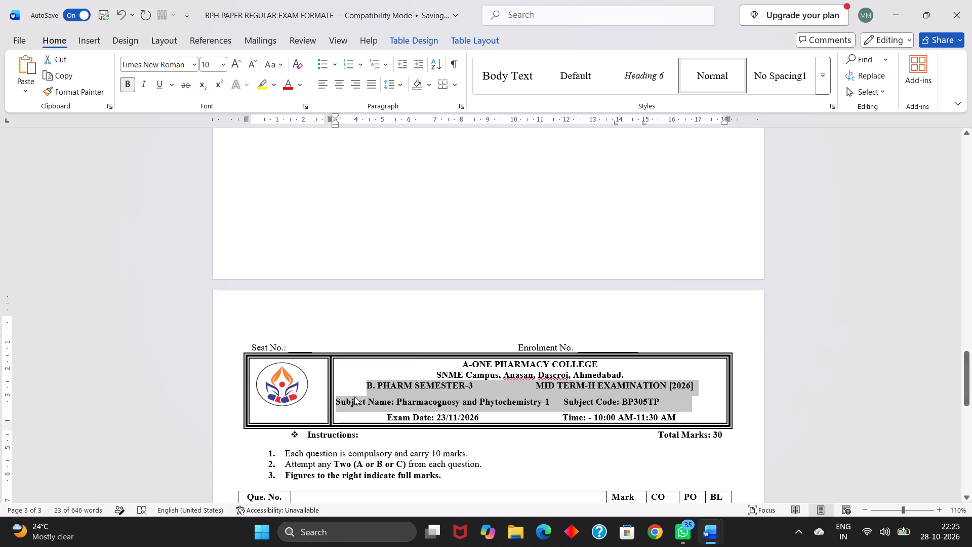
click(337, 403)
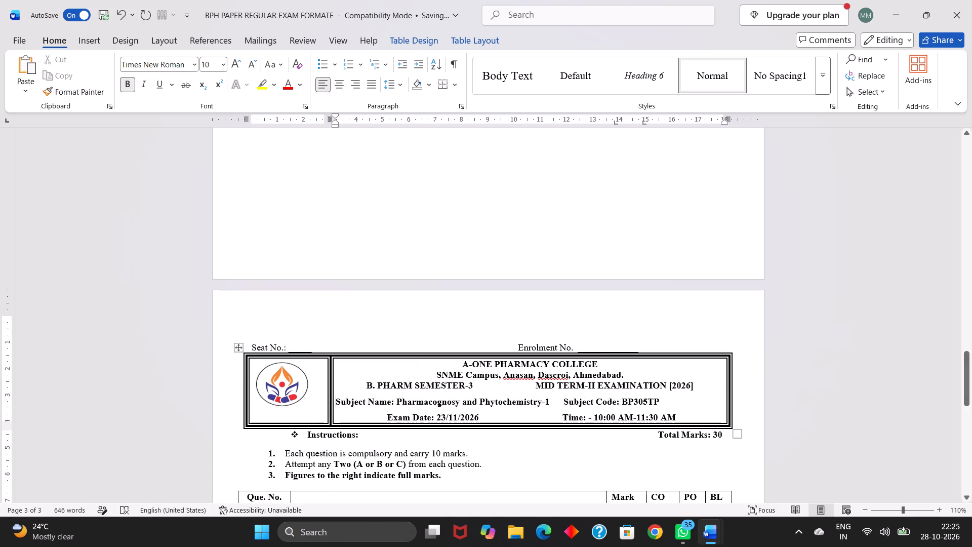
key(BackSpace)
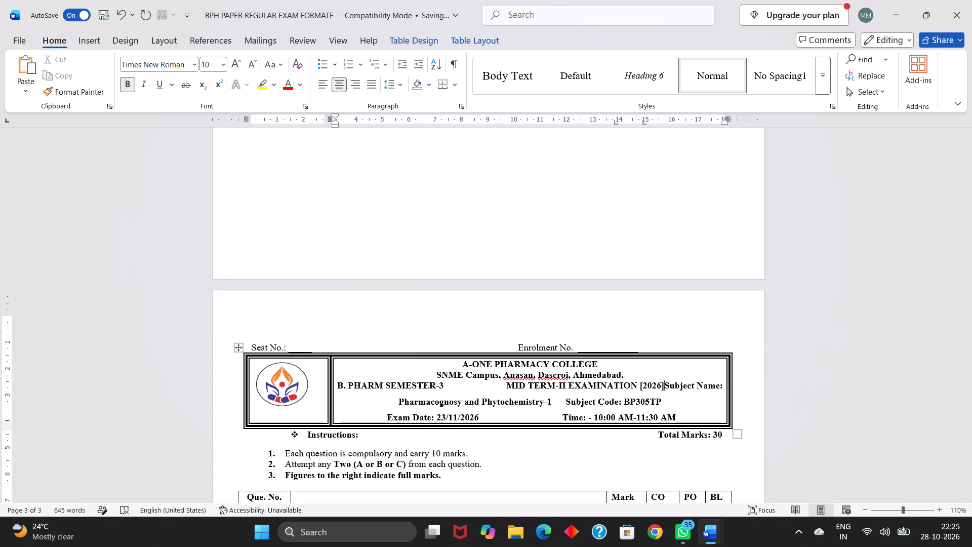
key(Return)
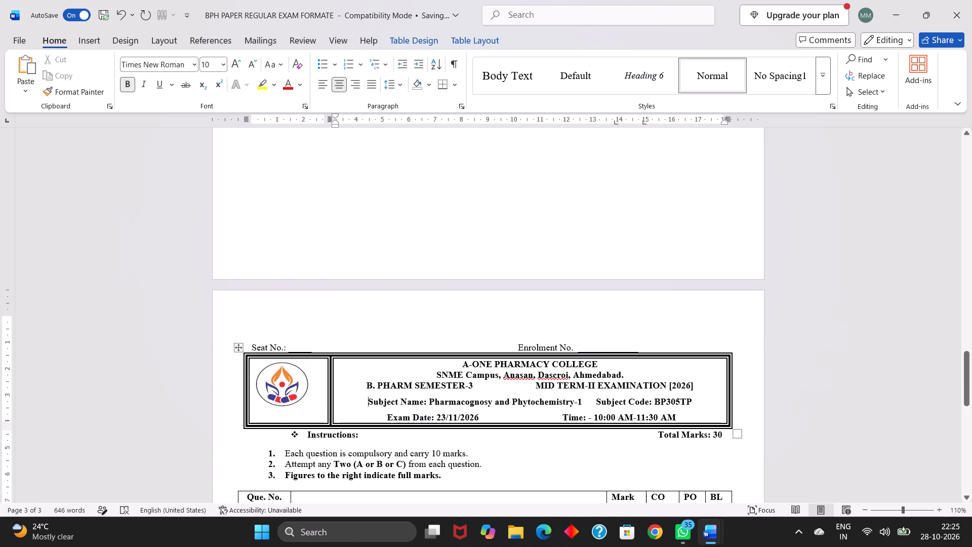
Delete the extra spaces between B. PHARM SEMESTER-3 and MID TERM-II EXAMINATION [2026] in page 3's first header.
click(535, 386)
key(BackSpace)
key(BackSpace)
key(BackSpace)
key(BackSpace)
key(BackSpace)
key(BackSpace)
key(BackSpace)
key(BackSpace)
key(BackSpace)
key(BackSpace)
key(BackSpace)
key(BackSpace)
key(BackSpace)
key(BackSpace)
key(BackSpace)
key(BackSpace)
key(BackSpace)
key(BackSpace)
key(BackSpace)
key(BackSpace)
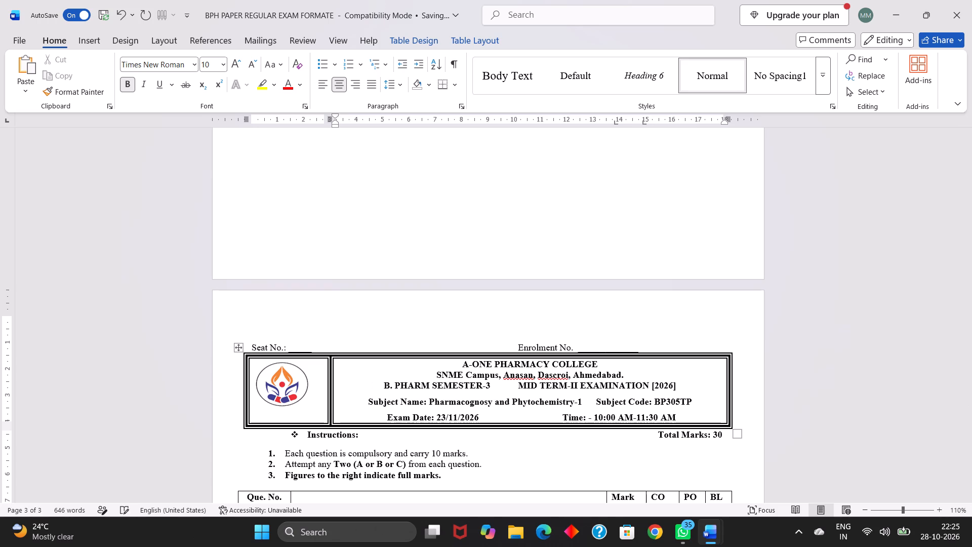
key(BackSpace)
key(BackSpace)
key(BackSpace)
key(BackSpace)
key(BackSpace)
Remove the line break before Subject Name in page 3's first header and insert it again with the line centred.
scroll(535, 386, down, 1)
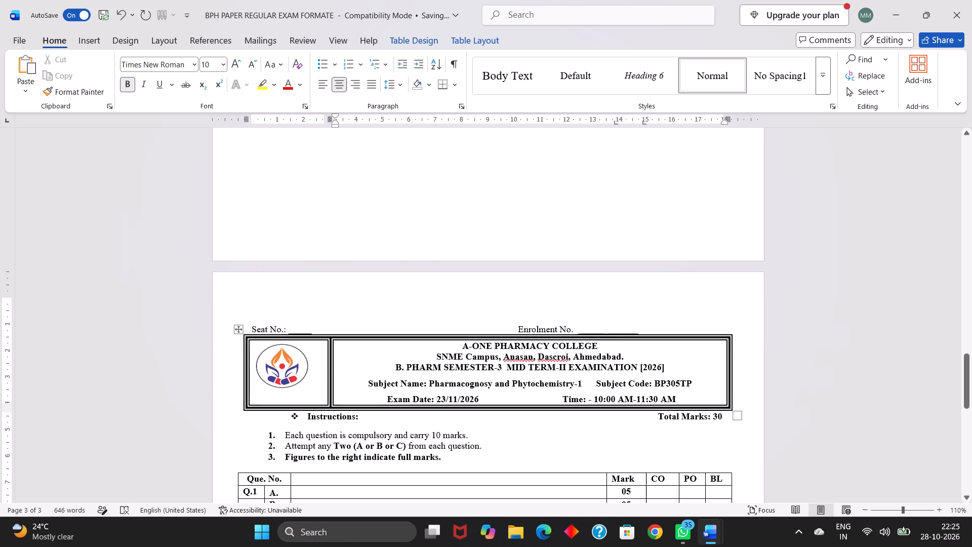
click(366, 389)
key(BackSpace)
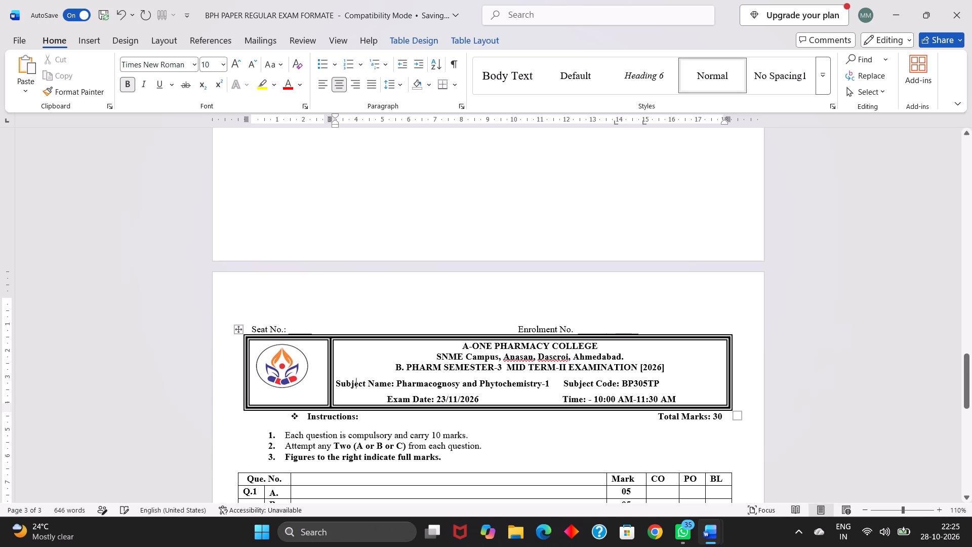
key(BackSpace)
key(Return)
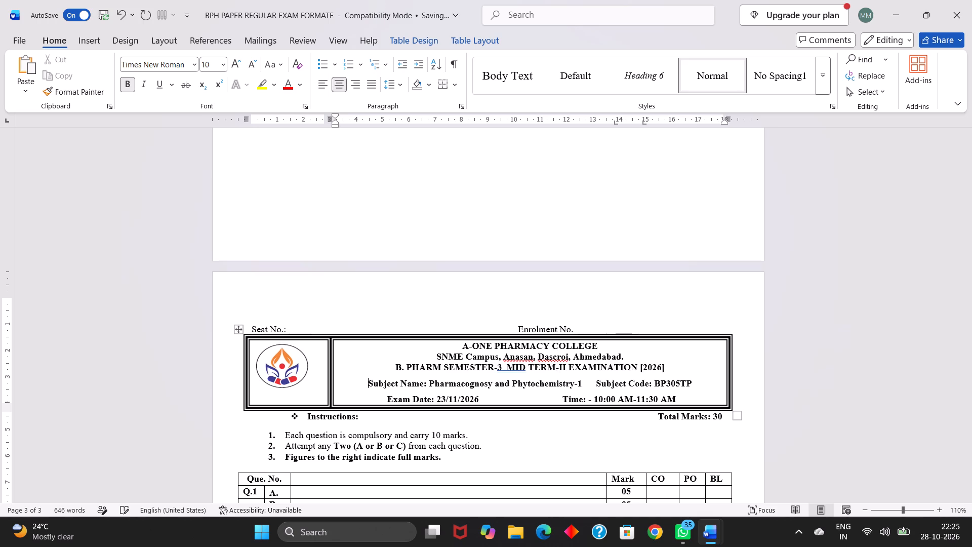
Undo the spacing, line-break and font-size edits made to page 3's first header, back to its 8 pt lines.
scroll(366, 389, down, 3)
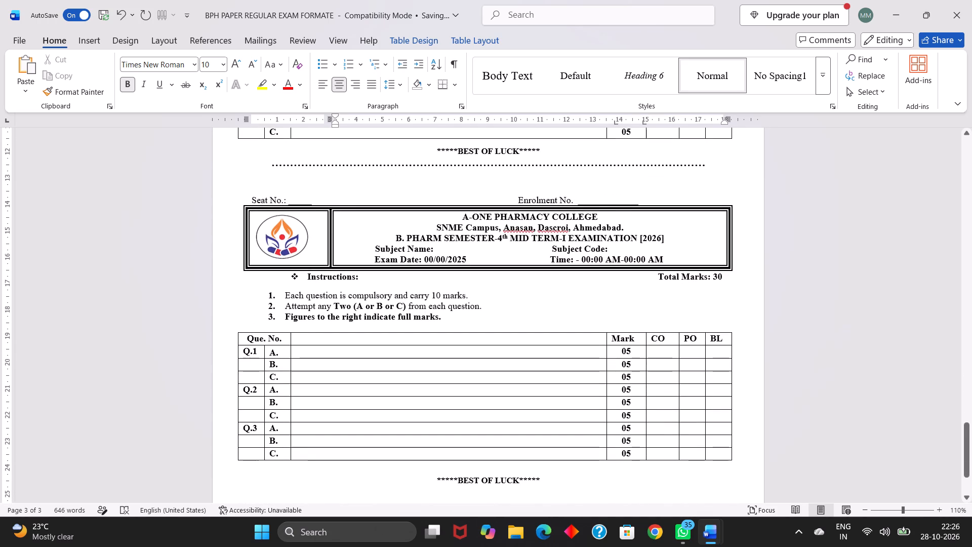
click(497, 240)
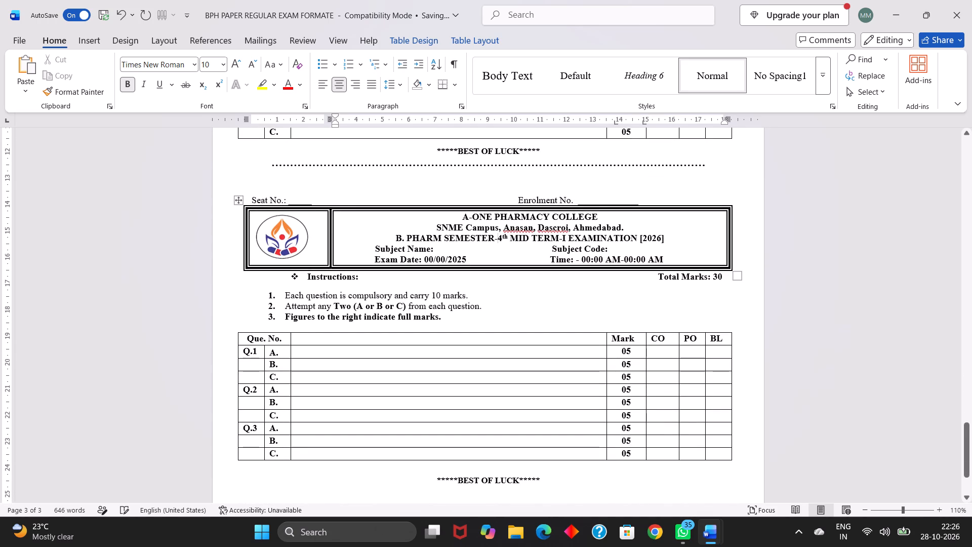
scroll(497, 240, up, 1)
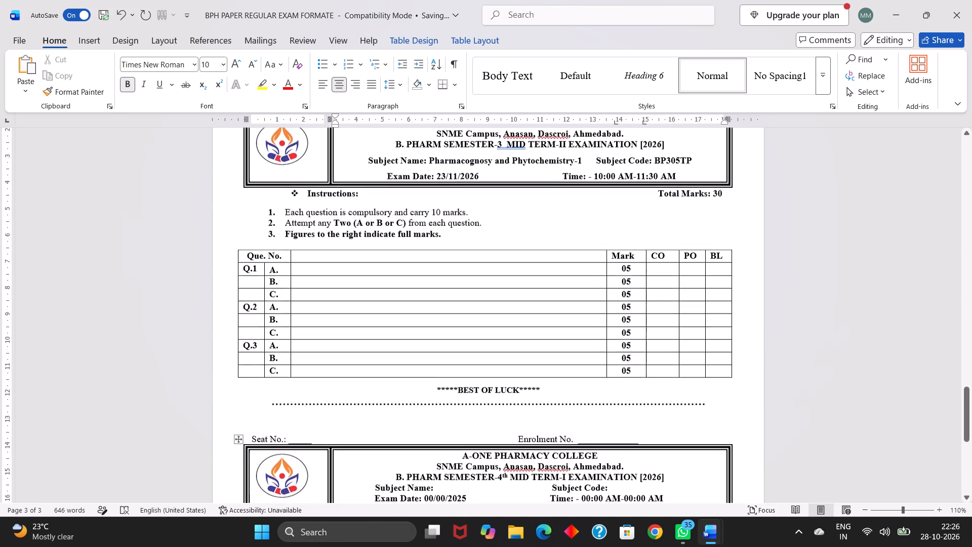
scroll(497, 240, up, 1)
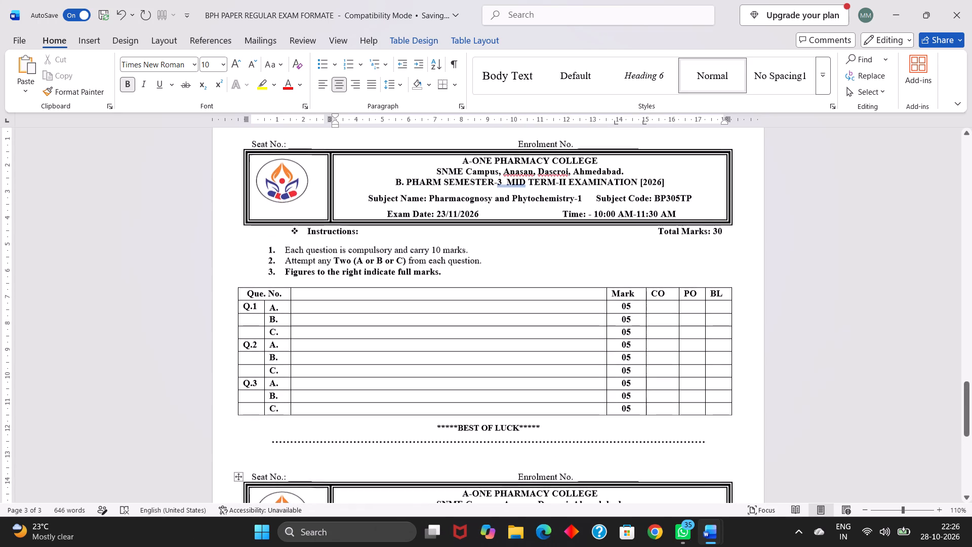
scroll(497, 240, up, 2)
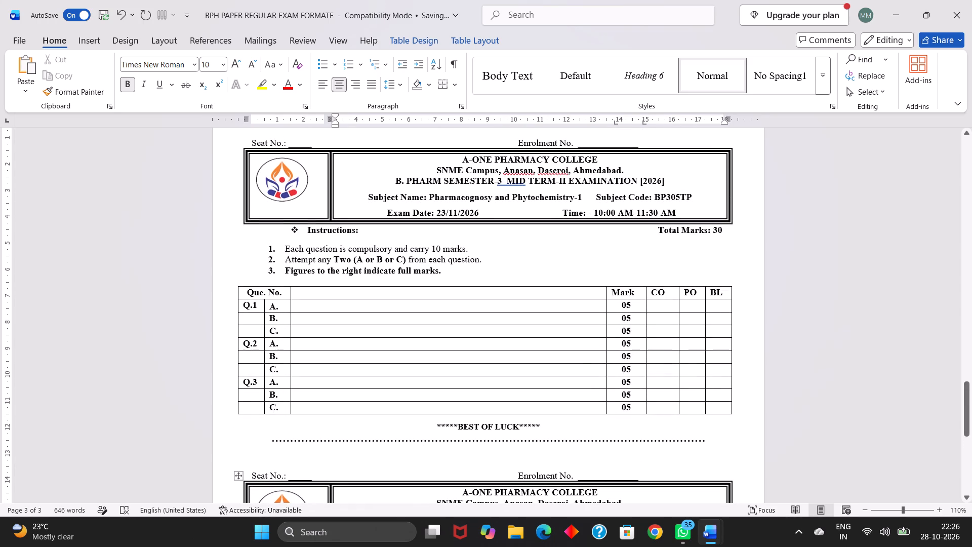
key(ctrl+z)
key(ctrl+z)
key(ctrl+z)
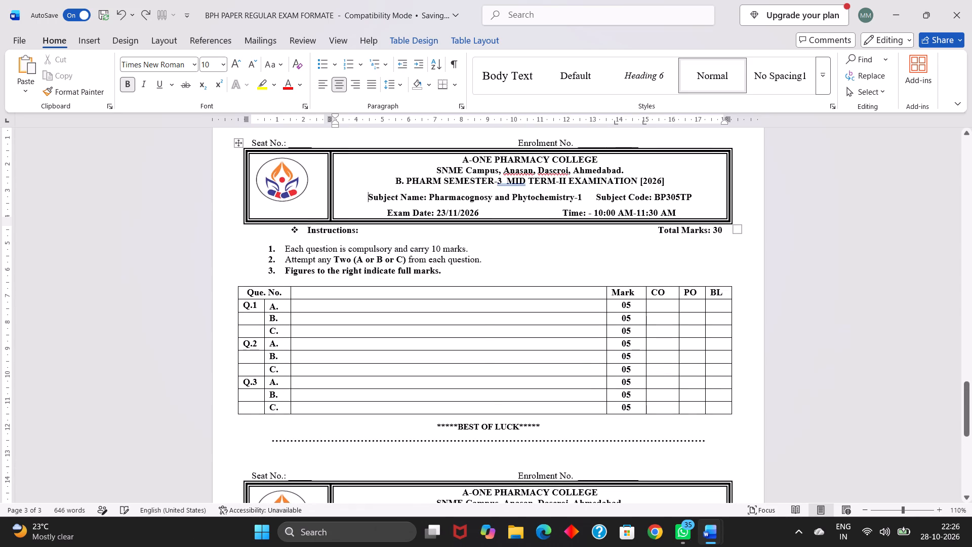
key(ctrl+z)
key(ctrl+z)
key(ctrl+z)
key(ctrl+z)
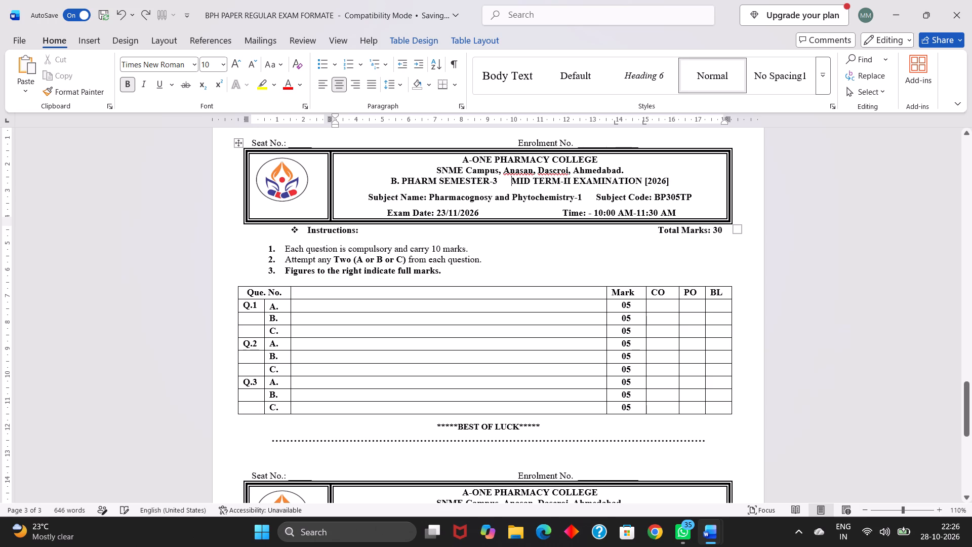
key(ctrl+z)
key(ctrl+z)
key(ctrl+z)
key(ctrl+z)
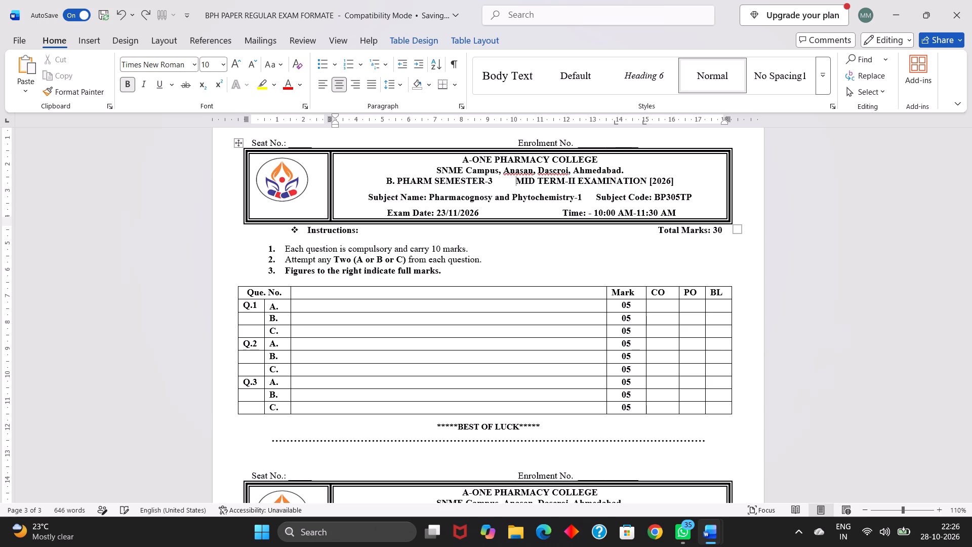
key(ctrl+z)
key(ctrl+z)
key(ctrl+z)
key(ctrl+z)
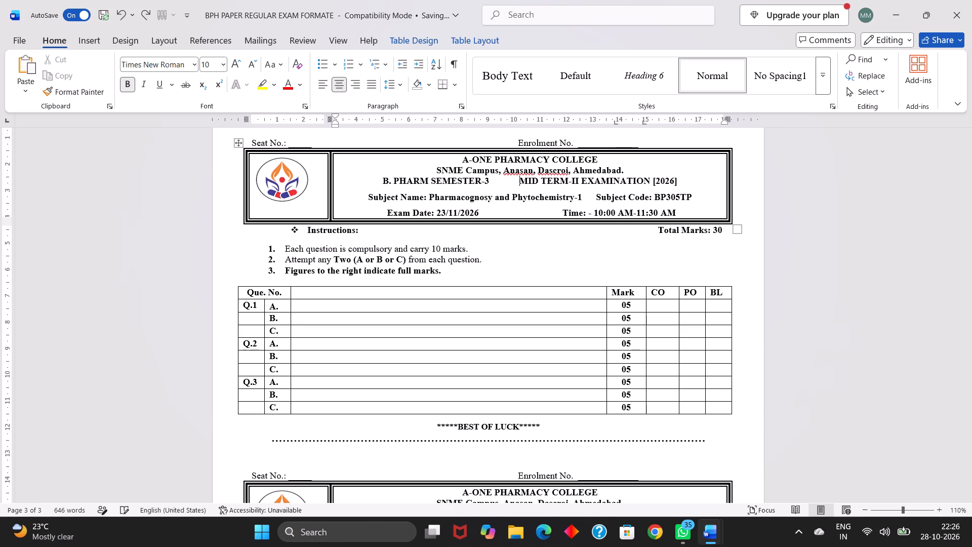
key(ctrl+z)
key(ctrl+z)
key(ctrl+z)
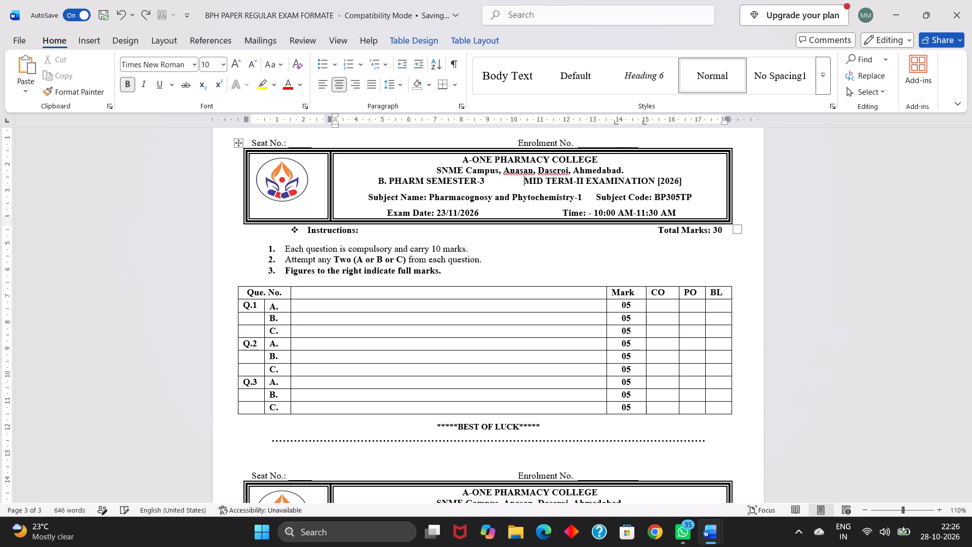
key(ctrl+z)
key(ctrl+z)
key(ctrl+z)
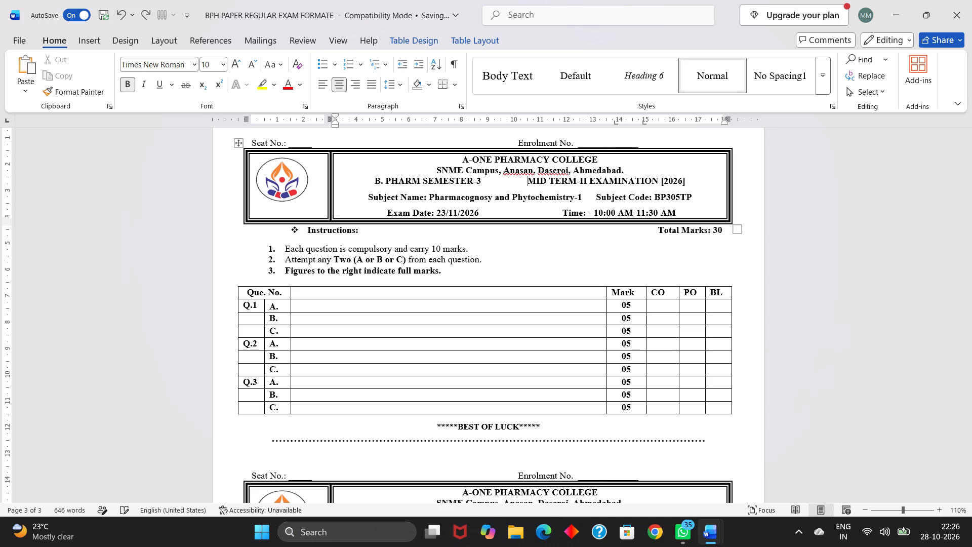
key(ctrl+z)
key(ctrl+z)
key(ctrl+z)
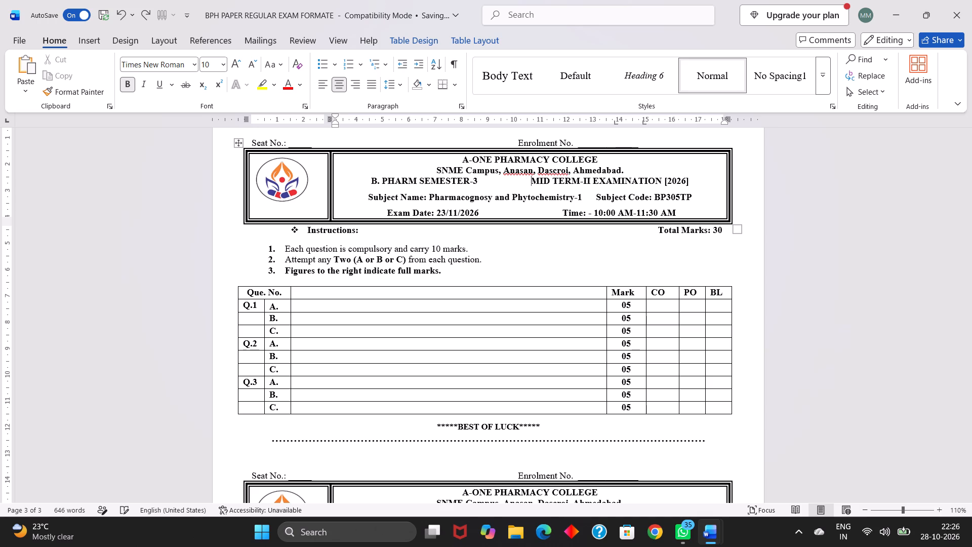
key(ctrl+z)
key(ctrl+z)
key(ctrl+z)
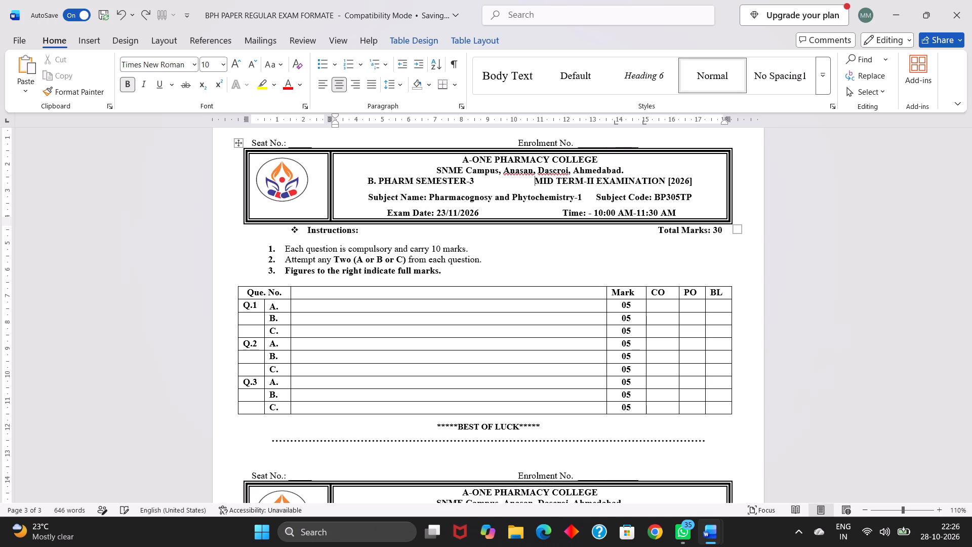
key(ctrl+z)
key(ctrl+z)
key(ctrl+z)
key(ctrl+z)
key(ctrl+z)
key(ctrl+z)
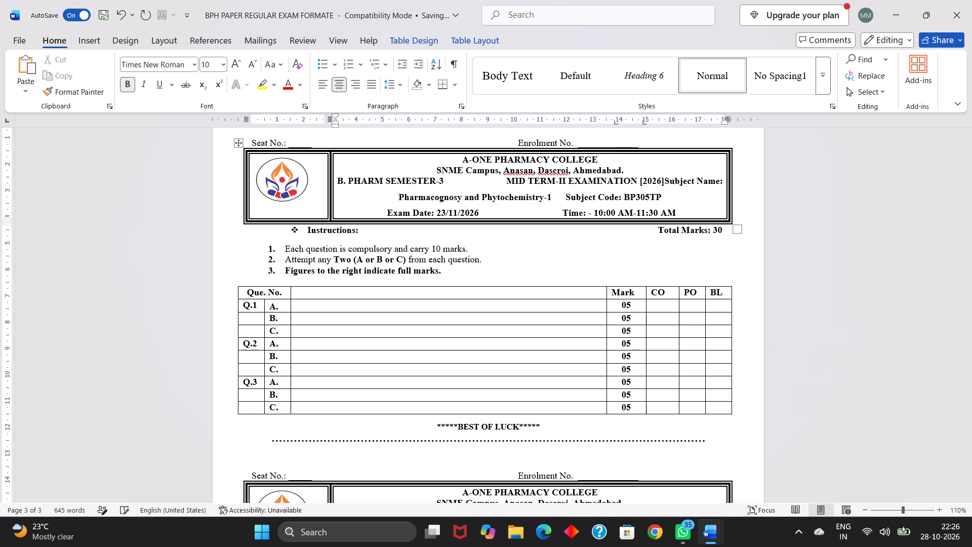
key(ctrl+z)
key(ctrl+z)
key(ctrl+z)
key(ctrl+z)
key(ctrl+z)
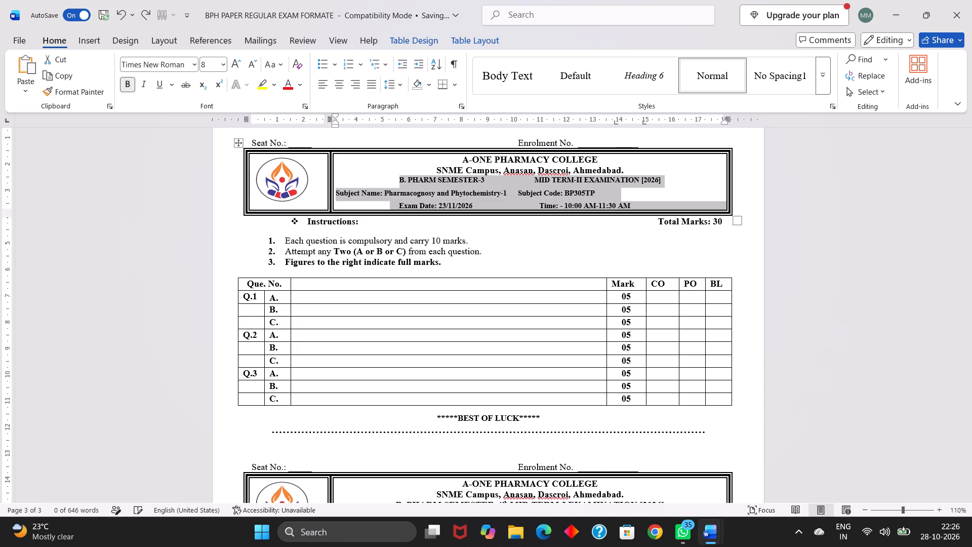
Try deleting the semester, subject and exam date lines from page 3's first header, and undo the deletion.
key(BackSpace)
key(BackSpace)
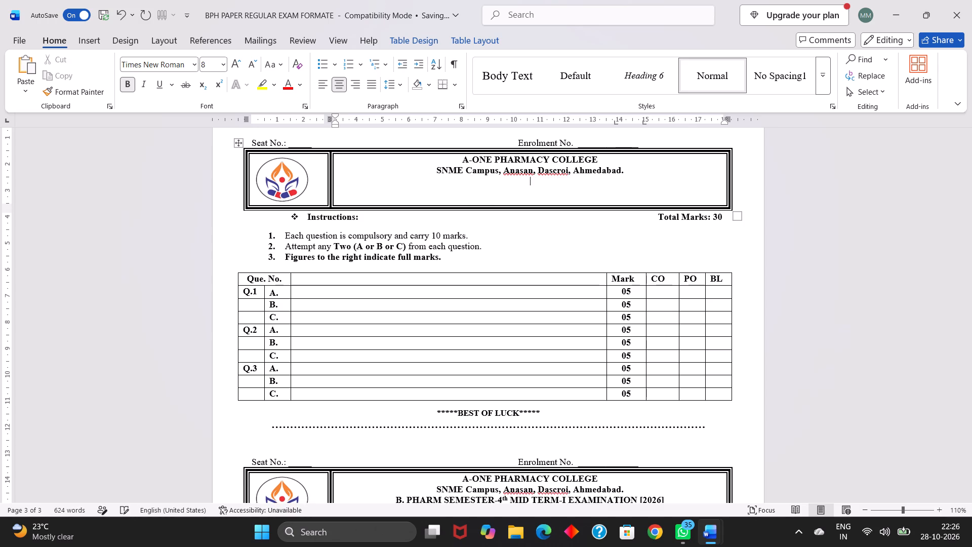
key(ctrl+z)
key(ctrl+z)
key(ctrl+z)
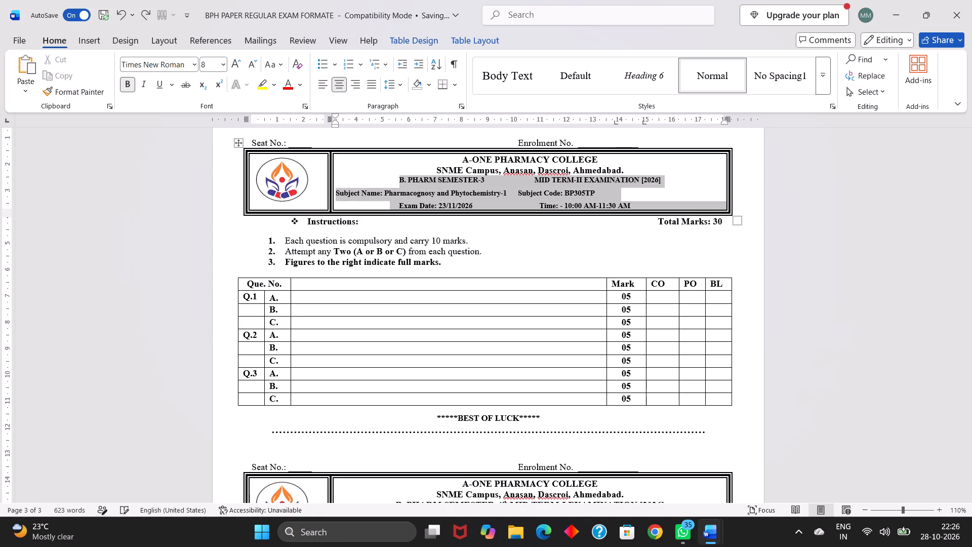
Undo the pasting of the copied header lines on page 3, back to the template's SEMESTER-4th MID TERM-I lines.
key(ctrl+z)
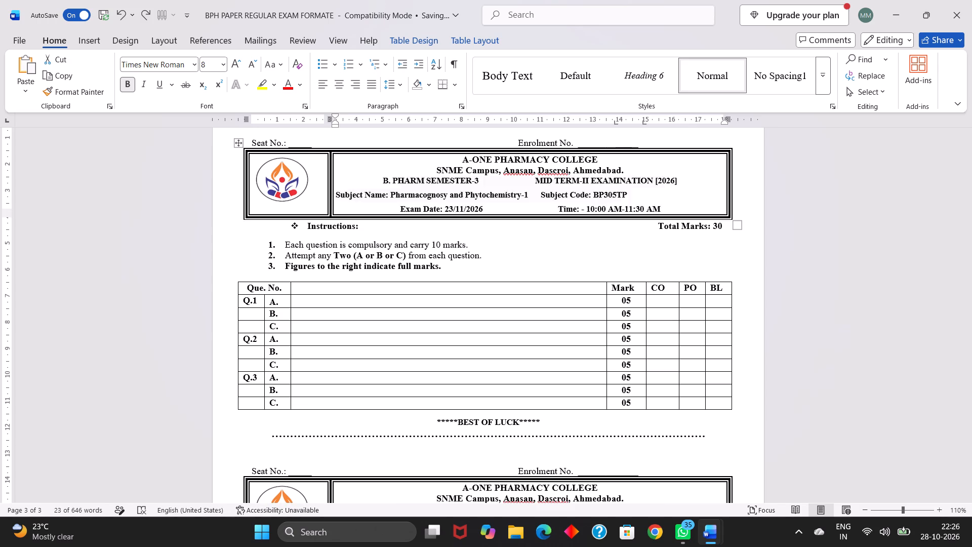
key(ctrl+z)
key(ctrl+z)
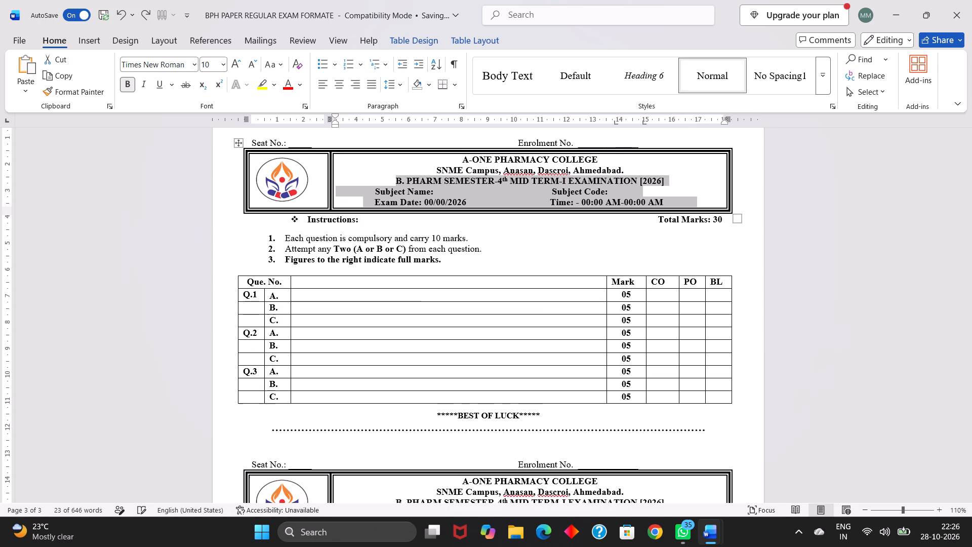
Undo the last edit and remove the blank line above page 3's first header.
key(ctrl+z)
scroll(524, 283, right, 1)
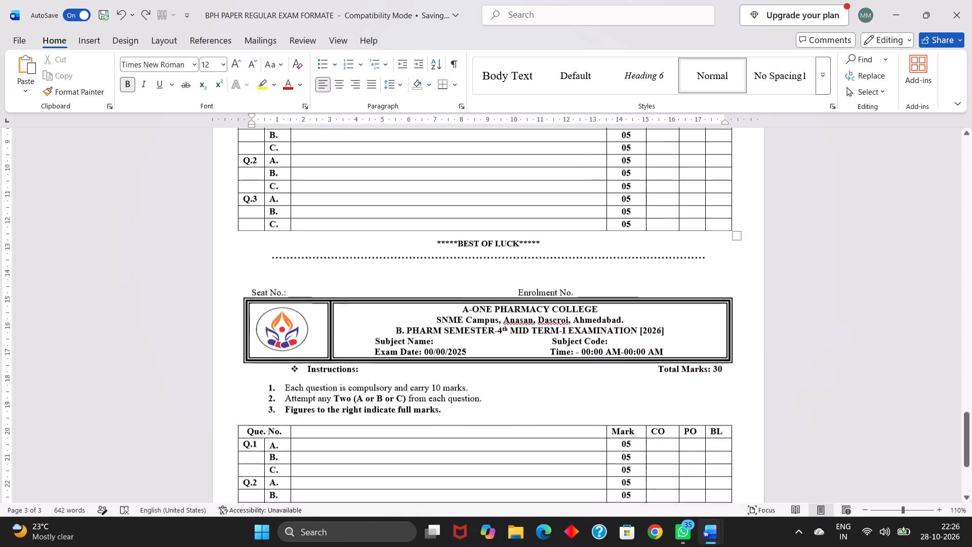
scroll(524, 283, right, 1)
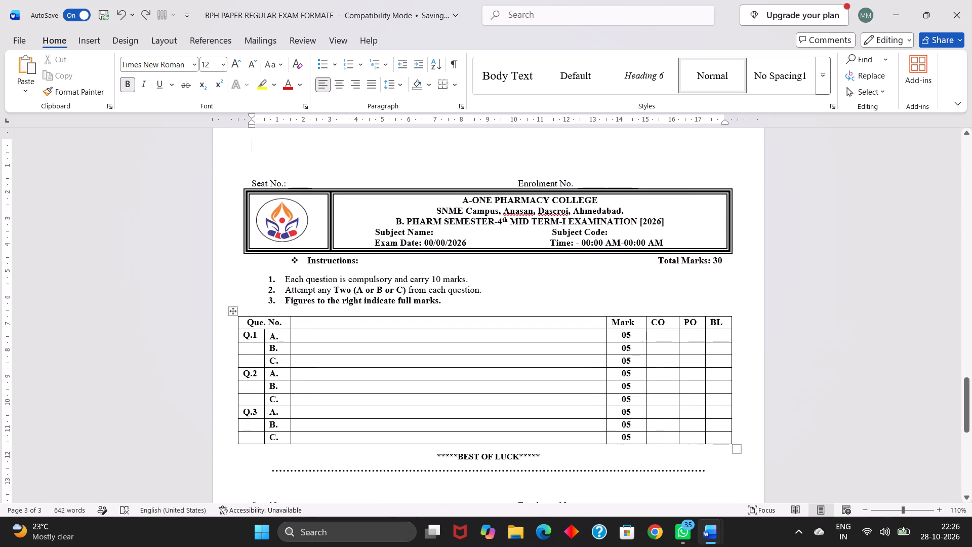
key(BackSpace)
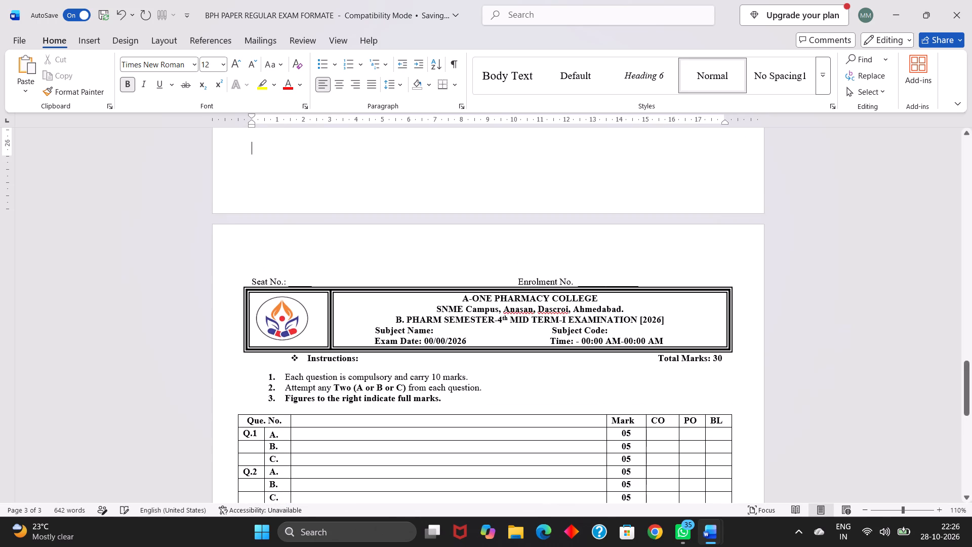
Change the exam line in page 3's first header to SEMESTER-3rd, with a superscript rd, and MID TERM-II.
click(500, 324)
key(BackSpace)
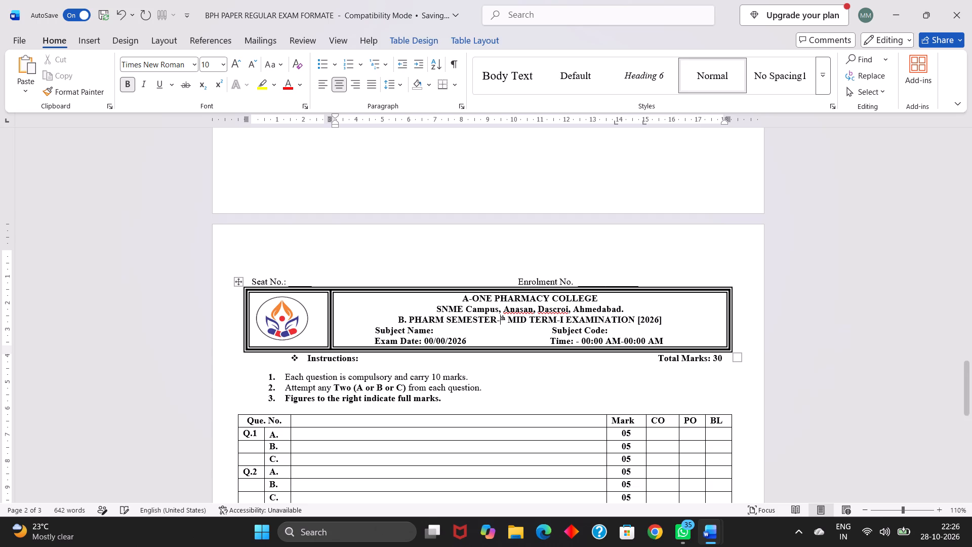
click(508, 320)
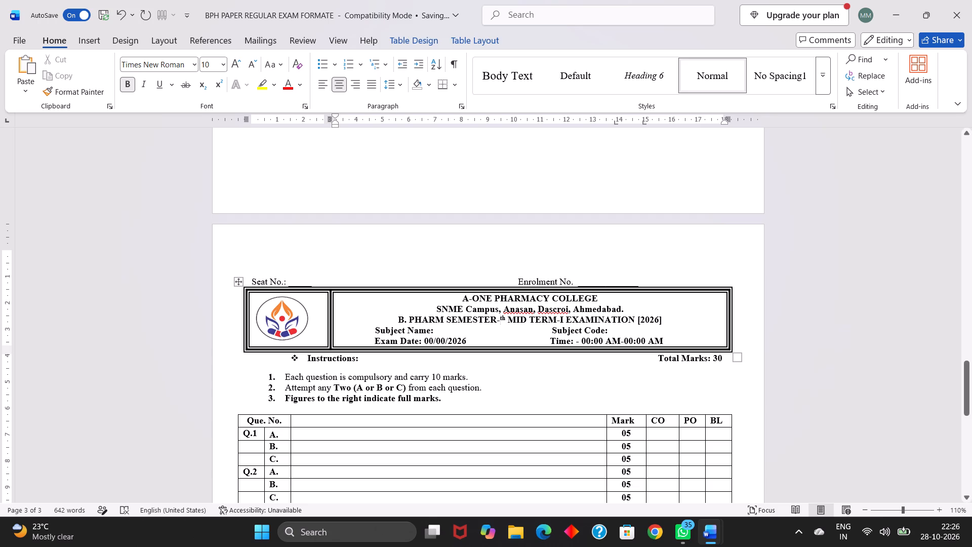
key(BackSpace)
key(BackSpace)
key(BackSpace)
key(3)
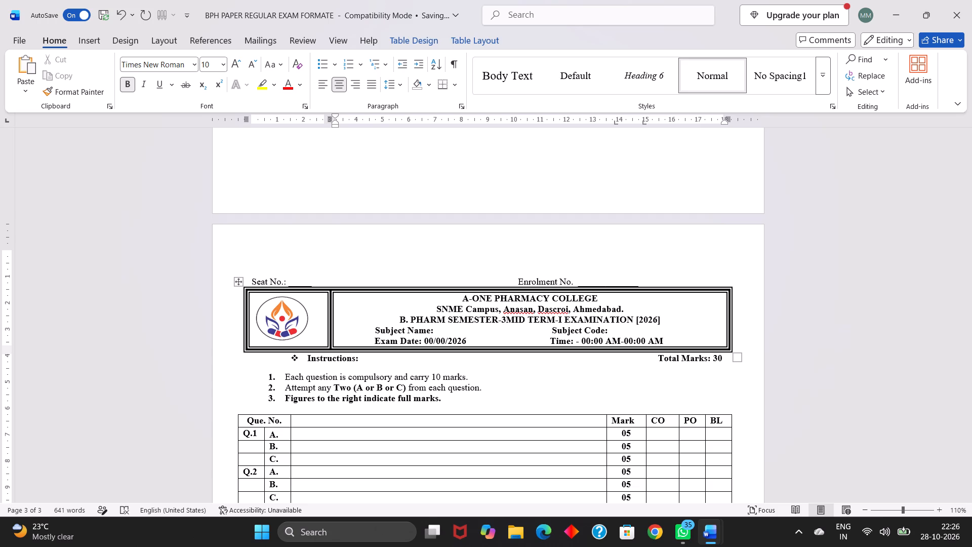
text(rd)
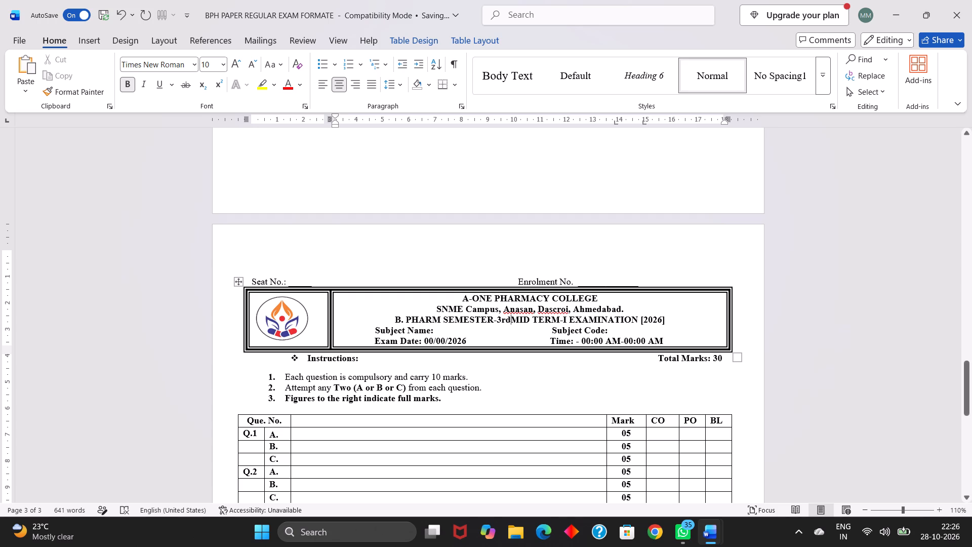
drag(500, 321, 507, 321)
drag(507, 321, 510, 321)
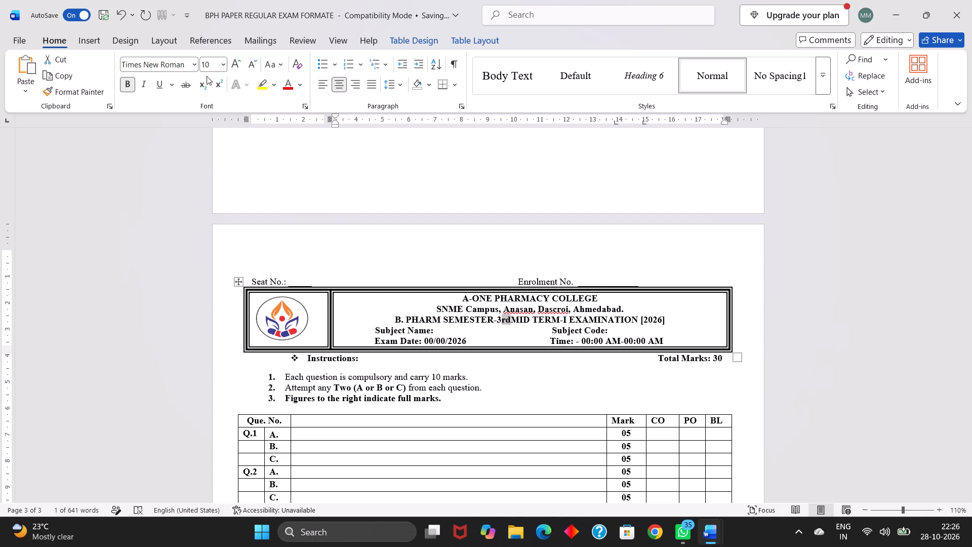
click(217, 83)
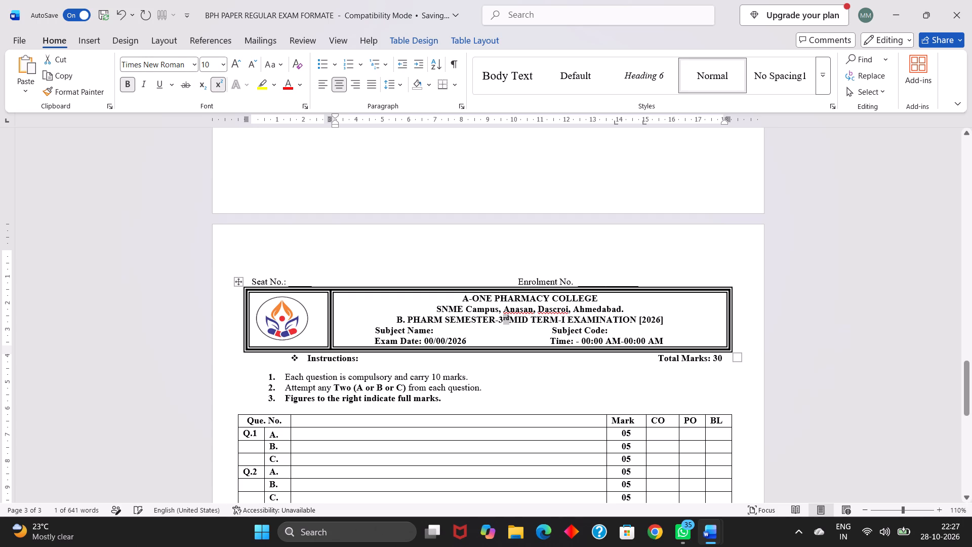
click(511, 323)
key(space)
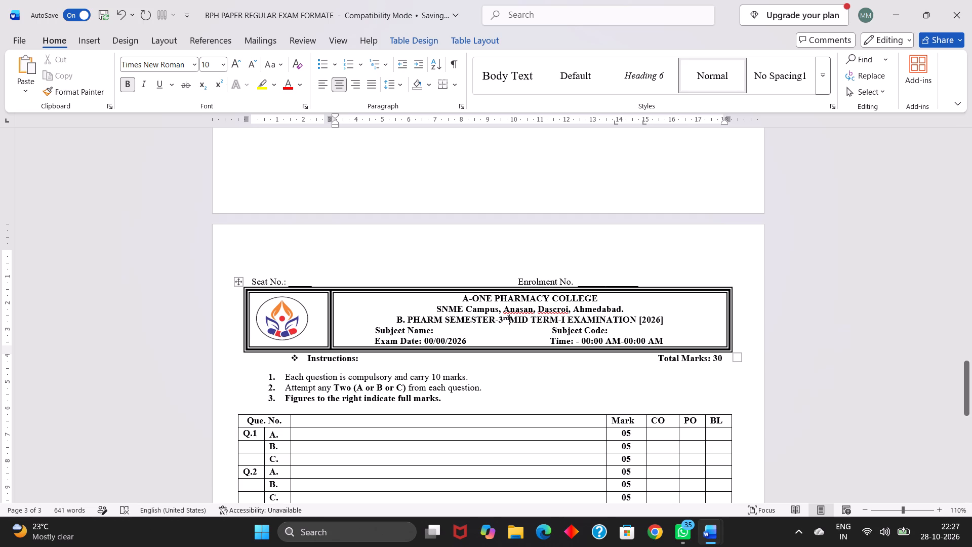
click(565, 318)
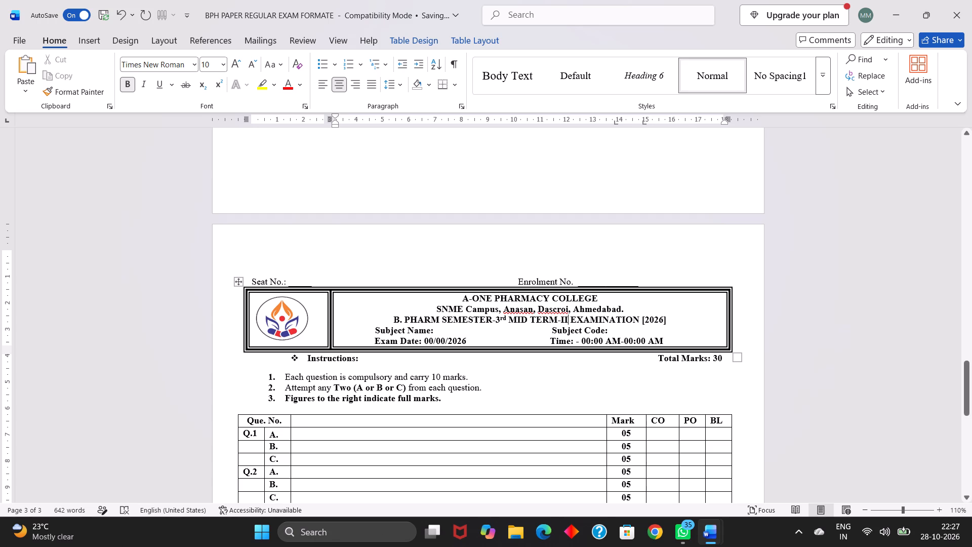
Copy Pharmacognosy and Phytochemistry-1 from page 1's header into the Subject Name field of page 3's first header.
click(435, 333)
scroll(435, 333, up, 7)
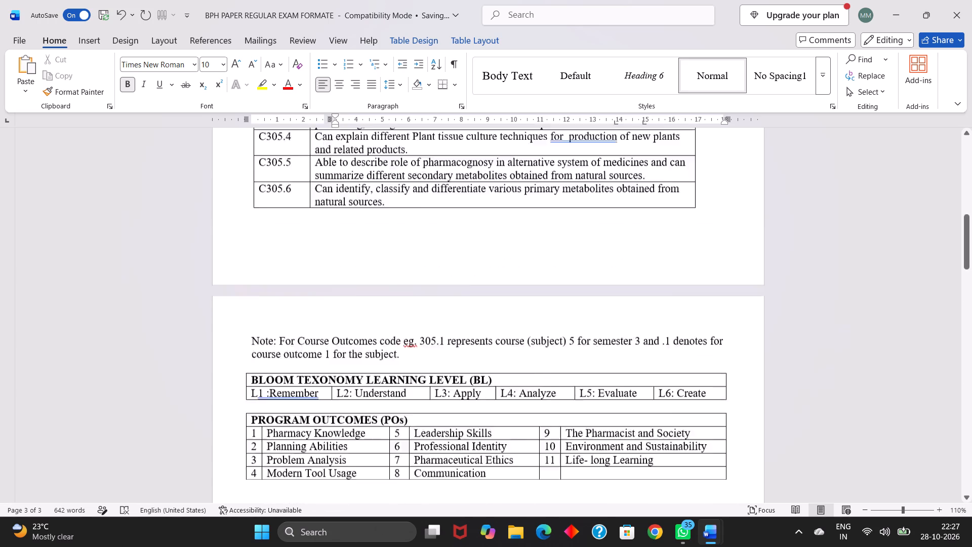
scroll(435, 333, up, 3)
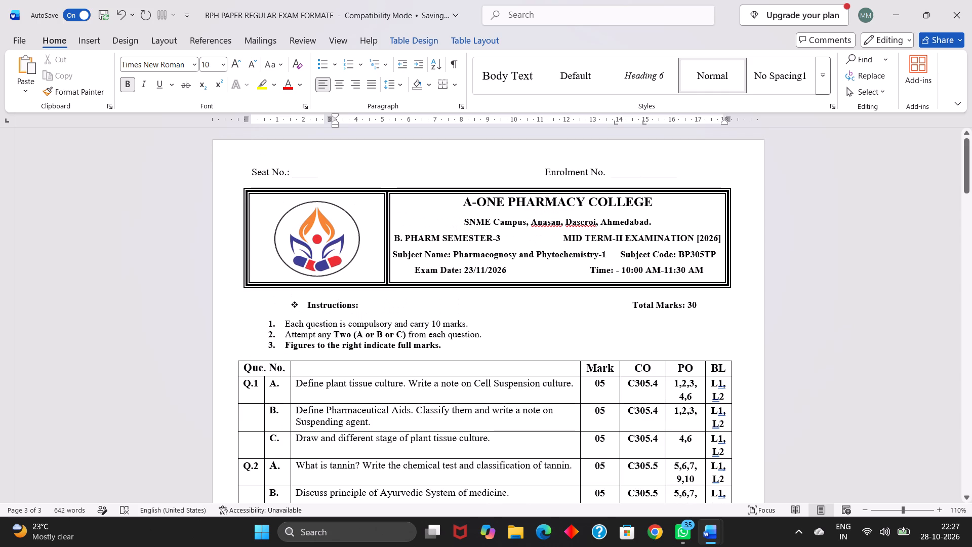
click(455, 254)
drag(455, 254, 579, 256)
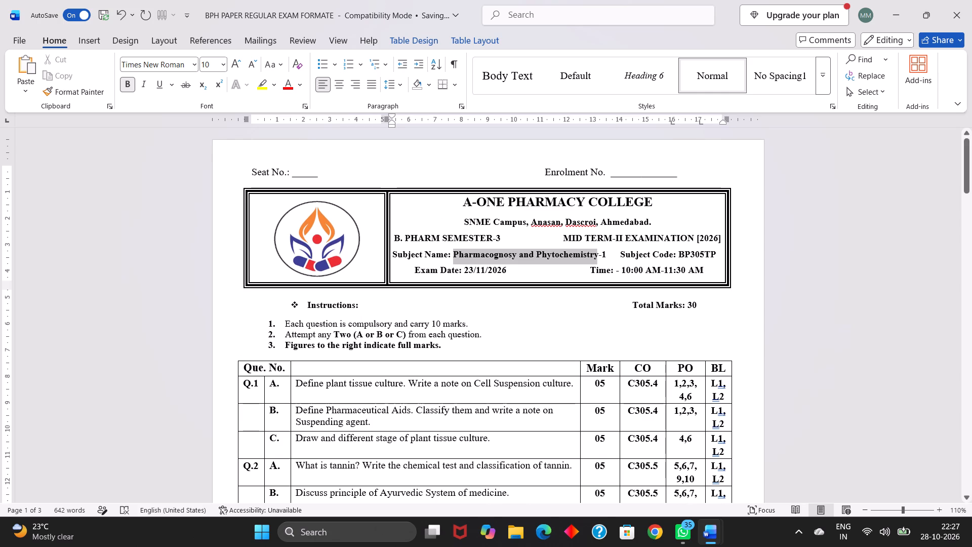
drag(579, 256, 607, 255)
key(ctrl+c)
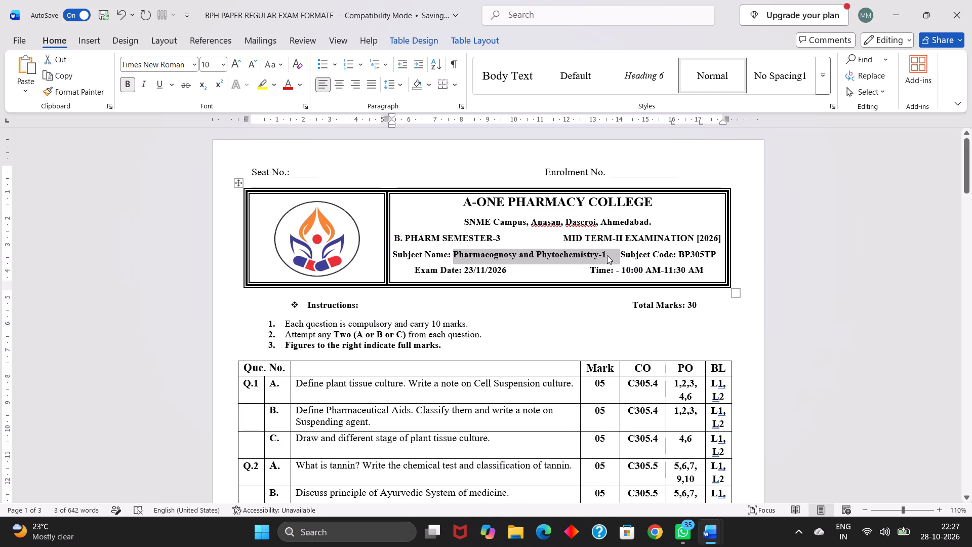
scroll(582, 322, down, 5)
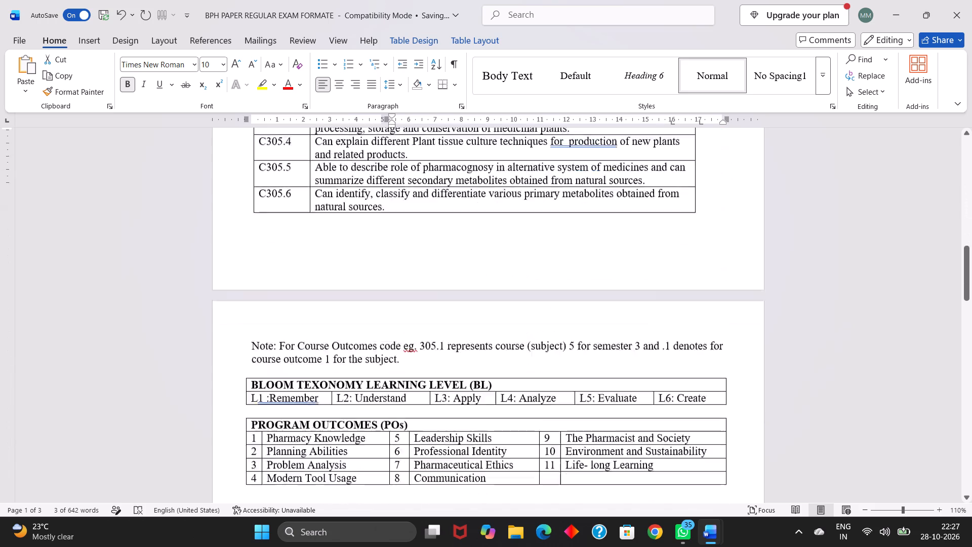
scroll(582, 322, down, 6)
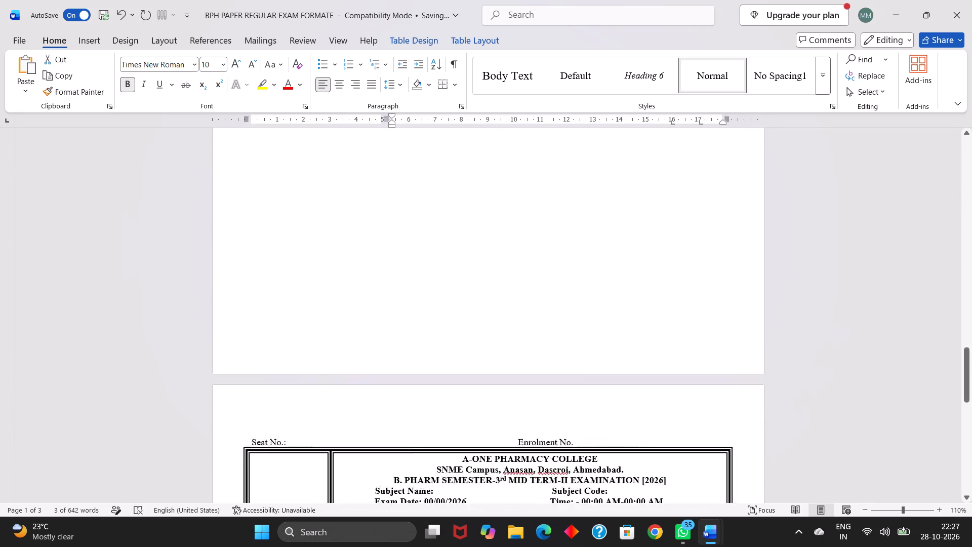
scroll(582, 322, down, 1)
click(445, 242)
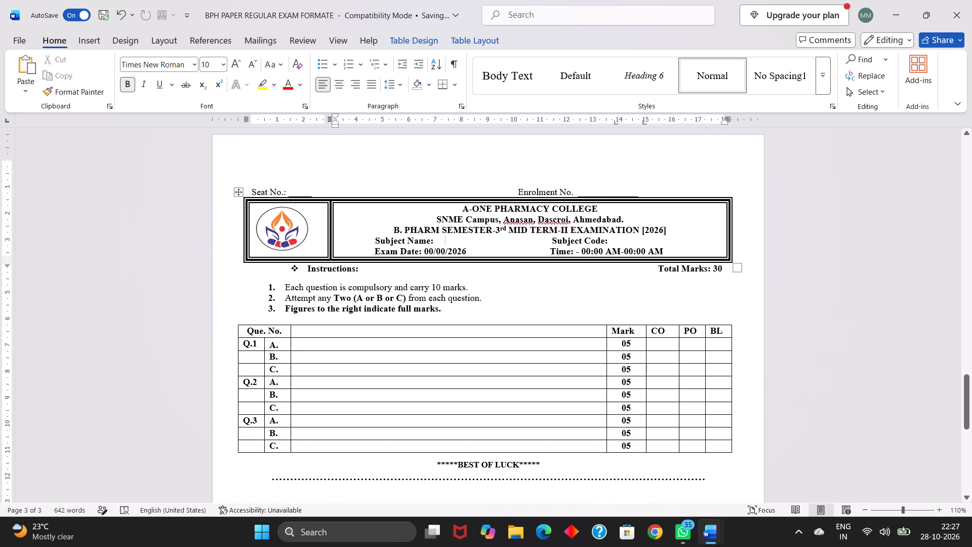
click(435, 242)
key(ctrl+v)
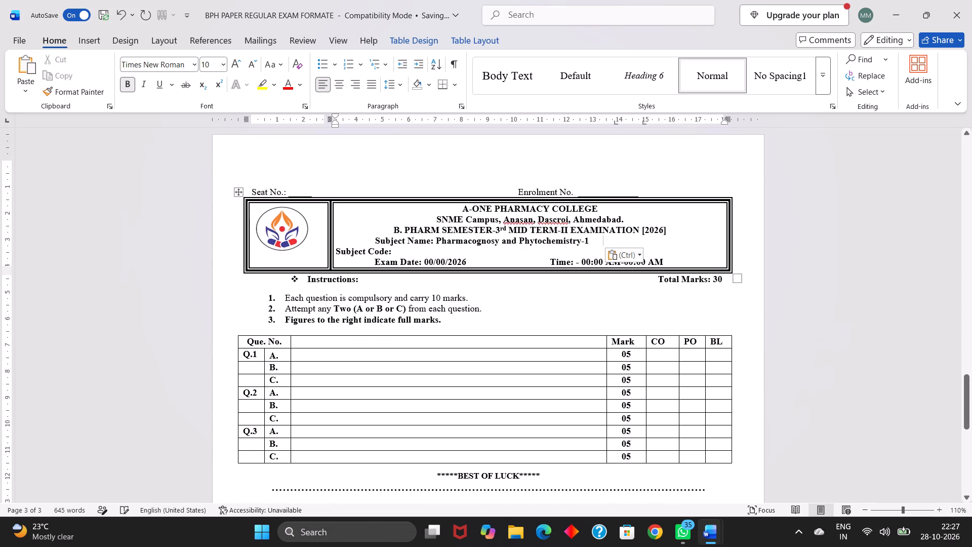
Delete the spacing before Subject Name in page 3's first header and put Subject Name back on its own line.
click(370, 242)
key(BackSpace)
key(BackSpace)
key(BackSpace)
key(BackSpace)
key(BackSpace)
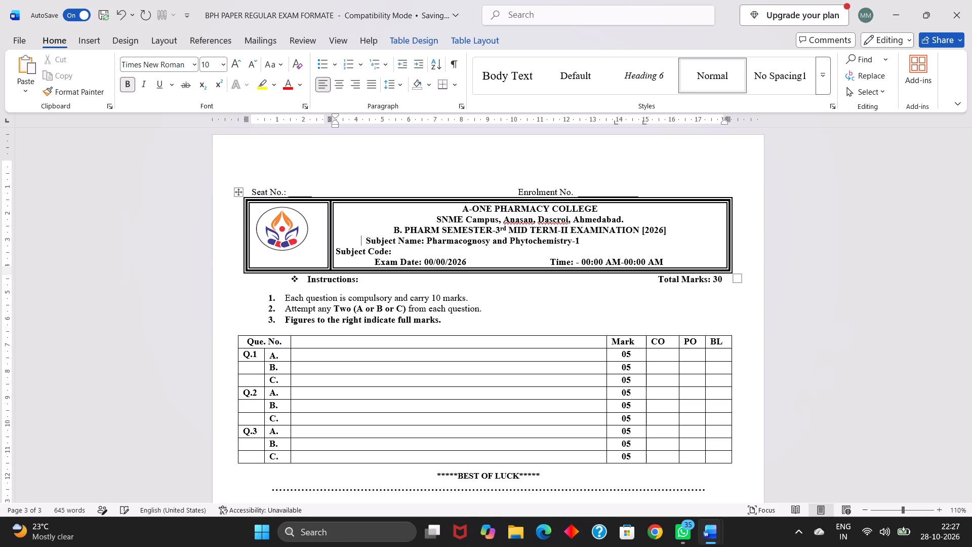
key(BackSpace)
key(BackSpace)
key(BackSpace)
key(BackSpace)
key(BackSpace)
key(BackSpace)
key(BackSpace)
key(BackSpace)
key(BackSpace)
key(BackSpace)
key(BackSpace)
key(BackSpace)
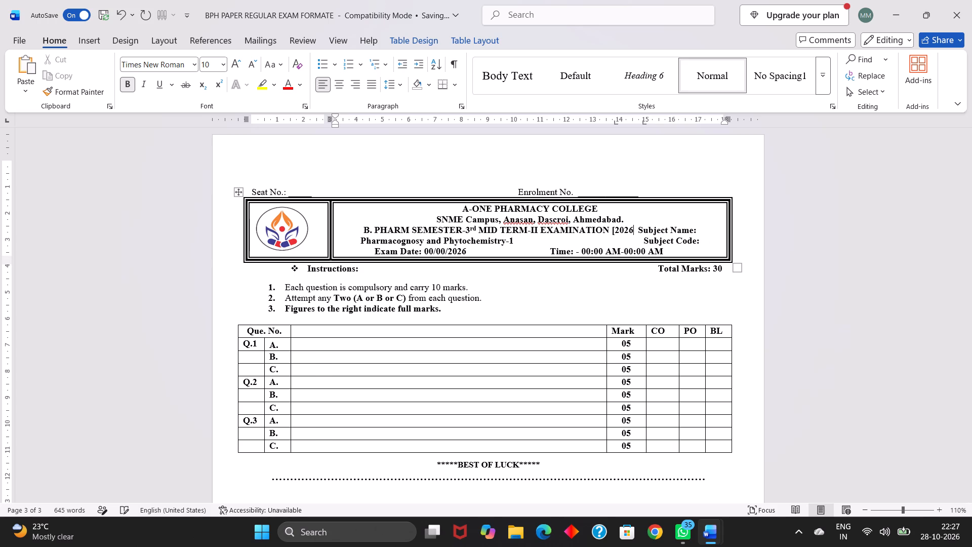
key(Return)
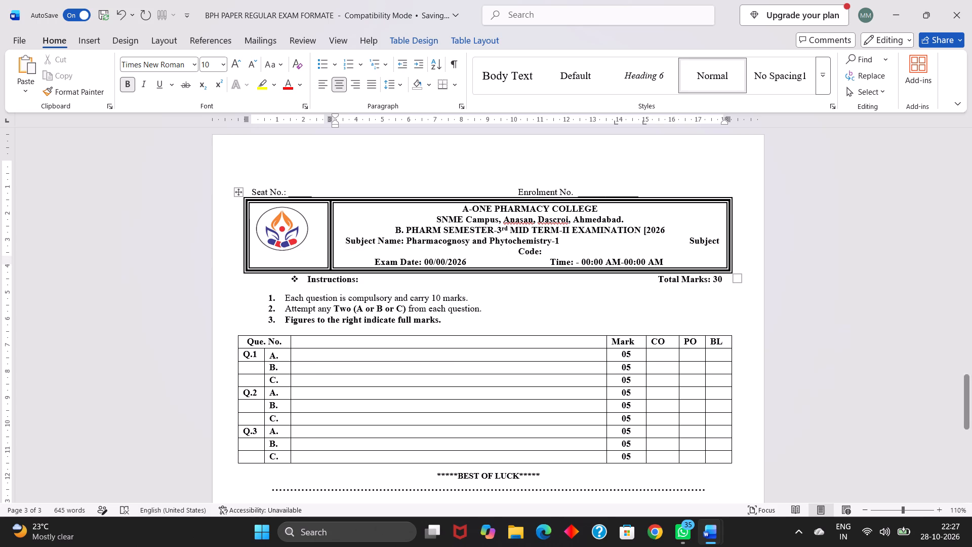
Strip the remaining leading spaces before Subject Name in page 3's first header, keeping it on a separate line.
click(346, 241)
key(BackSpace)
key(BackSpace)
key(BackSpace)
key(BackSpace)
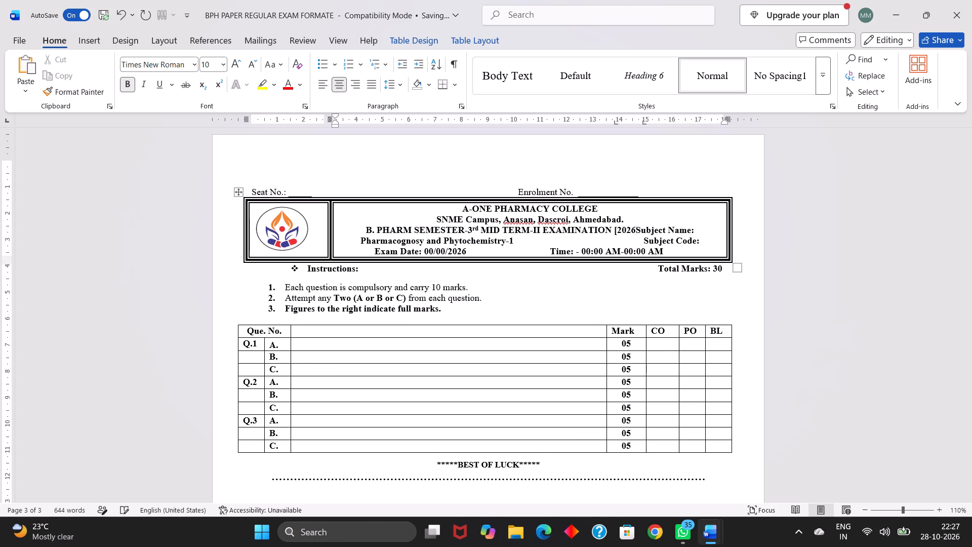
key(Return)
key(BackSpace)
key(BackSpace)
key(Return)
key(BackSpace)
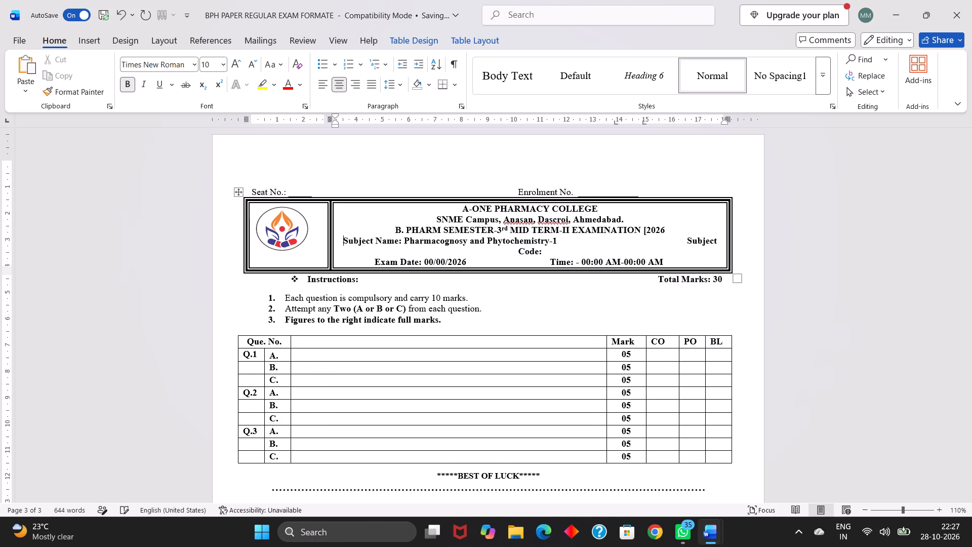
Reduce the gap before Subject Code in page 3's first header so it fits on the Subject Name line.
click(675, 243)
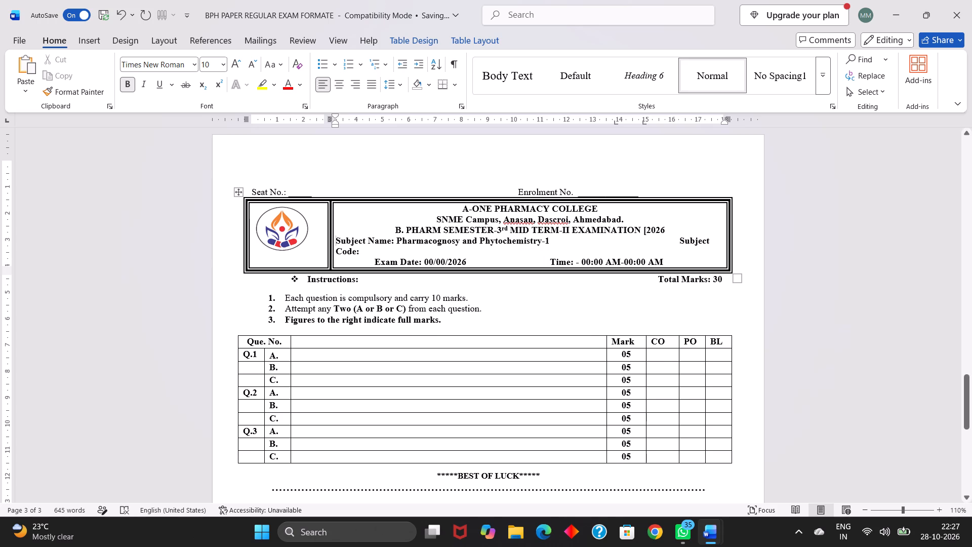
key(BackSpace)
key(BackSpace)
key(BackSpace)
key(BackSpace)
key(BackSpace)
key(BackSpace)
key(BackSpace)
key(BackSpace)
key(BackSpace)
key(BackSpace)
key(BackSpace)
key(BackSpace)
key(BackSpace)
key(BackSpace)
key(BackSpace)
key(BackSpace)
key(BackSpace)
key(BackSpace)
key(BackSpace)
key(BackSpace)
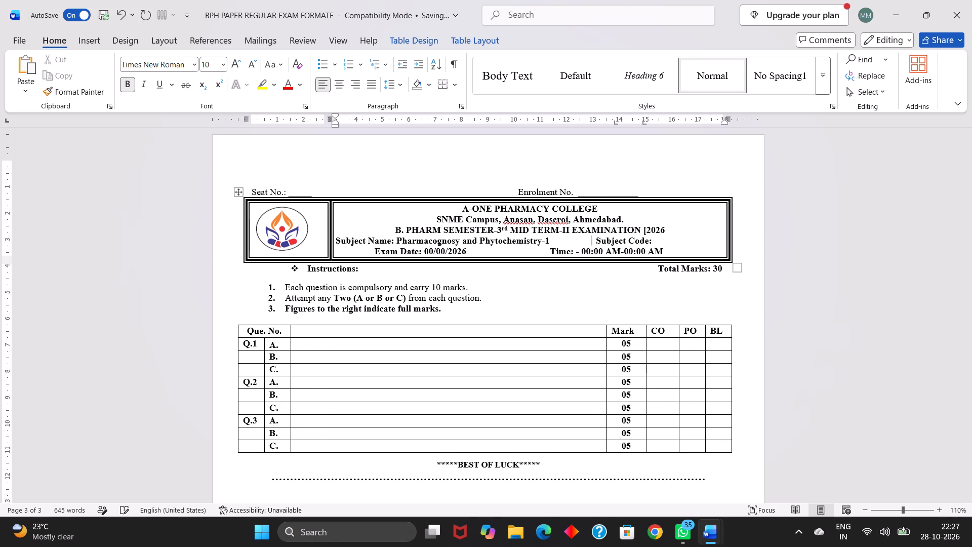
Enter BP305TP as the Subject Code in page 3's first header.
click(658, 245)
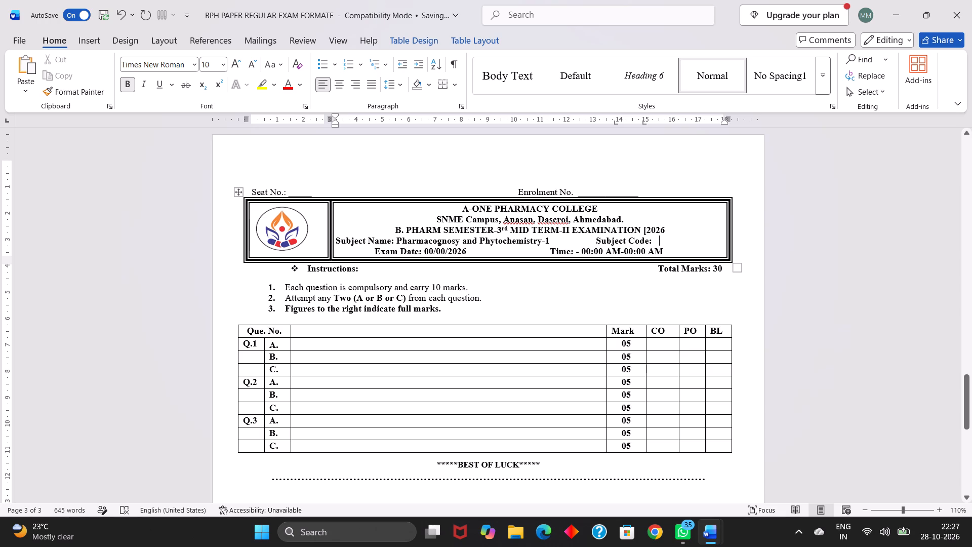
key(BackSpace)
key(BackSpace)
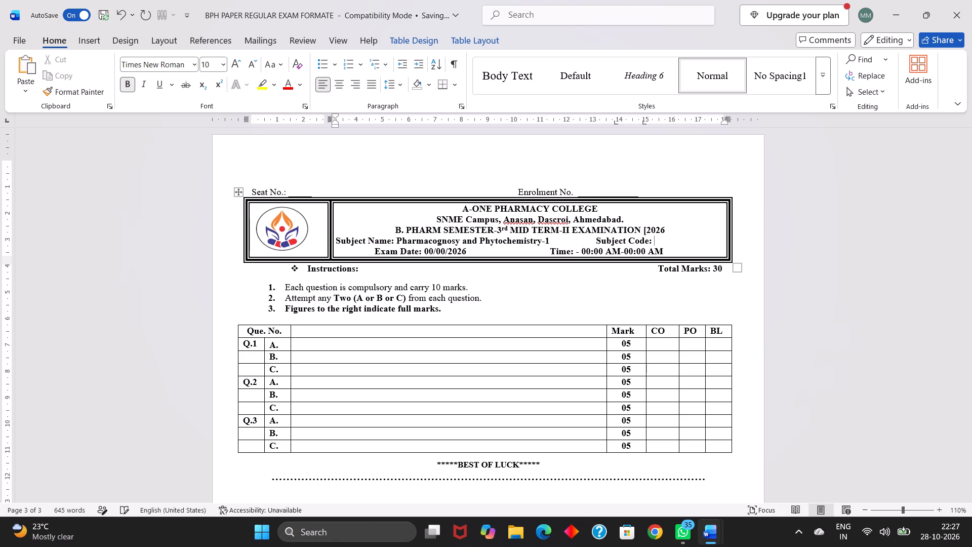
text(BP305TP)
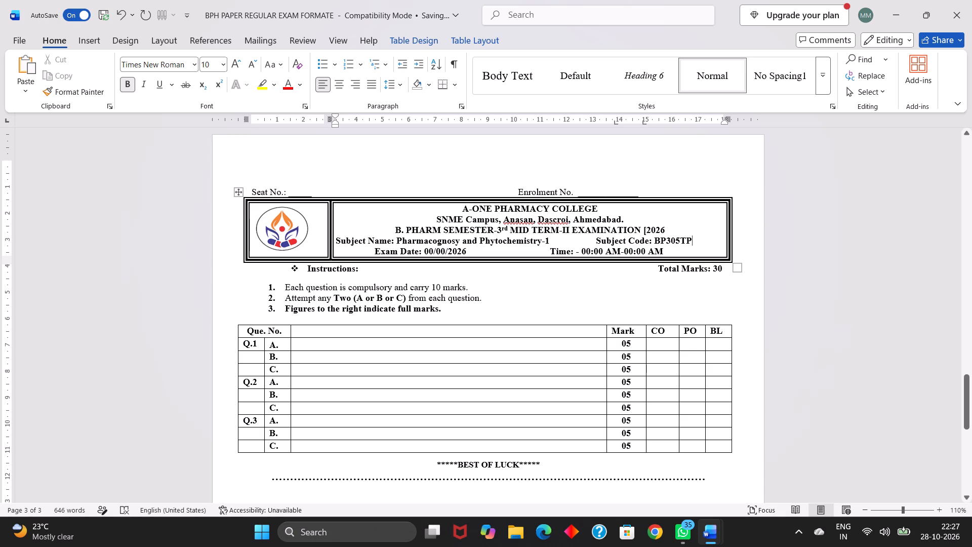
Set the exam time in page 3's first header to 10:00 AM-11:30 AM.
click(591, 249)
key(BackSpace)
key(BackSpace)
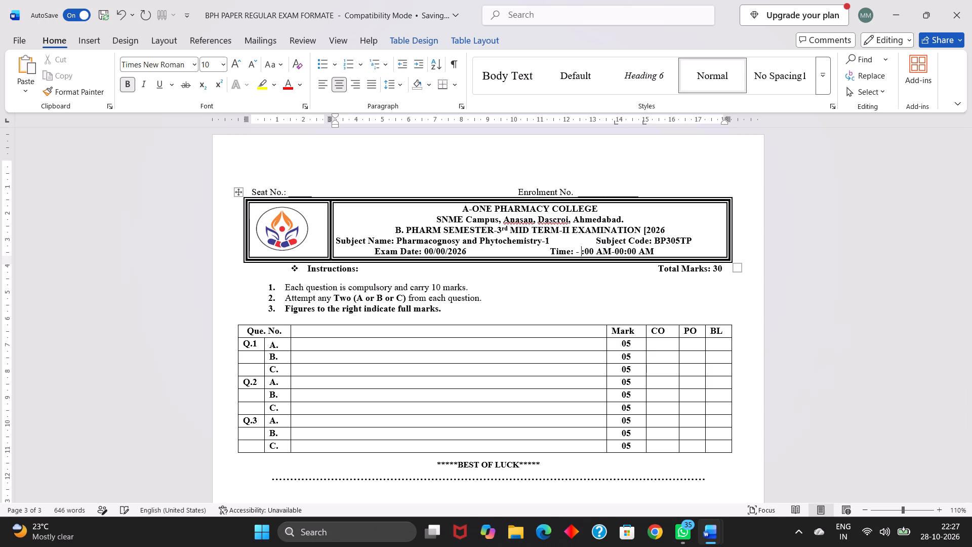
text(10)
key(Right)
key(Right)
key(Right)
key(Right)
key(Right)
key(Right)
key(Right)
key(Right)
key(Right)
key(BackSpace)
key(BackSpace)
text(11)
key(Right)
key(Right)
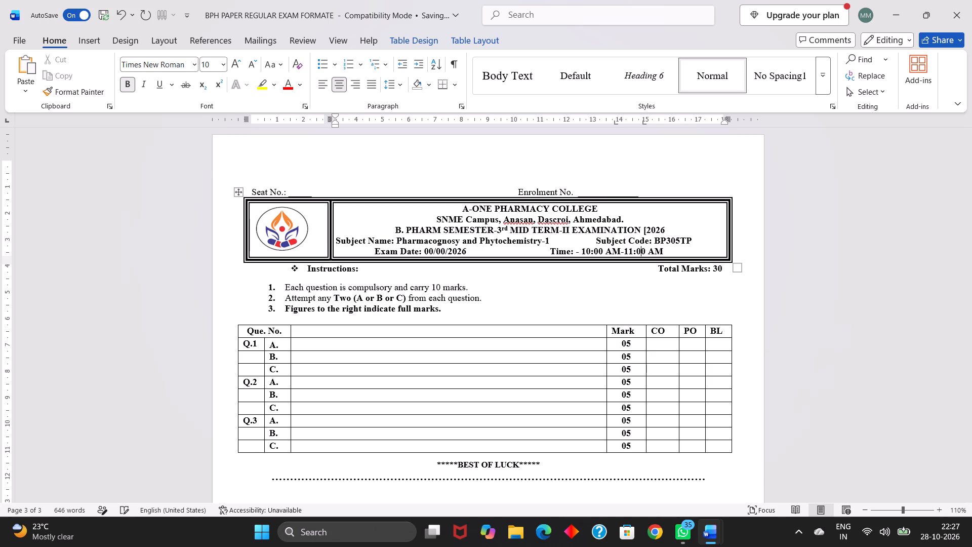
key(Right)
key(Left)
key(BackSpace)
key(3)
Set the exam date in page 3's first header to 23/11/2026.
click(443, 249)
key(BackSpace)
key(BackSpace)
text(11)
key(Left)
key(Left)
key(Left)
key(BackSpace)
key(BackSpace)
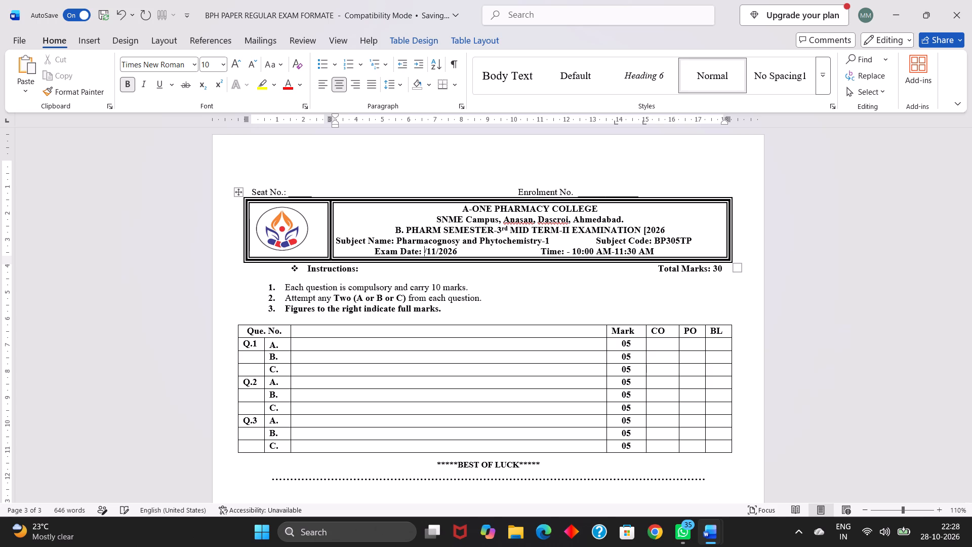
text(23)
Copy page 3's completed first header table and insert it as a new row above the Semester-4 header in the lower template.
scroll(443, 249, down, 1)
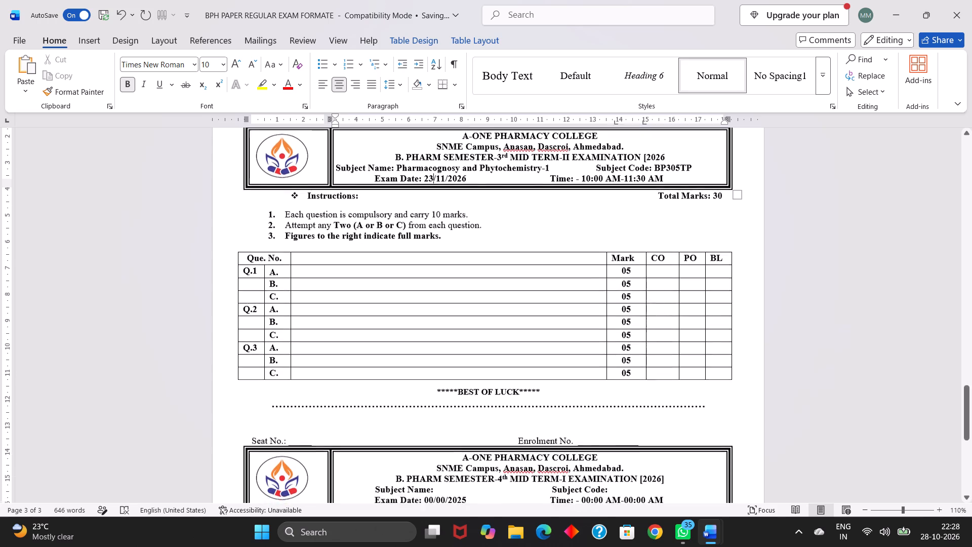
scroll(443, 249, down, 1)
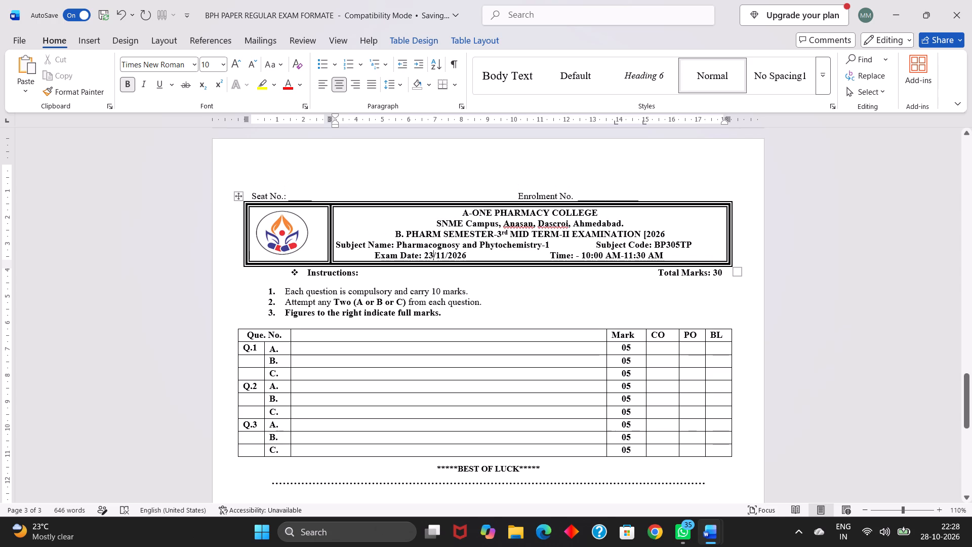
click(239, 199)
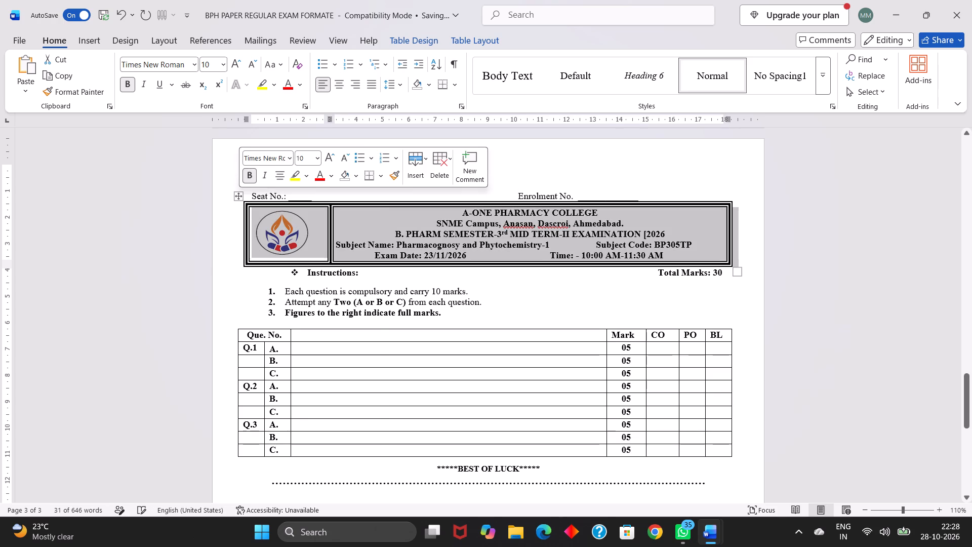
right_click(239, 199)
click(301, 250)
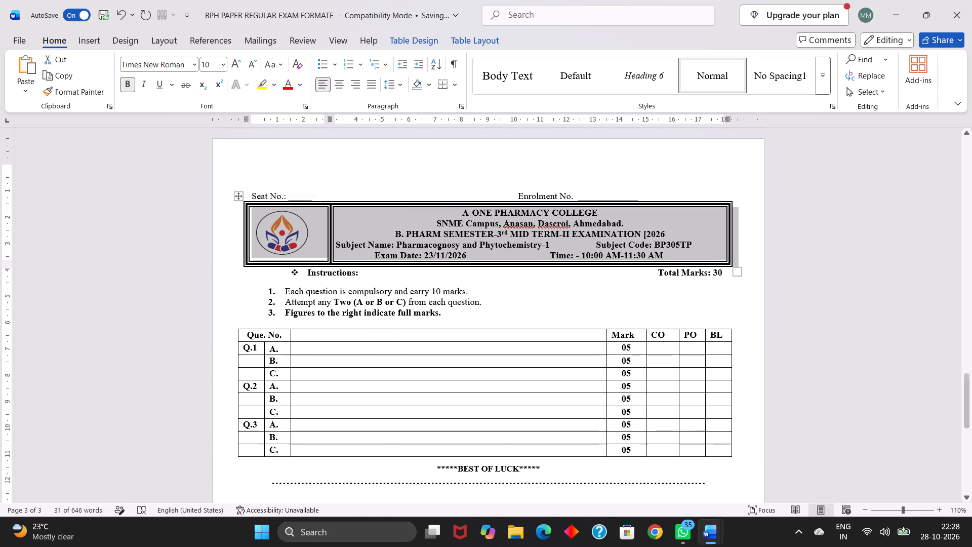
scroll(334, 326, down, 2)
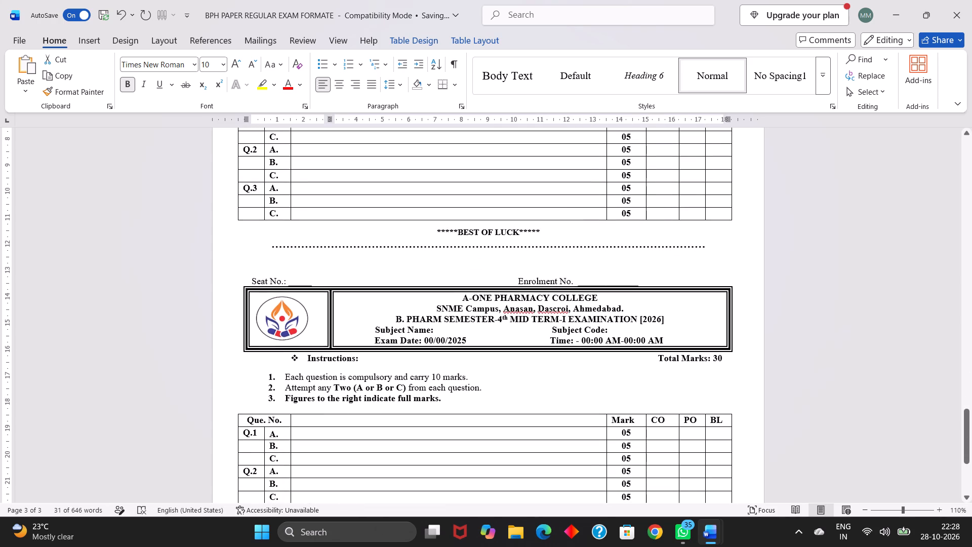
click(253, 292)
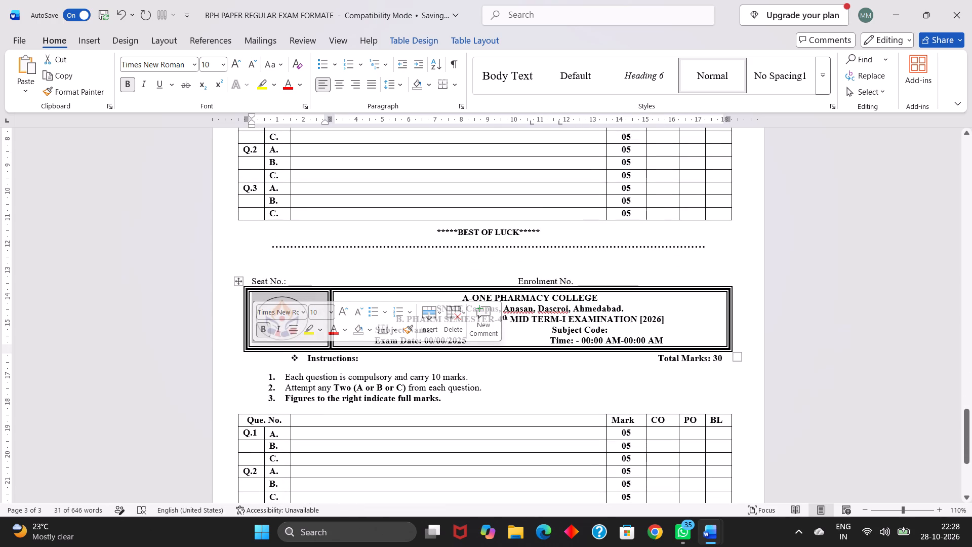
click(236, 279)
right_click(236, 279)
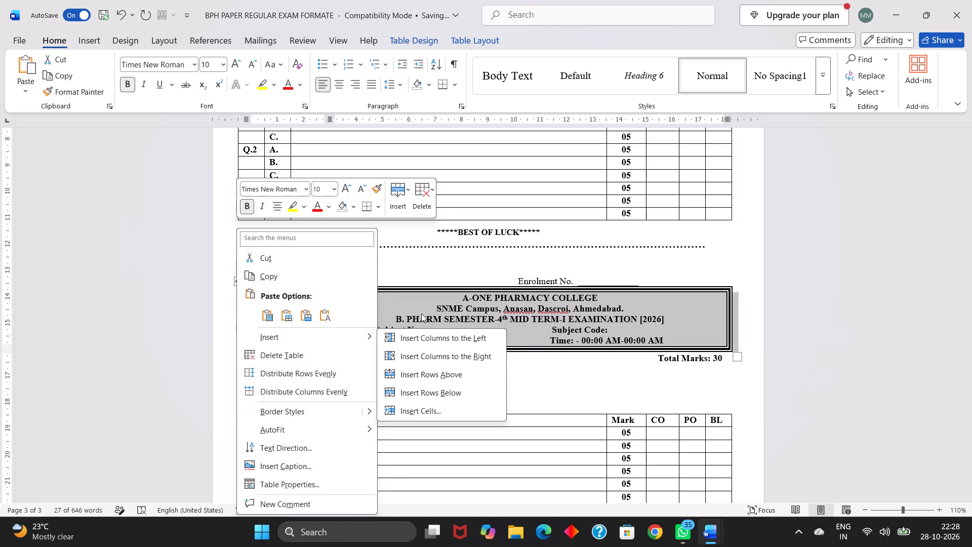
click(424, 312)
right_click(269, 291)
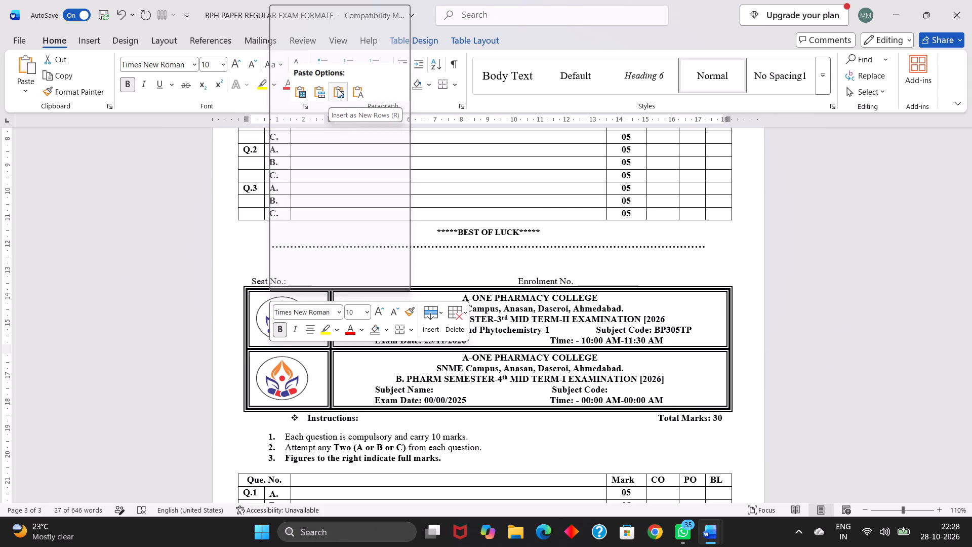
click(338, 89)
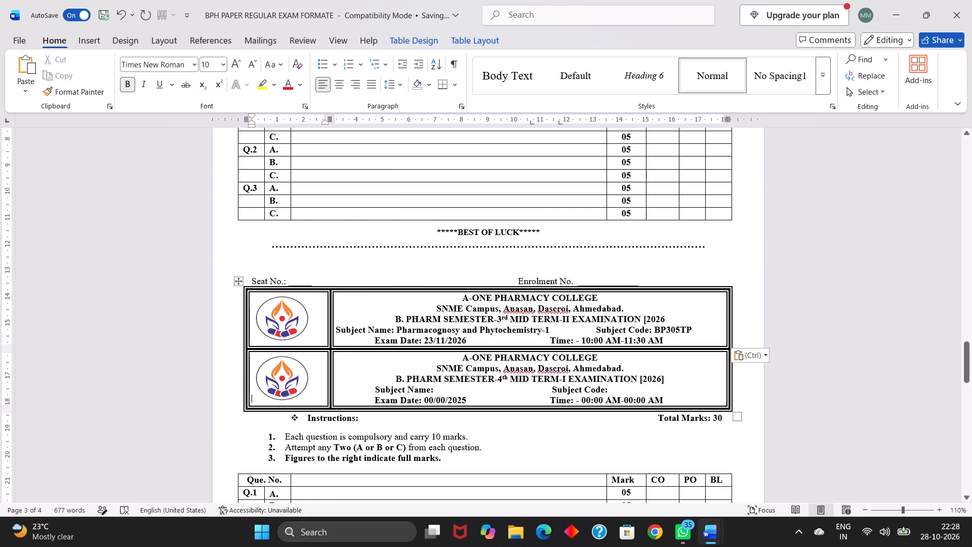
Delete the old Semester-4 Mid Term-I header row, including its logo, from page 3's lower header table.
click(280, 355)
click(246, 361)
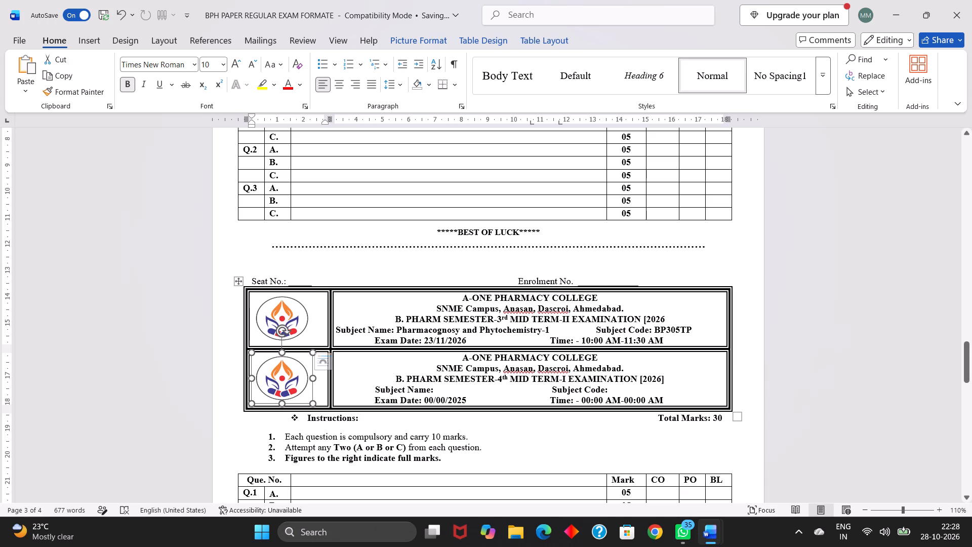
click(252, 357)
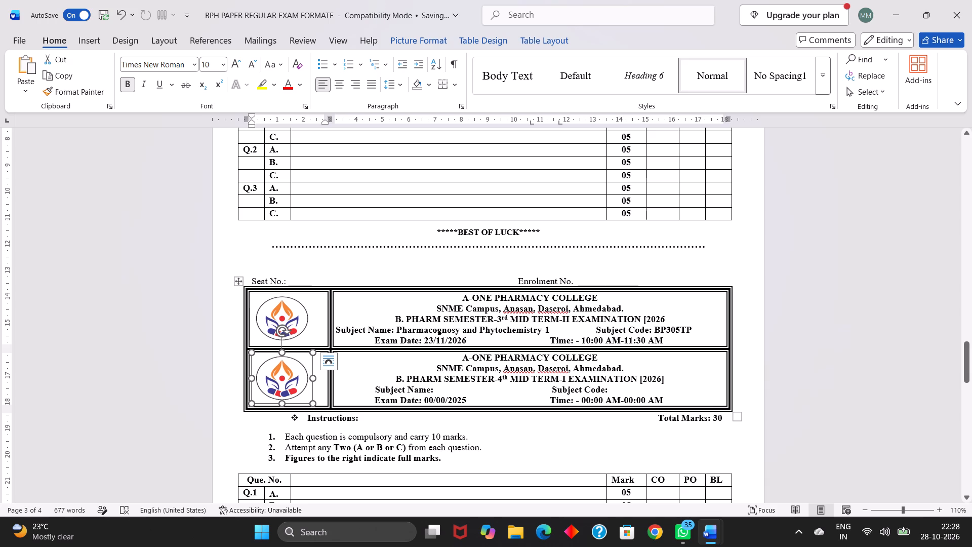
click(249, 353)
key(BackSpace)
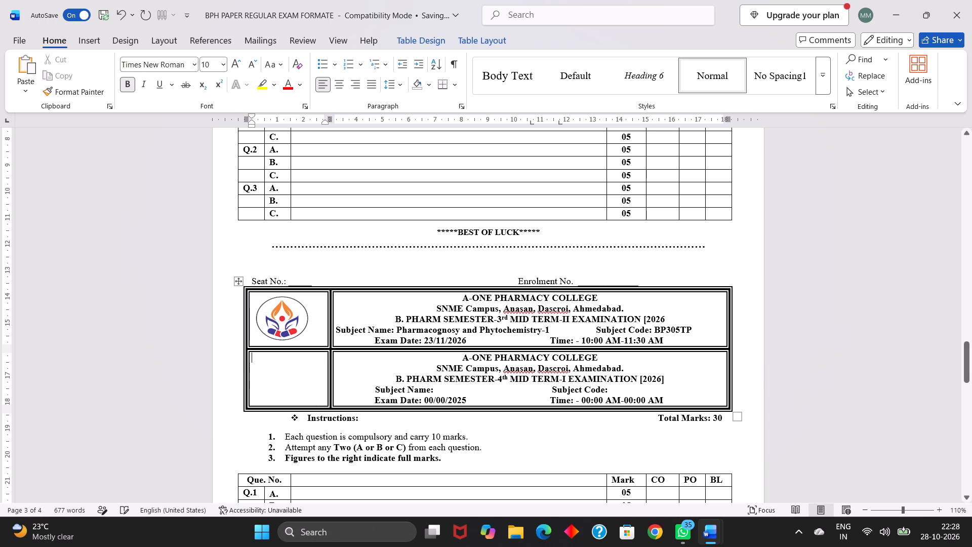
click(259, 368)
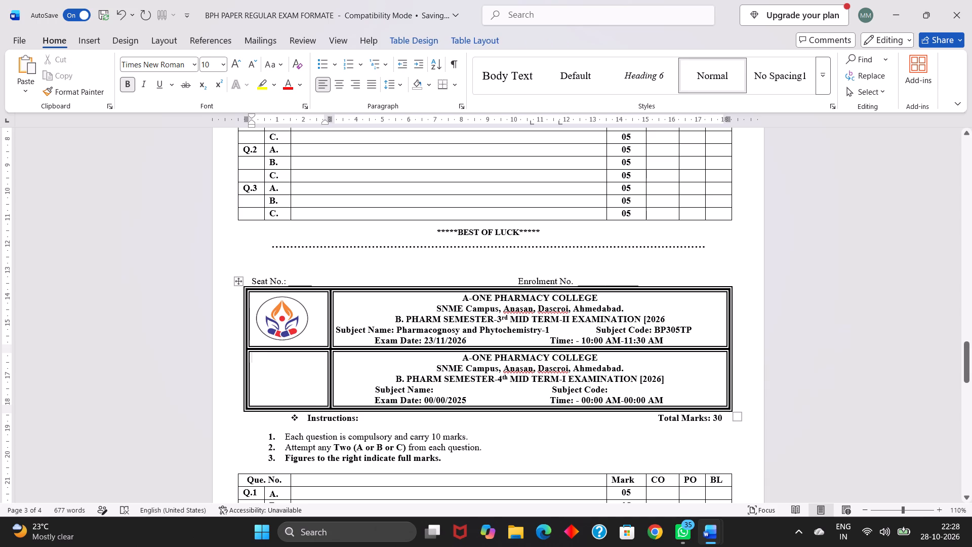
drag(253, 359, 491, 389)
key(BackSpace)
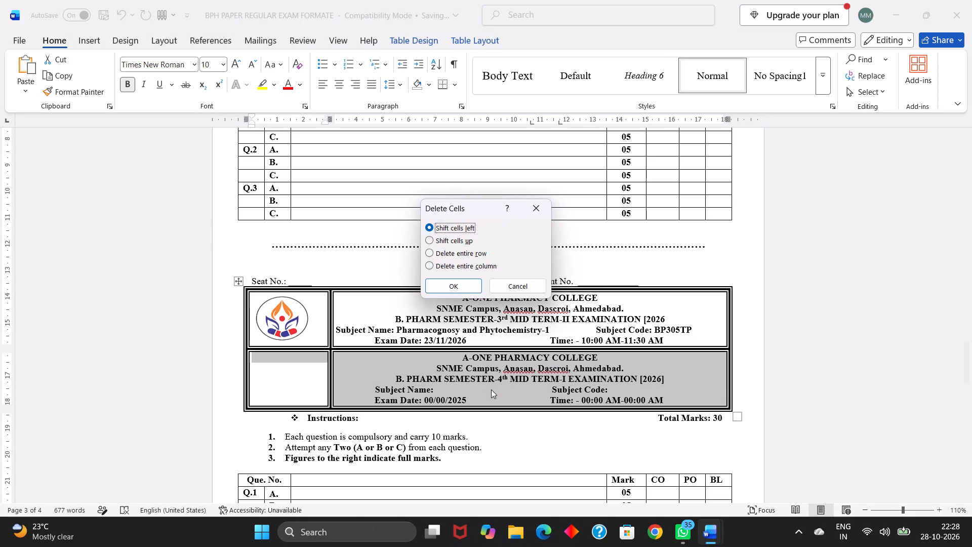
click(457, 251)
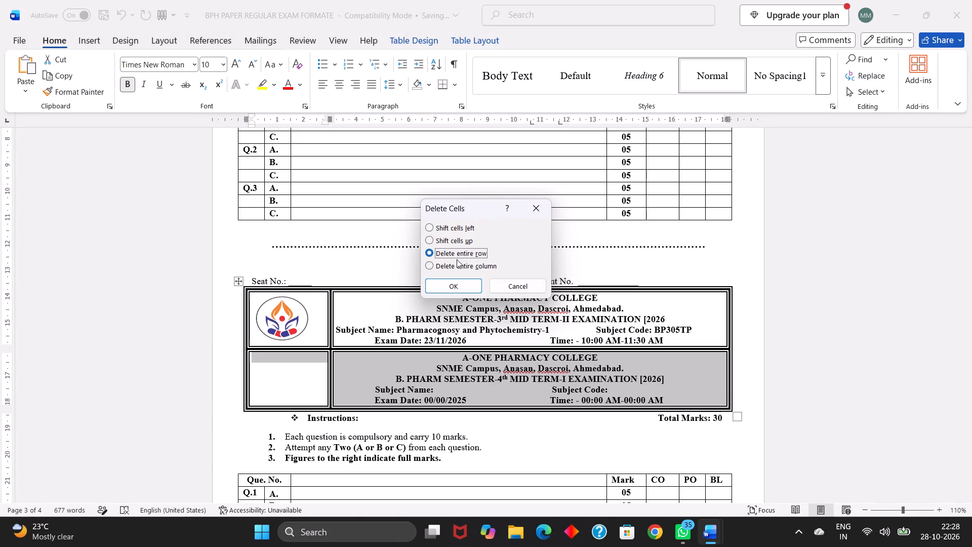
click(462, 280)
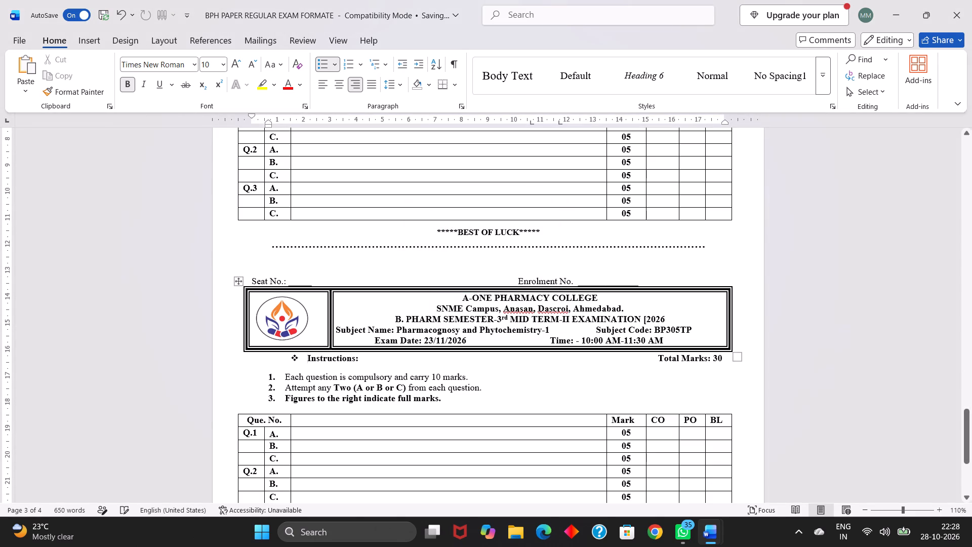
Review the paper from page 3's two template headers and question tables back to page 1's header and questions.
scroll(458, 397, down, 1)
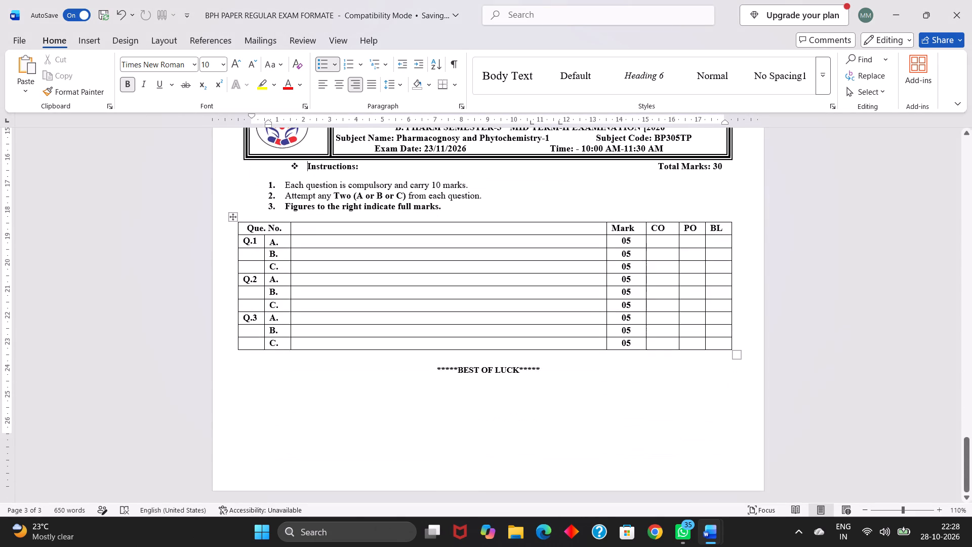
scroll(458, 397, up, 1)
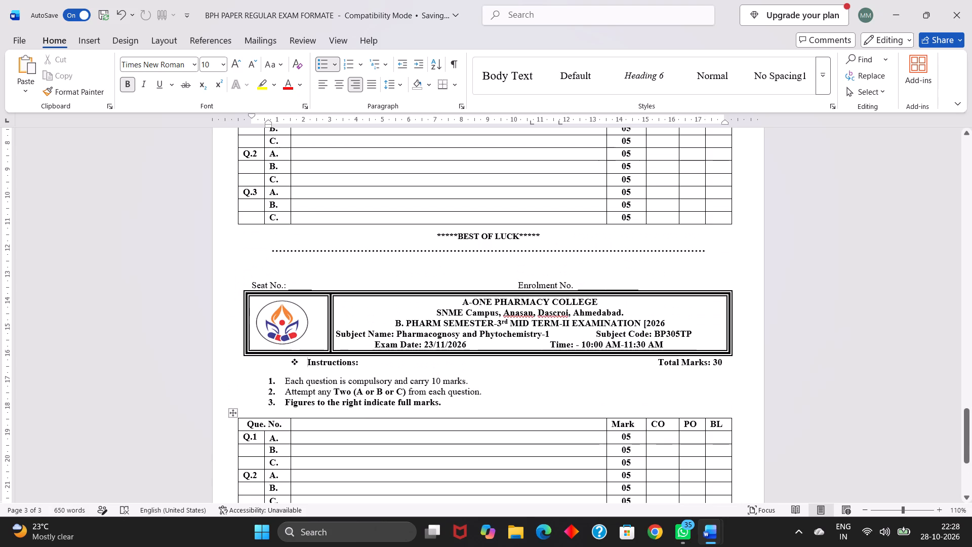
scroll(458, 397, up, 3)
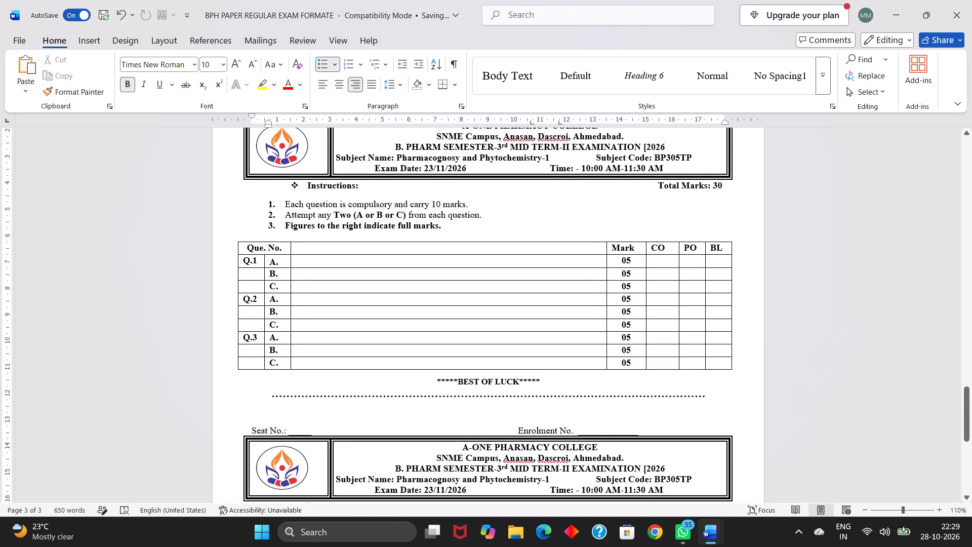
scroll(458, 397, down, 4)
scroll(458, 397, up, 3)
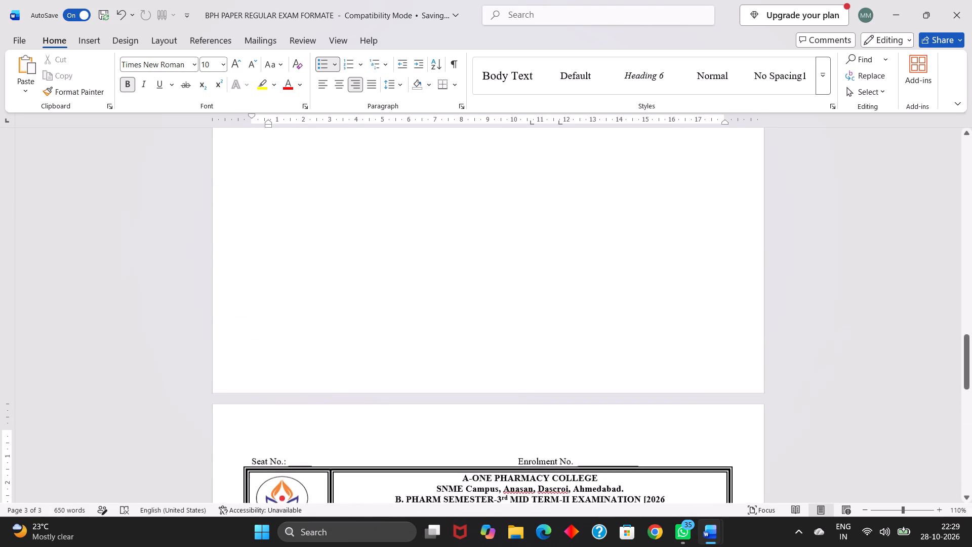
scroll(458, 397, up, 5)
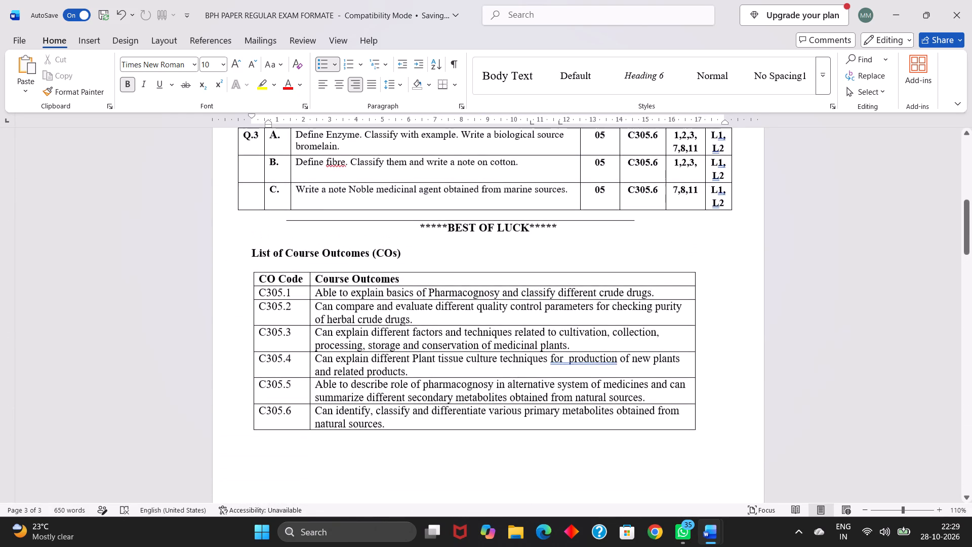
scroll(458, 397, up, 6)
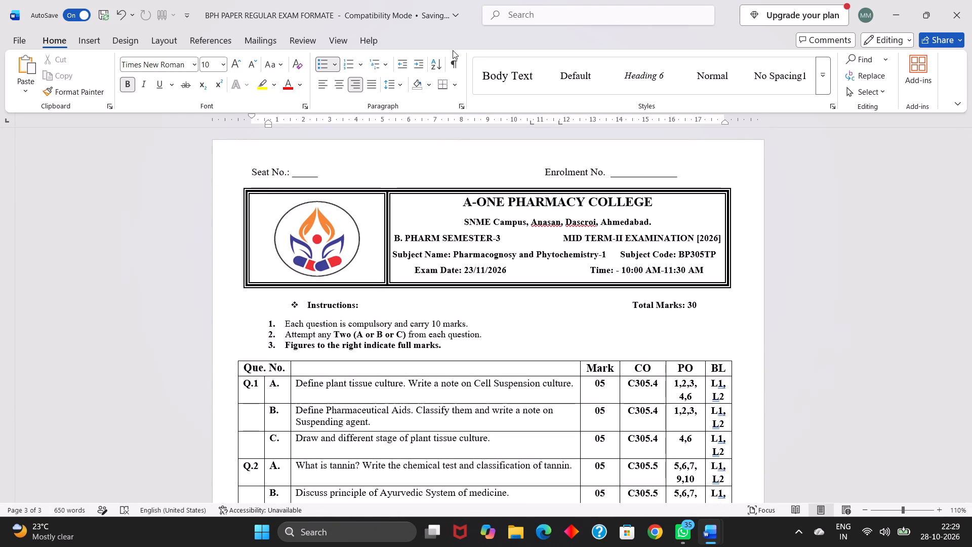
Rename the file as BP305 TP SET 1 QUE PAPER.
click(459, 14)
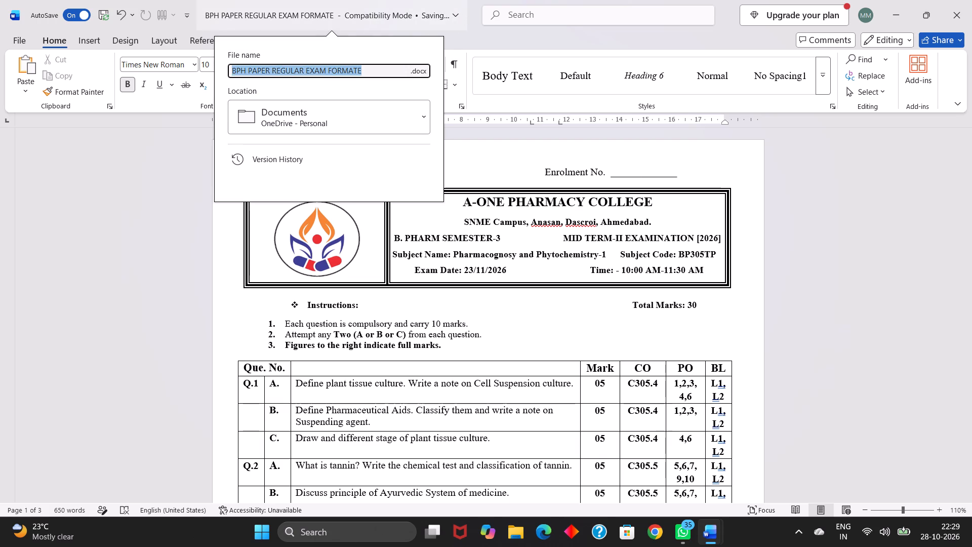
key(BackSpace)
text(BP304)
key(BackSpace)
text(5 TP SET 1)
key(space)
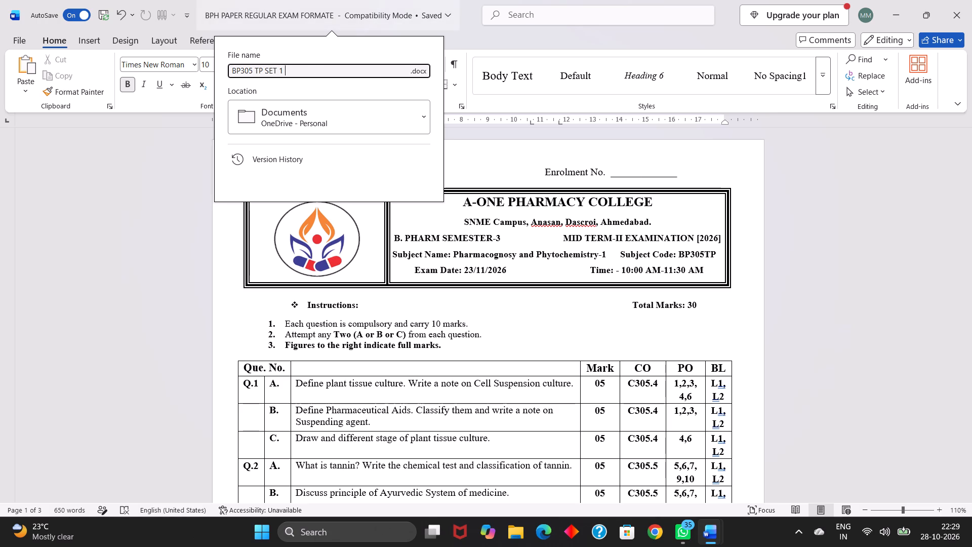
text(QUE PAPER)
Move the file to the BP3 DOCS folder on the OneDrive Desktop.
click(418, 116)
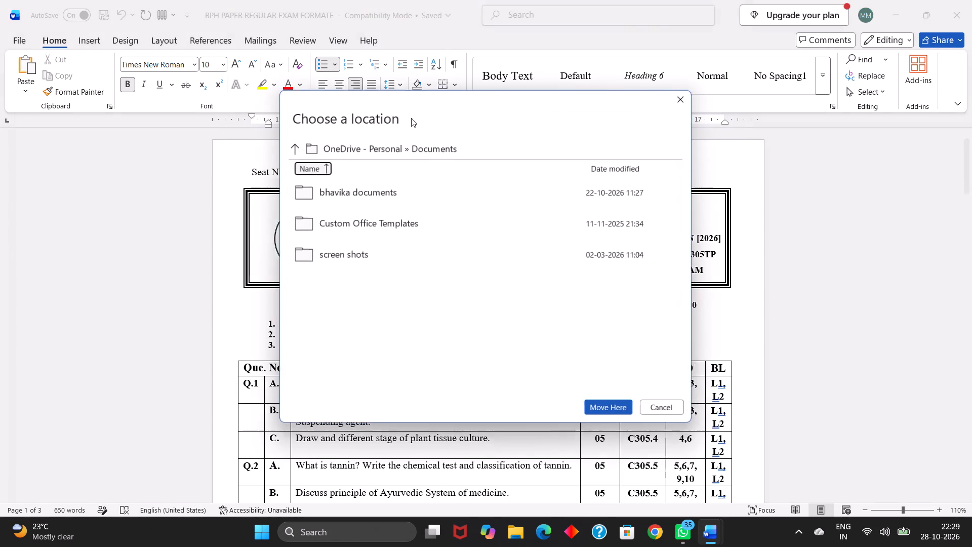
click(296, 147)
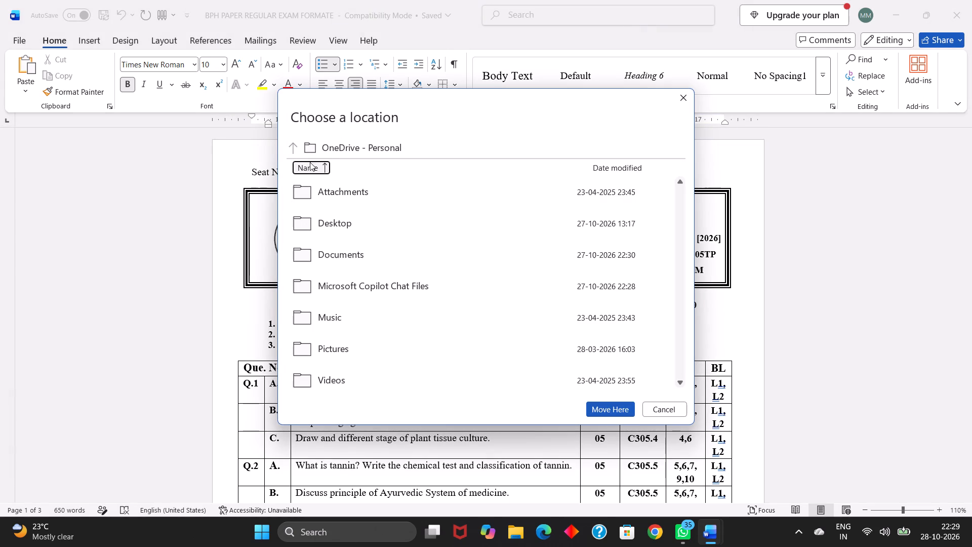
scroll(355, 337, down, 1)
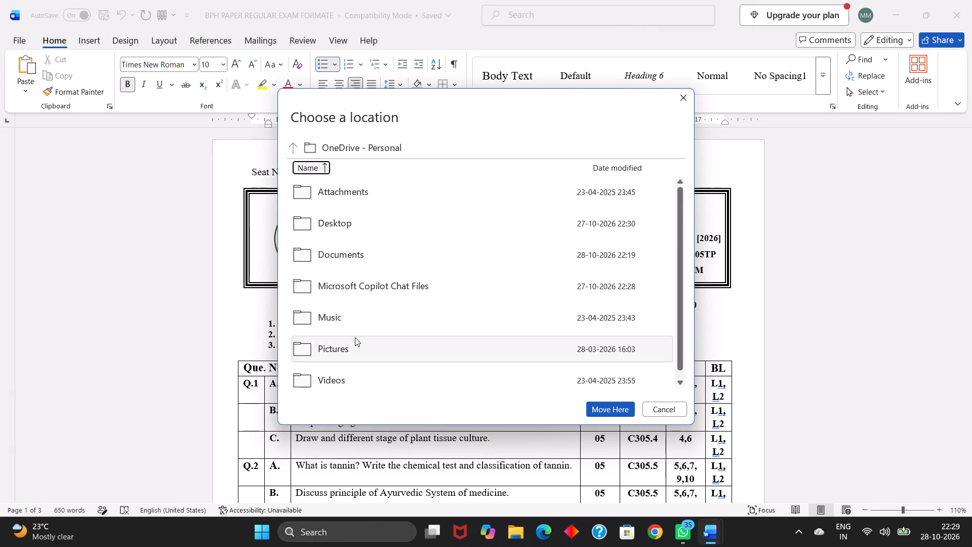
click(388, 224)
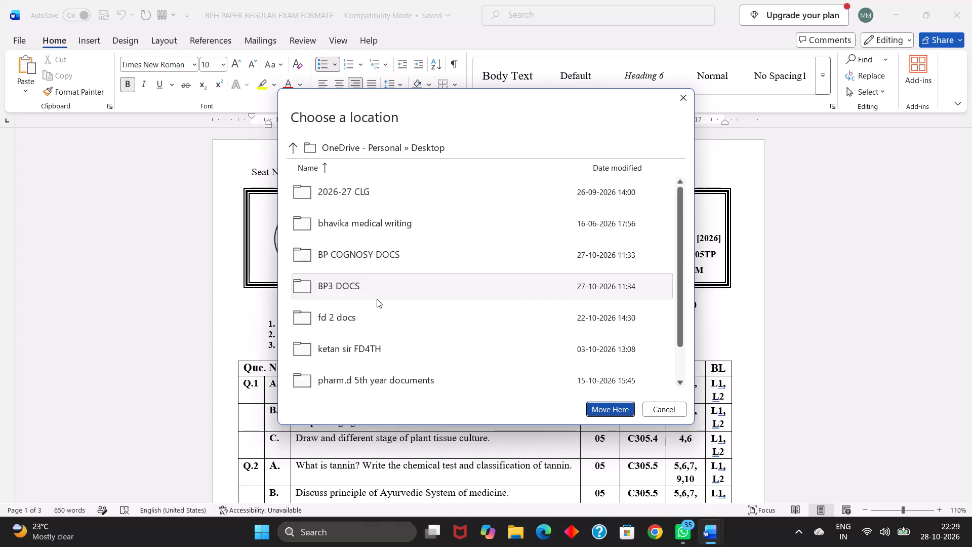
click(375, 294)
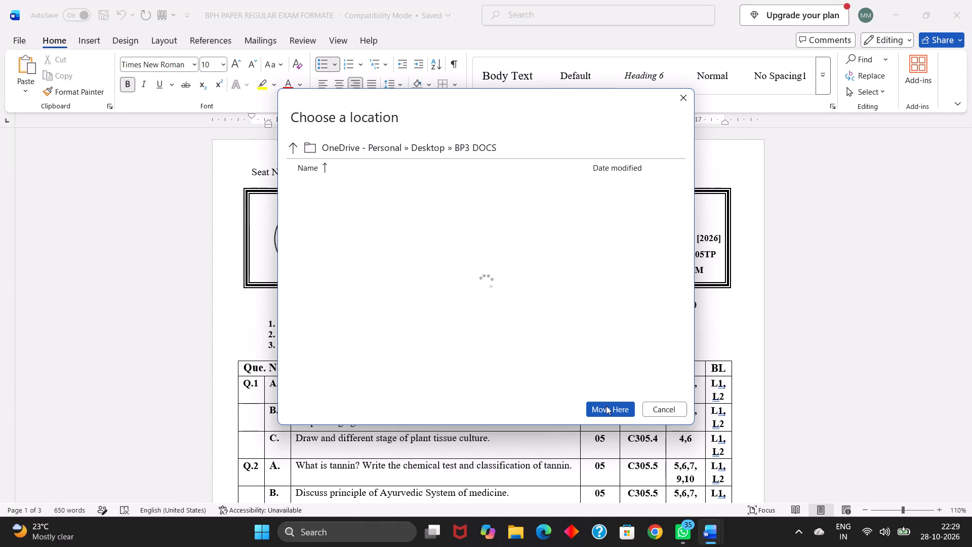
click(606, 406)
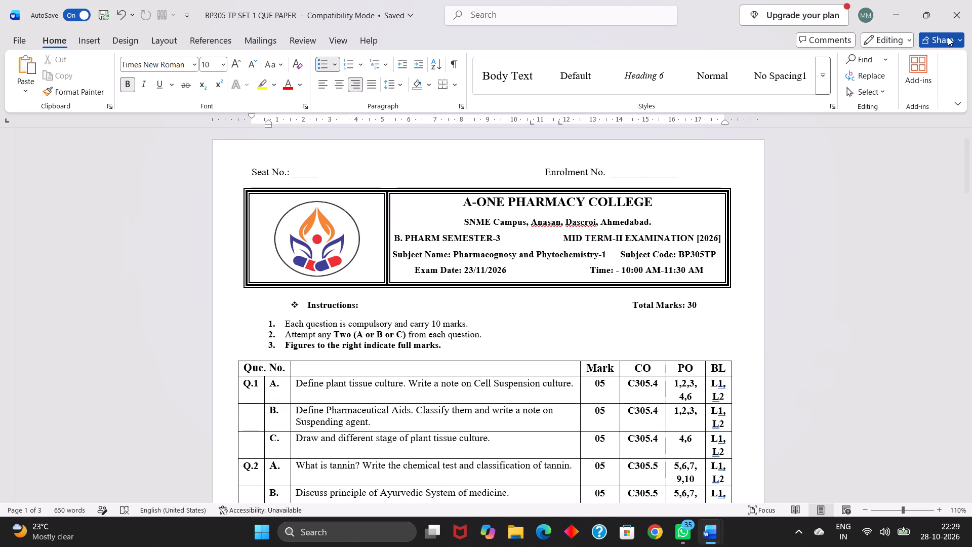
Close the finished question paper and the BP305TP Question Bank document.
click(957, 21)
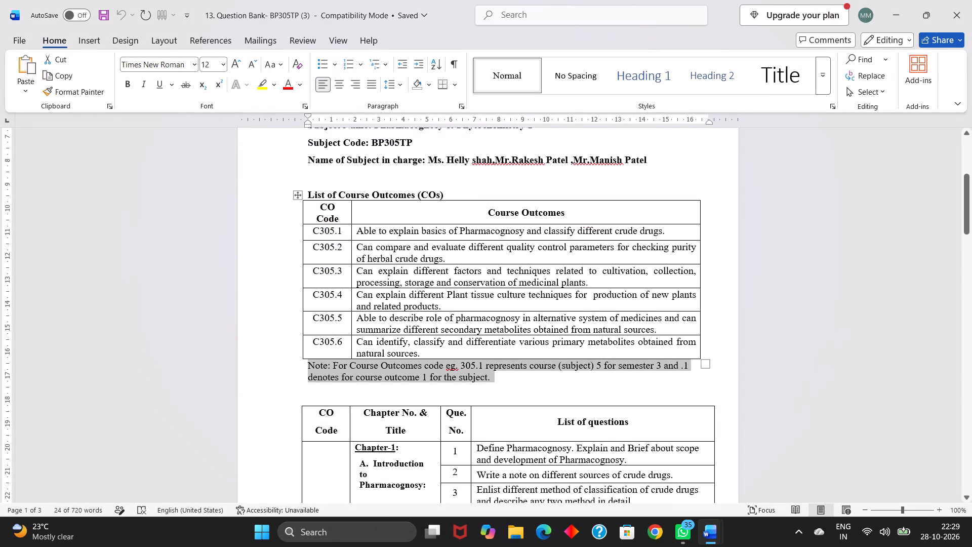
scroll(609, 259, up, 1)
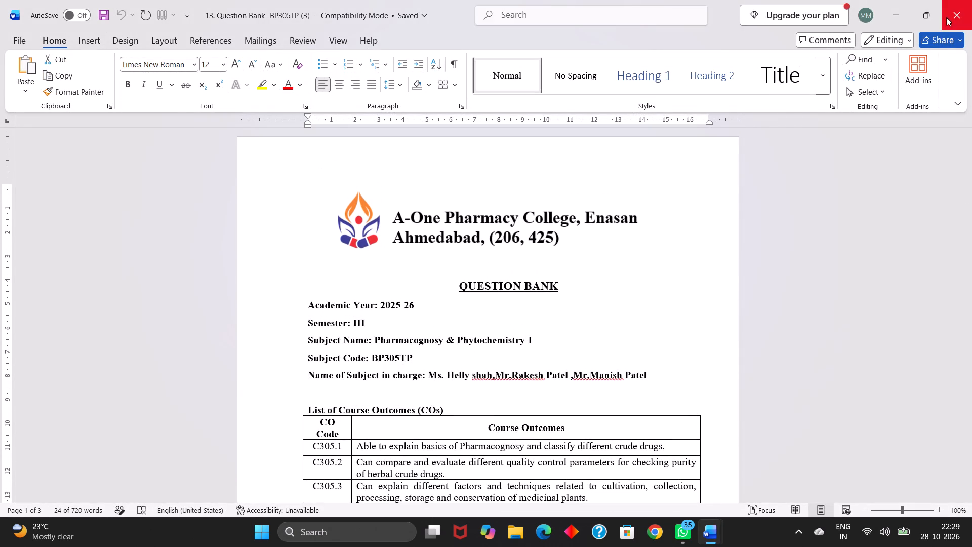
click(947, 17)
Close the unsaved Document5 that holds the course outcomes table.
scroll(586, 287, up, 1)
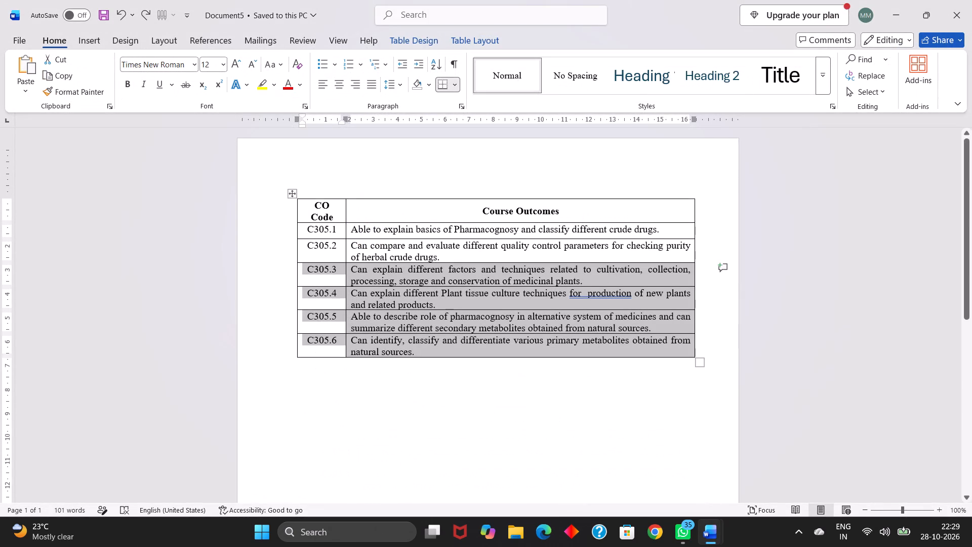
scroll(586, 287, up, 1)
click(962, 4)
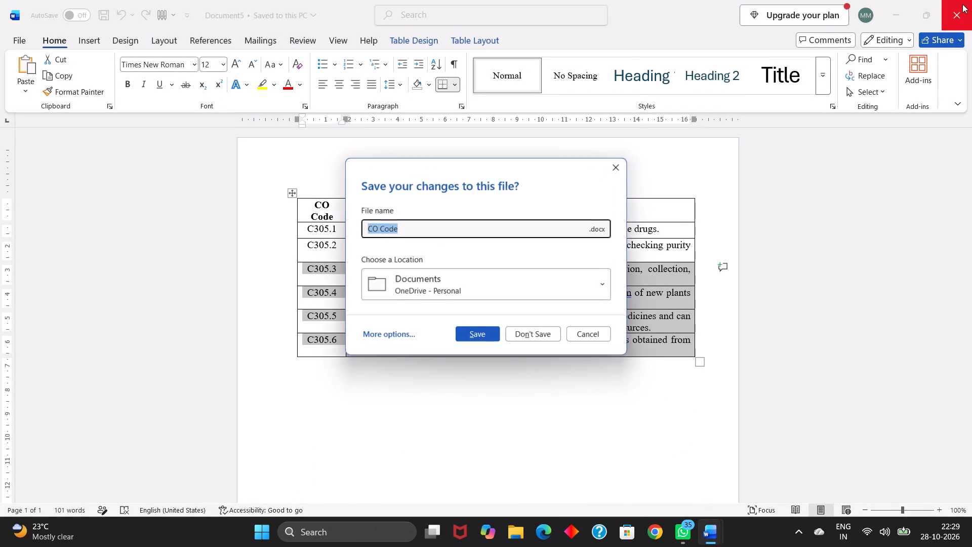
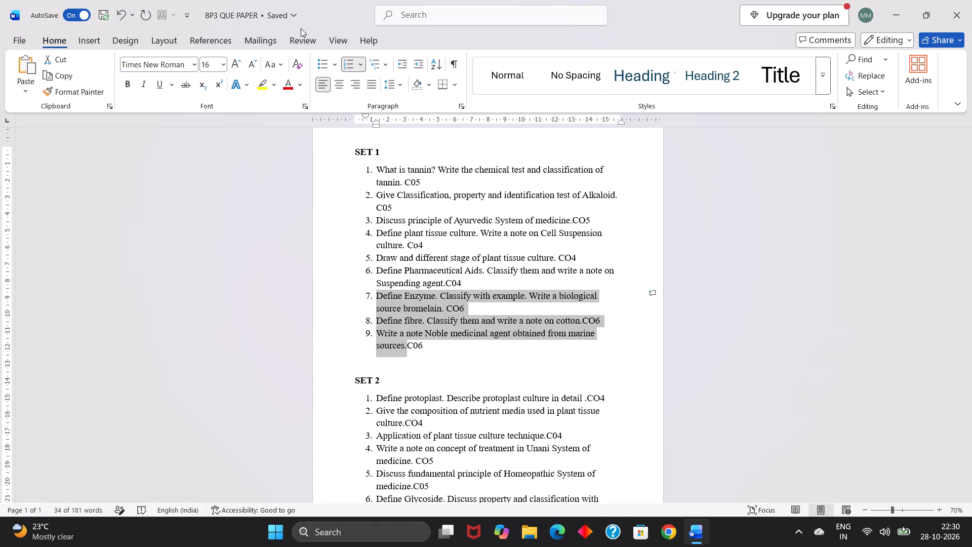
Move BP3 QUE PAPER to the BP3 DOCS folder on the OneDrive Desktop and close the document.
click(293, 20)
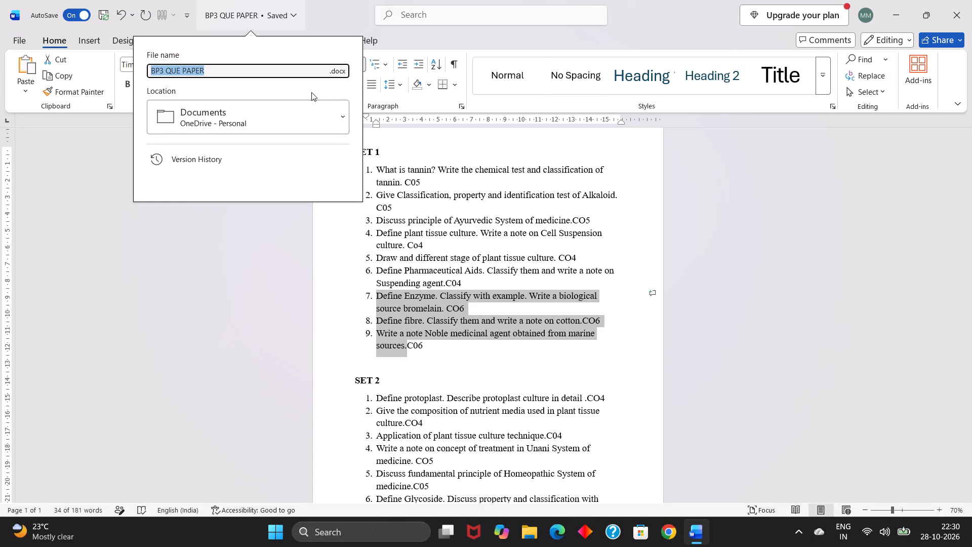
click(334, 107)
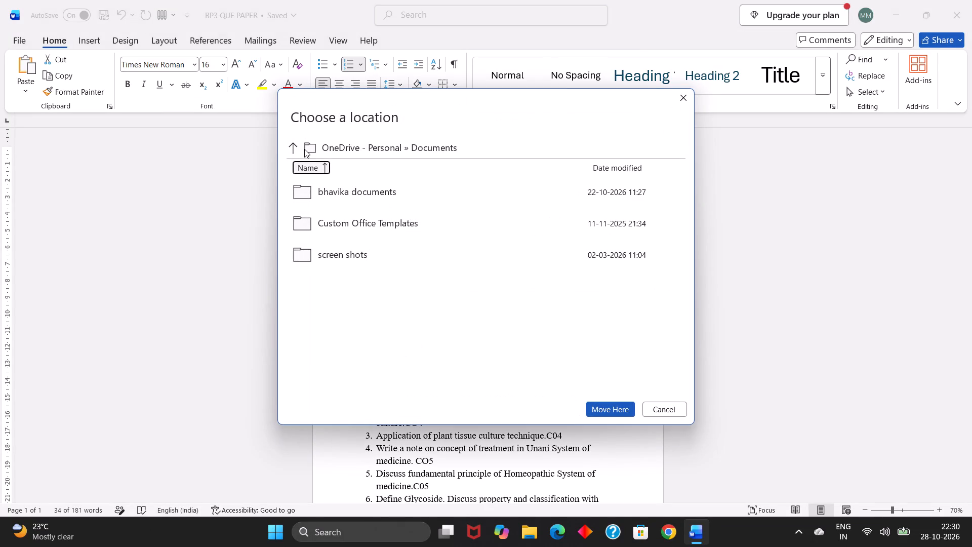
drag(301, 148, 296, 147)
click(296, 147)
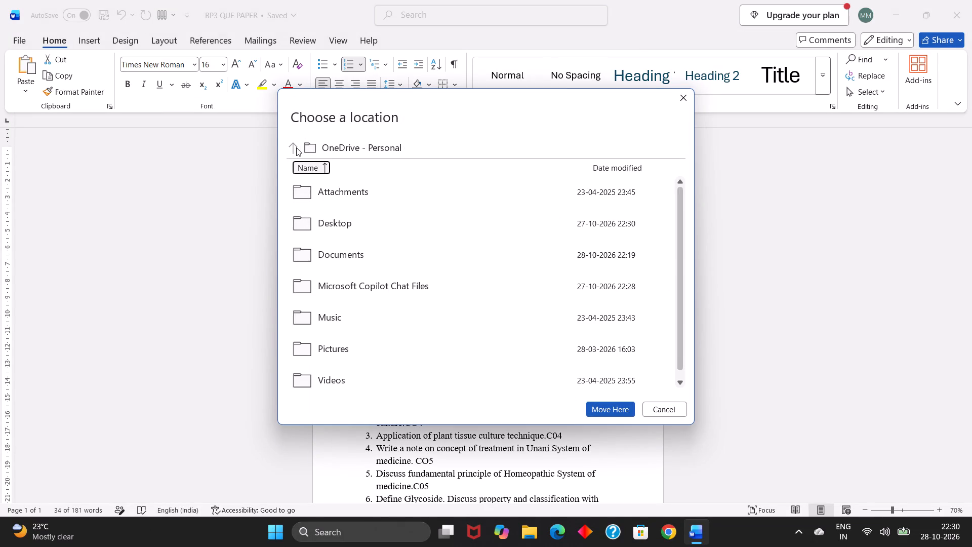
click(357, 236)
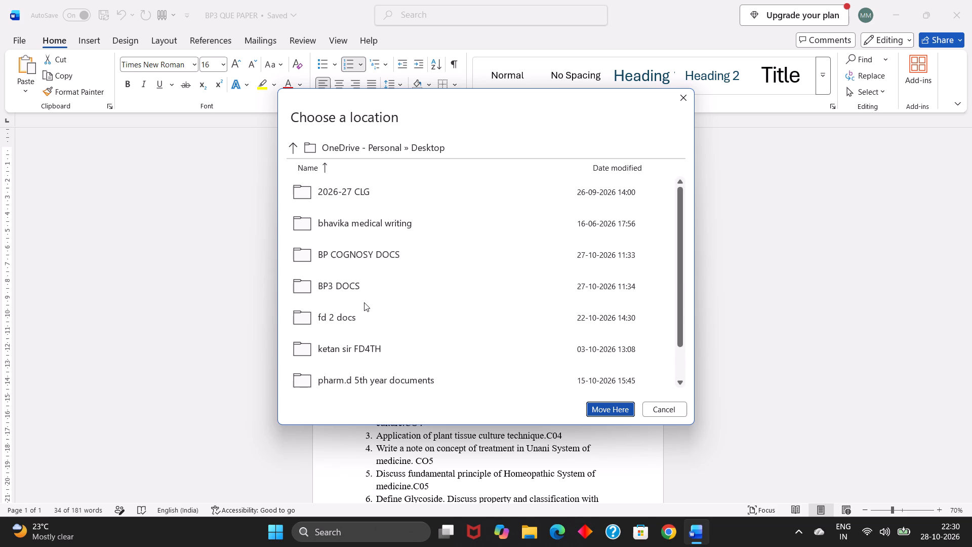
click(369, 282)
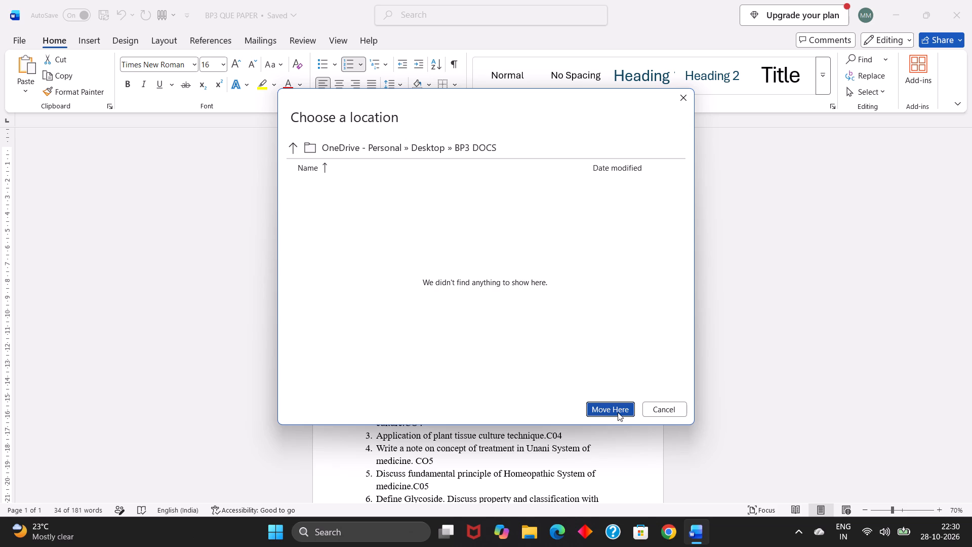
click(618, 412)
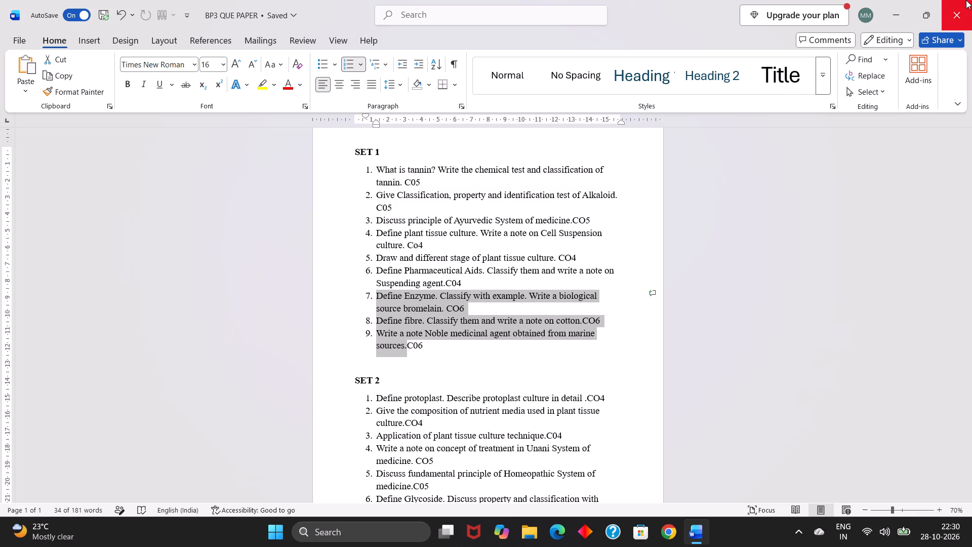
click(953, 12)
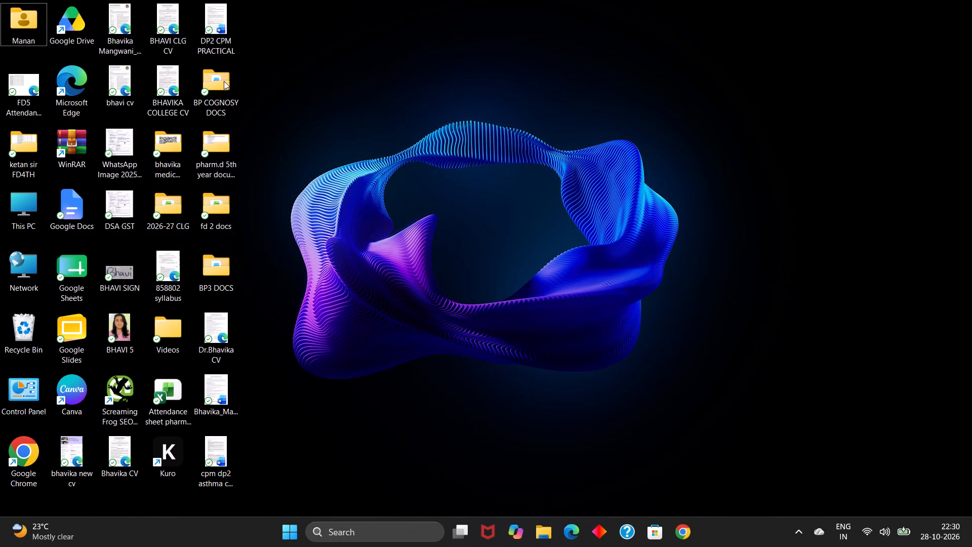
Copy BP305 TP SET 1 QUE PAPER from the BP3 DOCS folder onto the desktop.
click(217, 261)
double_click(217, 261)
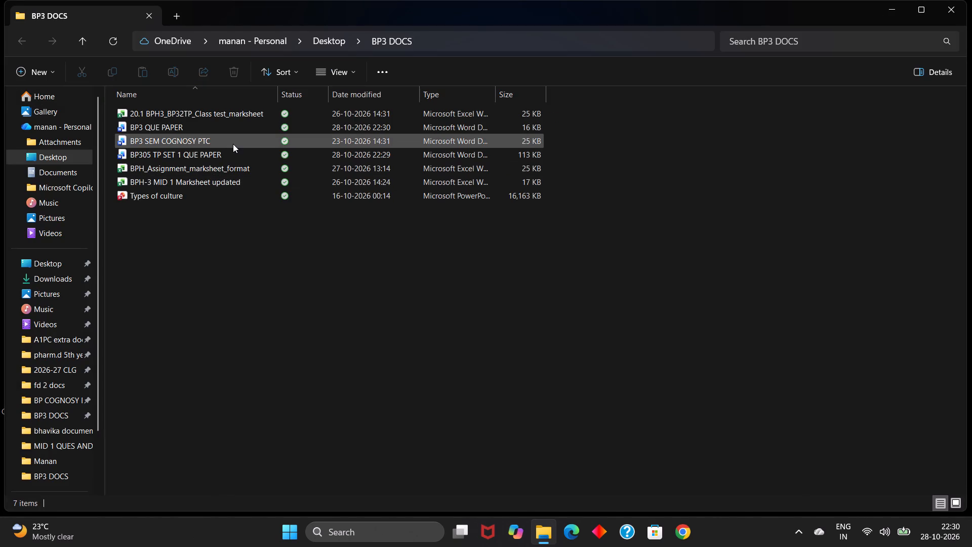
click(232, 157)
right_click(232, 157)
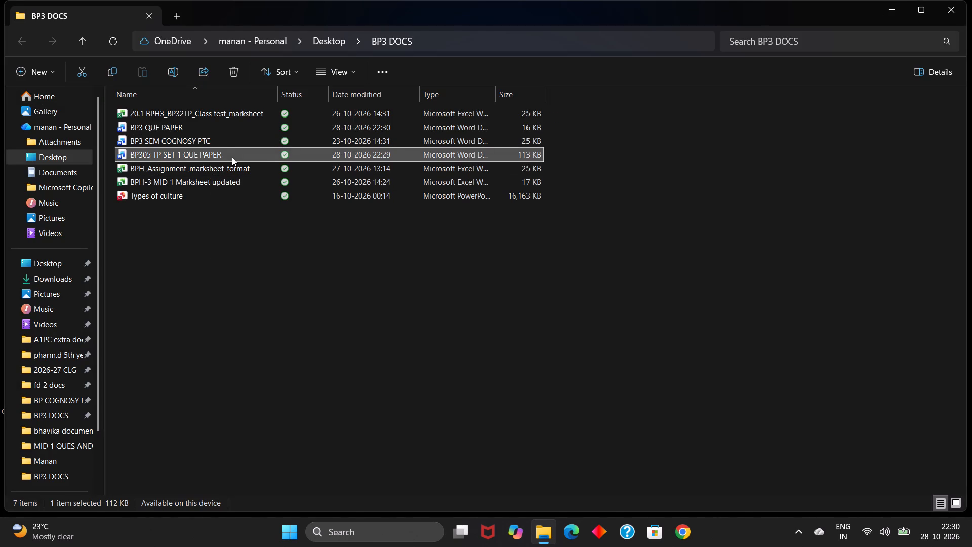
click(300, 97)
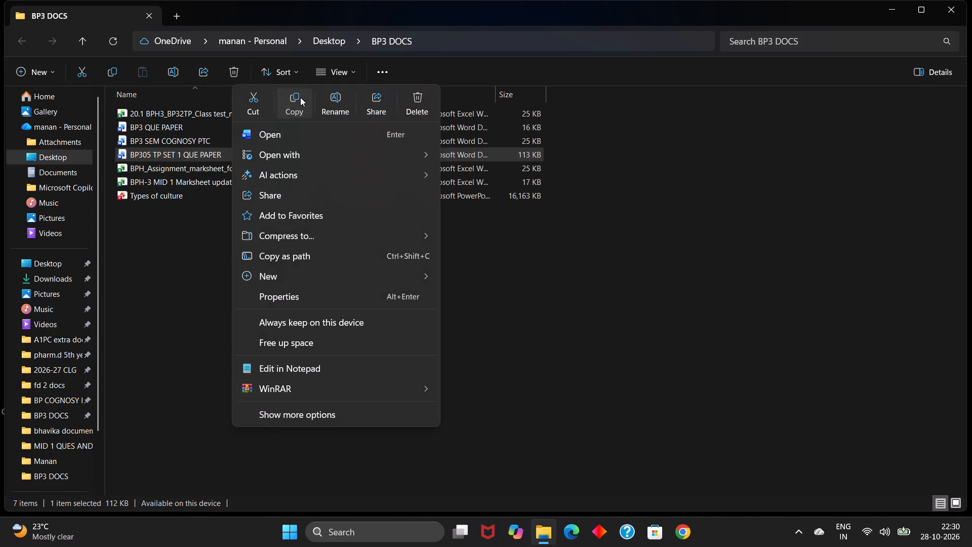
right_click(302, 99)
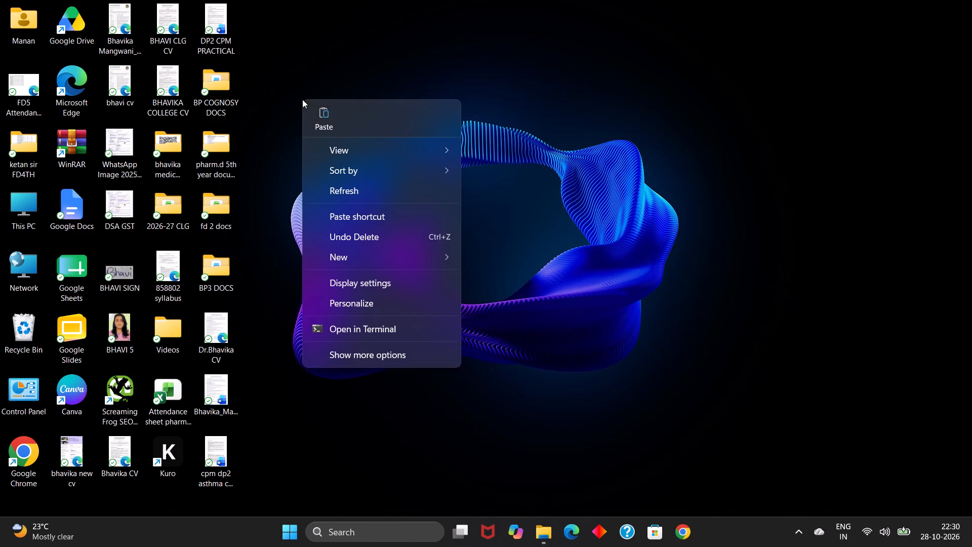
click(324, 119)
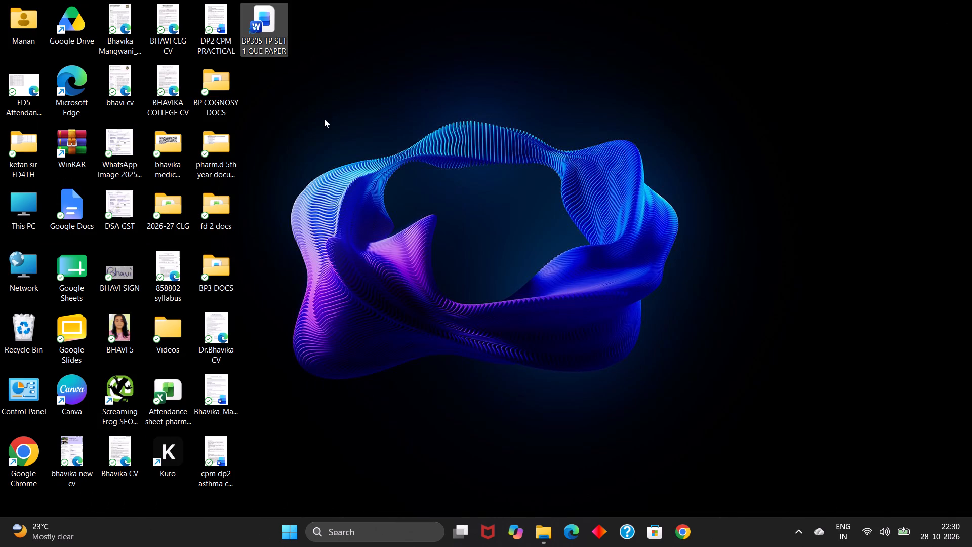
Open the desktop copy of BP305 TP SET 1 QUE PAPER in a maximized window.
click(260, 9)
click(260, 9)
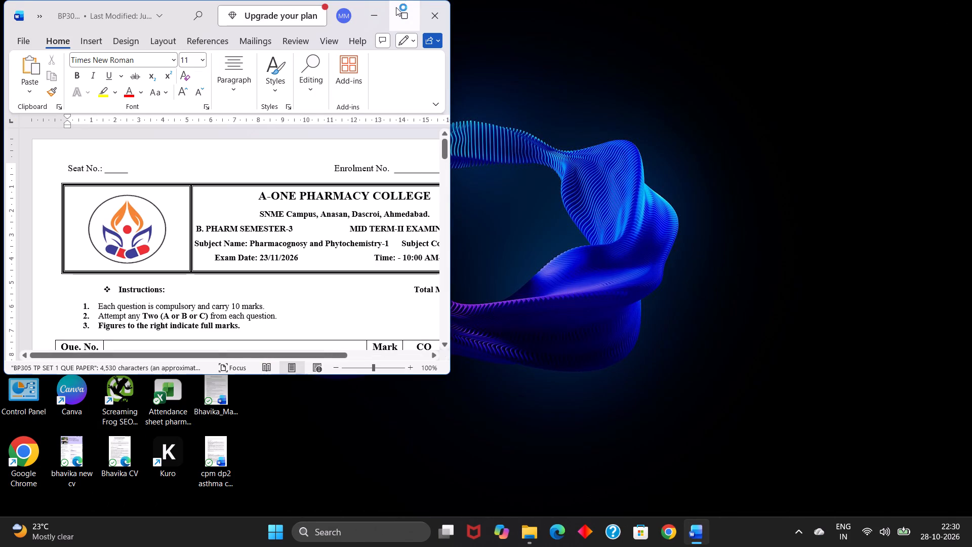
click(398, 10)
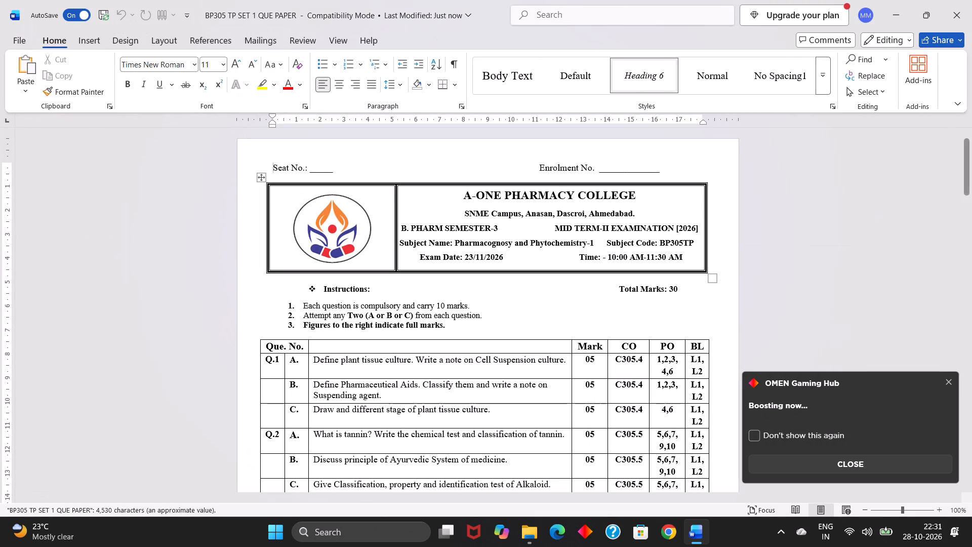
scroll(461, 300, down, 1)
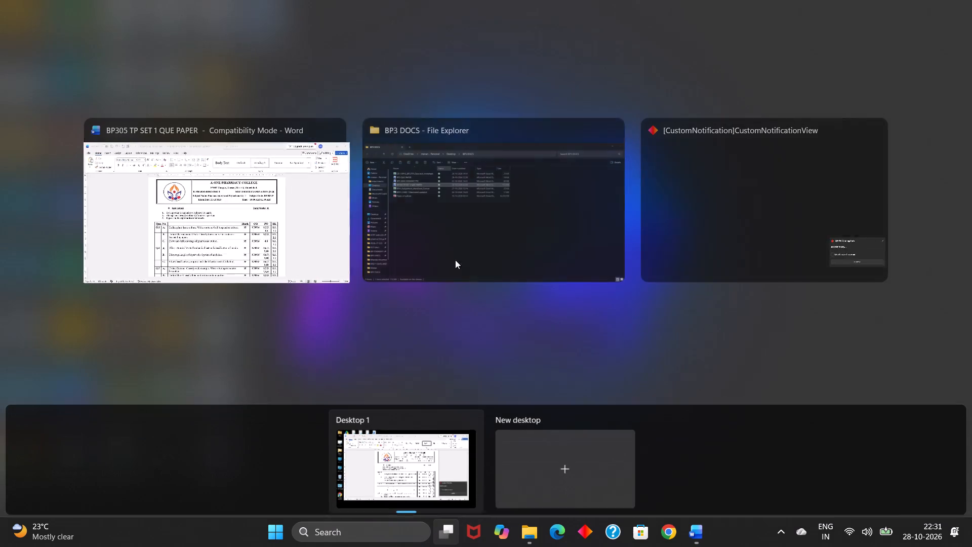
Open BP3 QUE PAPER from the BP3 DOCS folder and go to the SET 2 questions.
click(478, 200)
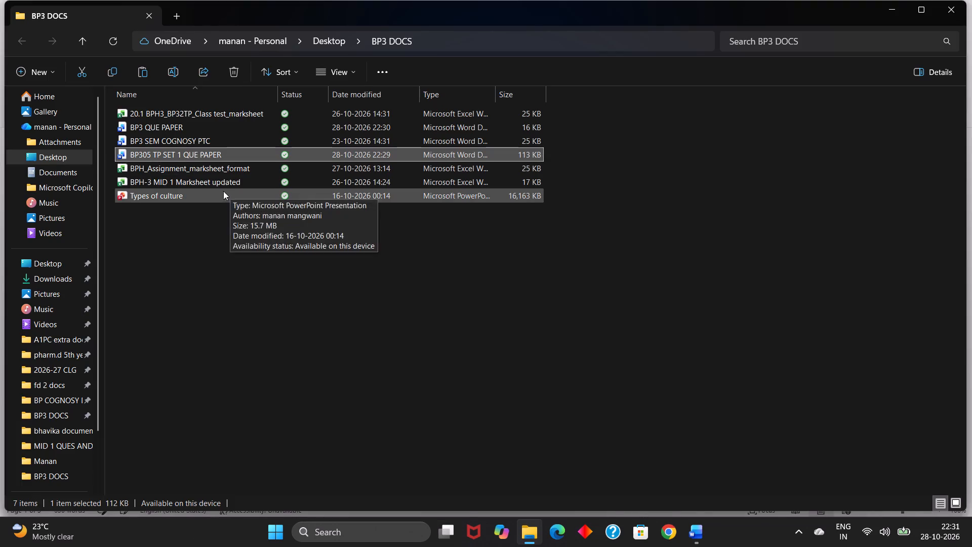
double_click(252, 128)
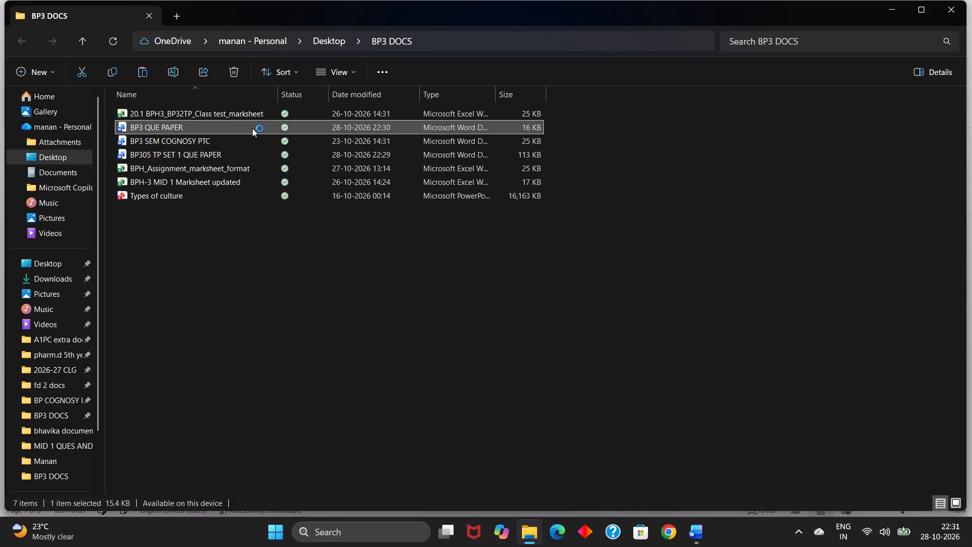
scroll(358, 248, down, 1)
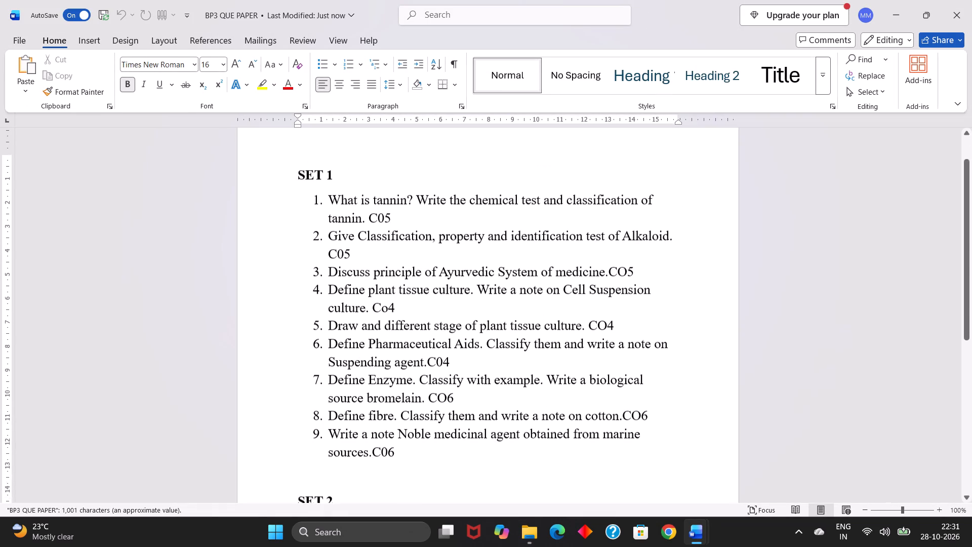
scroll(358, 248, down, 2)
scroll(371, 397, down, 1)
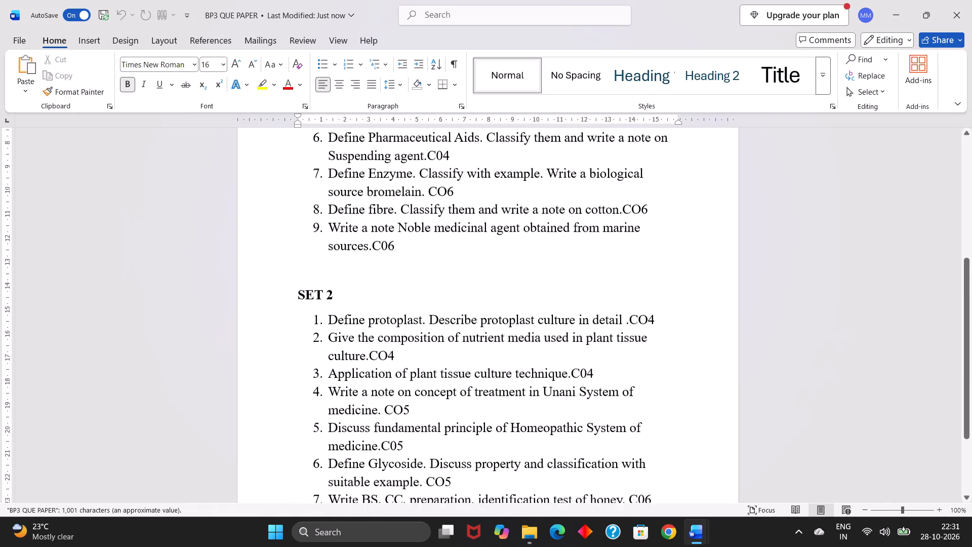
scroll(371, 397, down, 1)
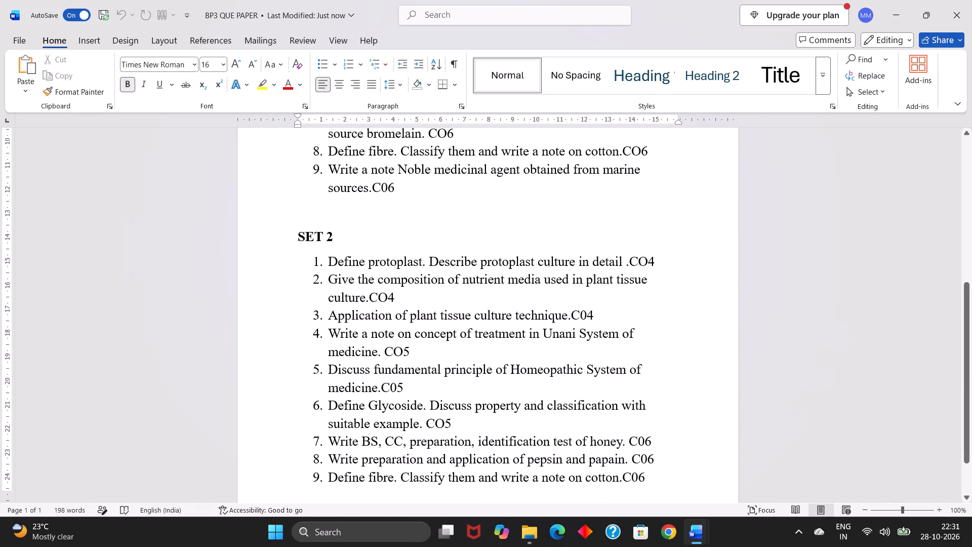
Copy SET 2 questions 1 to 3 and paste them over questions A to C of Q.1 in the desktop paper.
drag(331, 263, 554, 321)
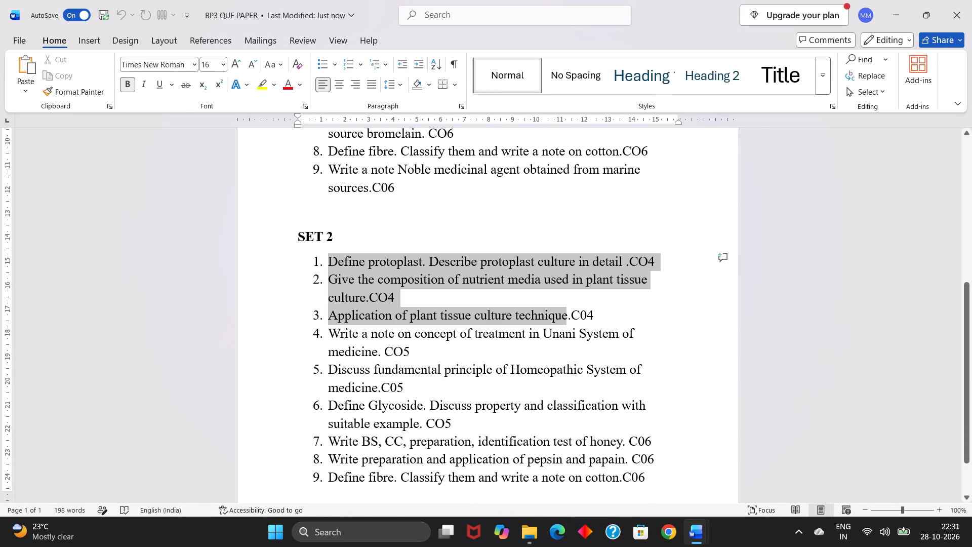
drag(554, 321, 572, 313)
drag(572, 313, 571, 313)
key(ctrl+c)
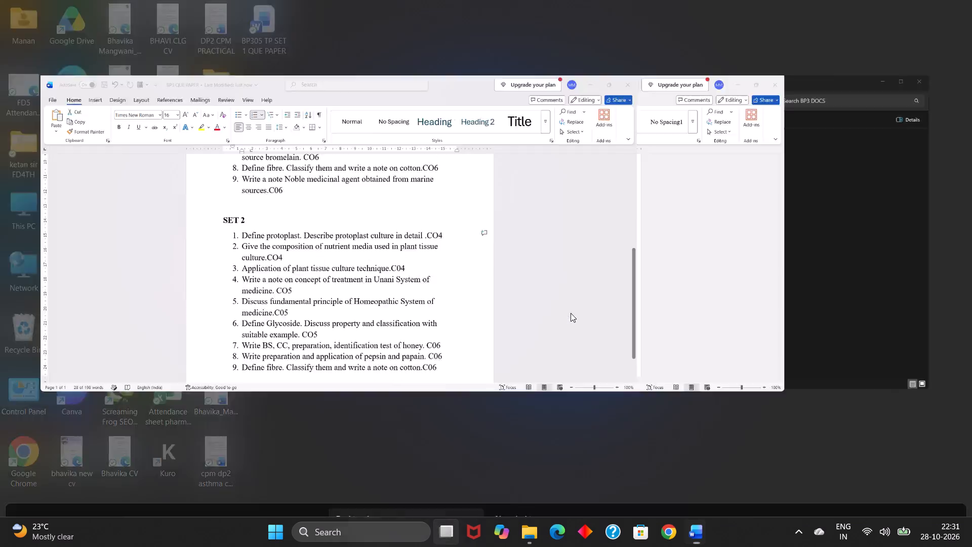
click(477, 227)
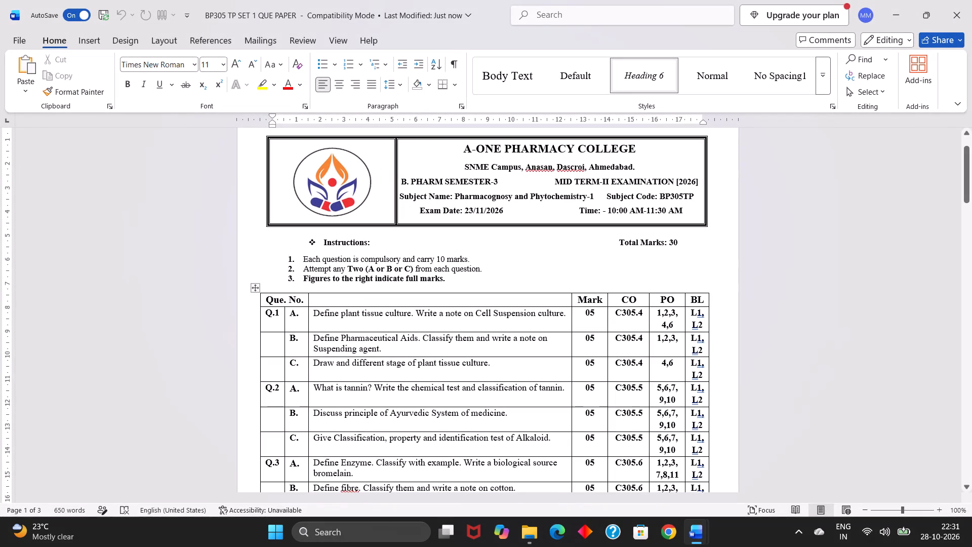
drag(317, 311, 456, 370)
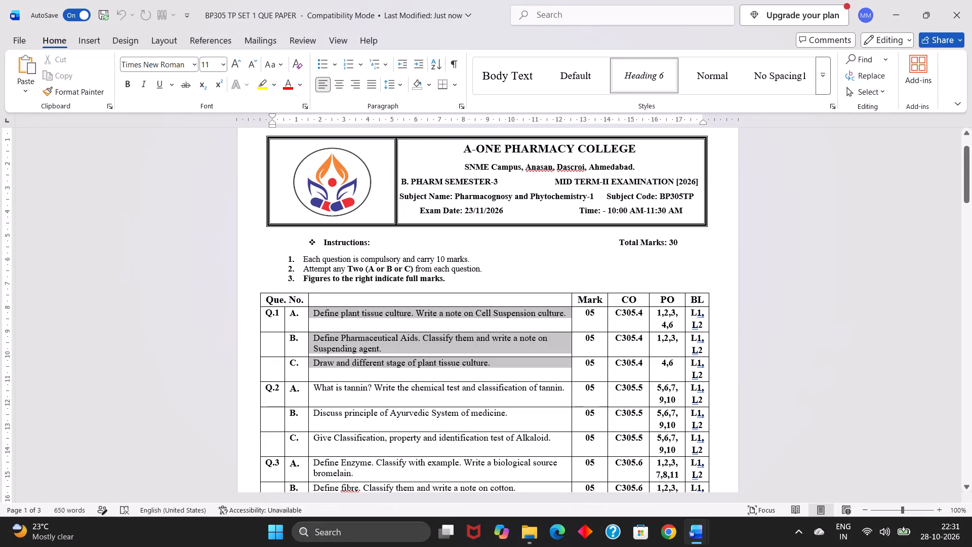
drag(456, 370, 457, 370)
key(ctrl+v)
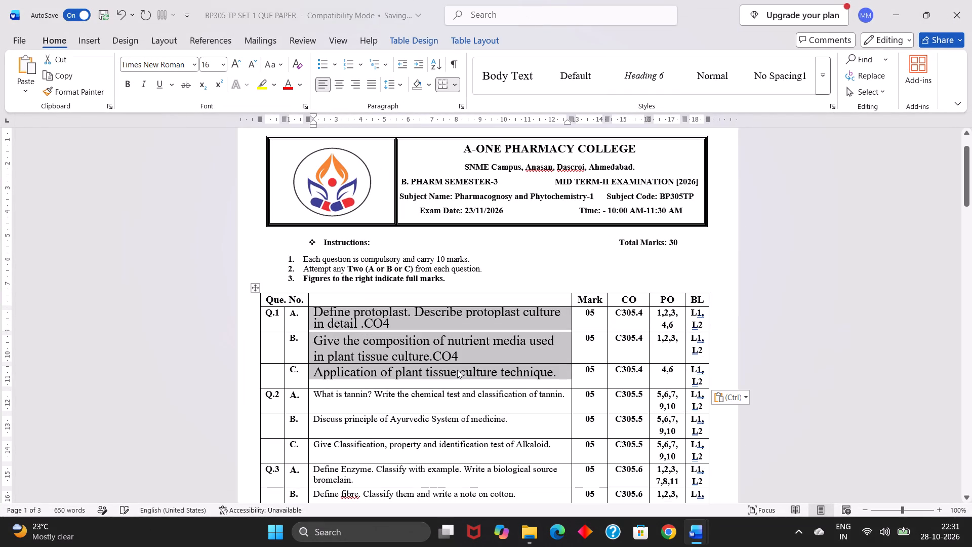
Reduce the font size of the pasted Q.1 questions to 12.
click(258, 66)
click(258, 66)
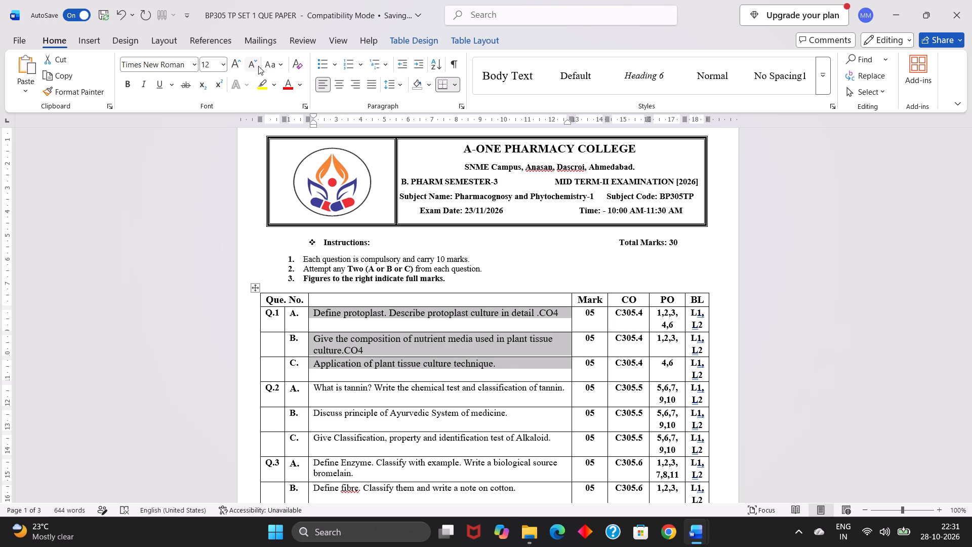
Delete the CO4 tags from Q.1 questions B and A, ending question A with a period directly after "detail".
click(501, 346)
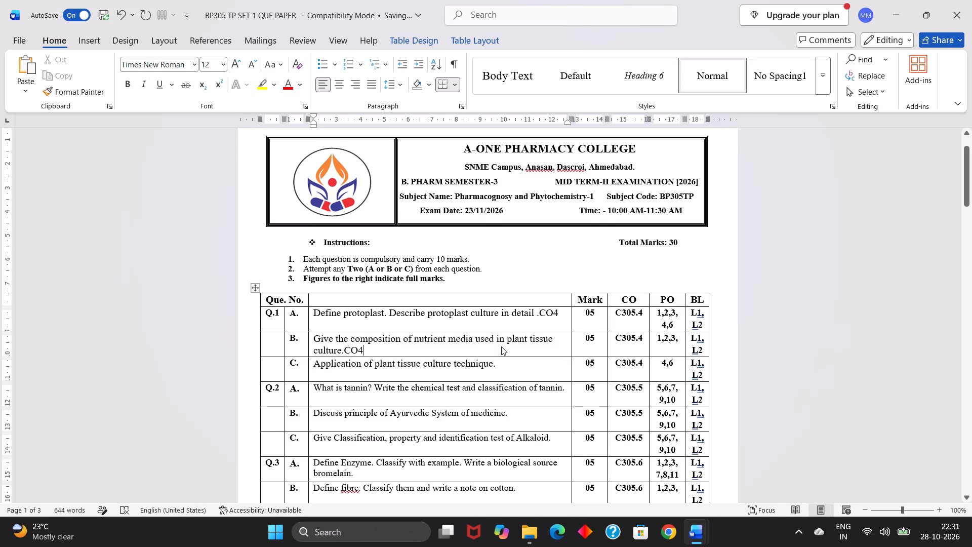
scroll(501, 346, down, 1)
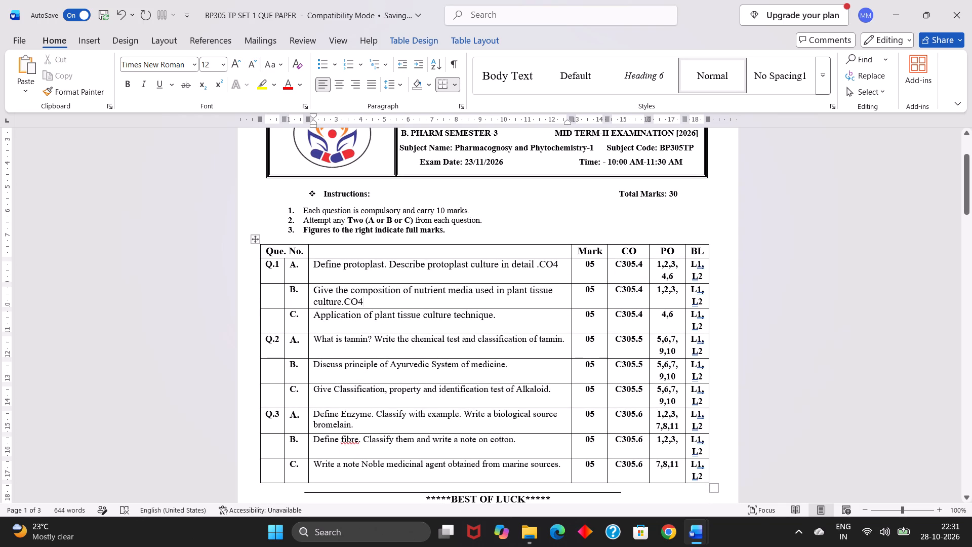
key(BackSpace)
key(BackSpace)
key(BackSpace)
key(Up)
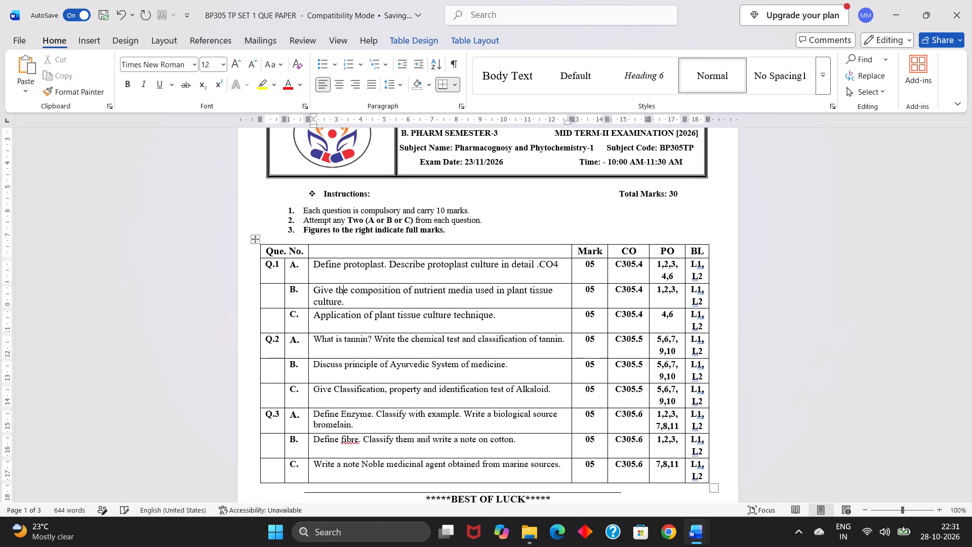
key(Up)
key(Right)
key(Right)
key(Right)
key(Right)
key(Right)
key(Right)
key(Right)
key(Right)
key(Right)
key(Right)
key(Right)
key(Right)
key(Right)
key(Right)
key(Right)
key(Right)
key(Right)
key(Right)
key(Right)
key(Right)
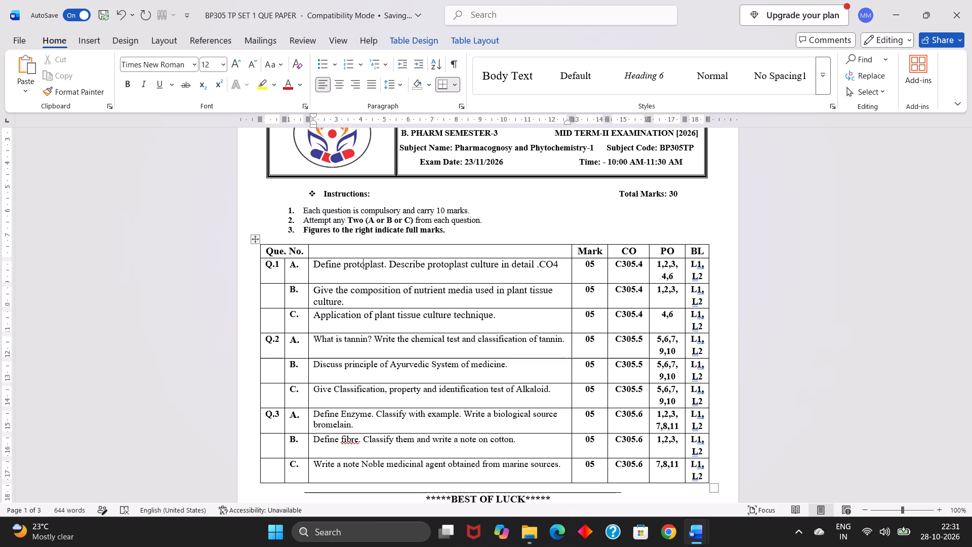
key(Right)
key(Right)
key(Right)
key(Right)
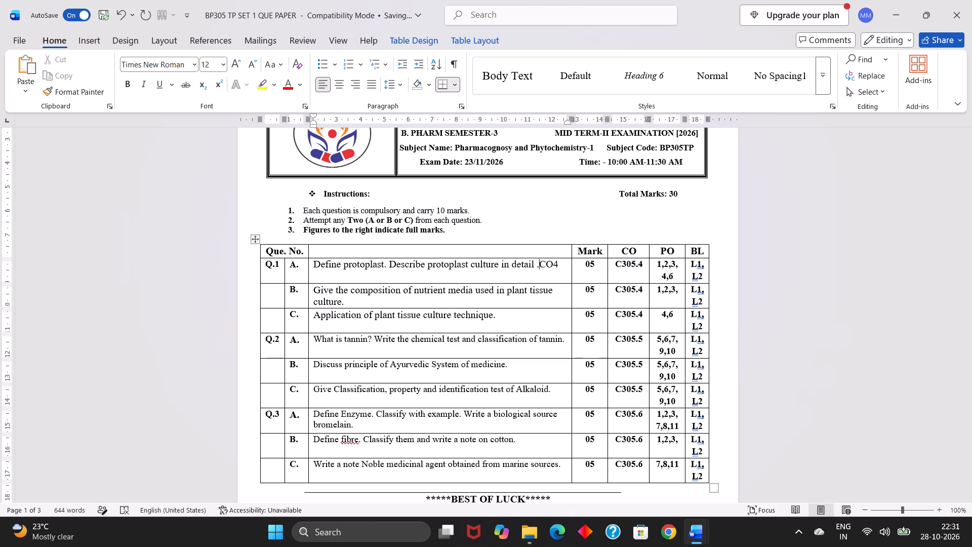
key(Right)
key(Right)
key(Right)
key(BackSpace)
key(BackSpace)
key(BackSpace)
key(BackSpace)
key(BackSpace)
key(period)
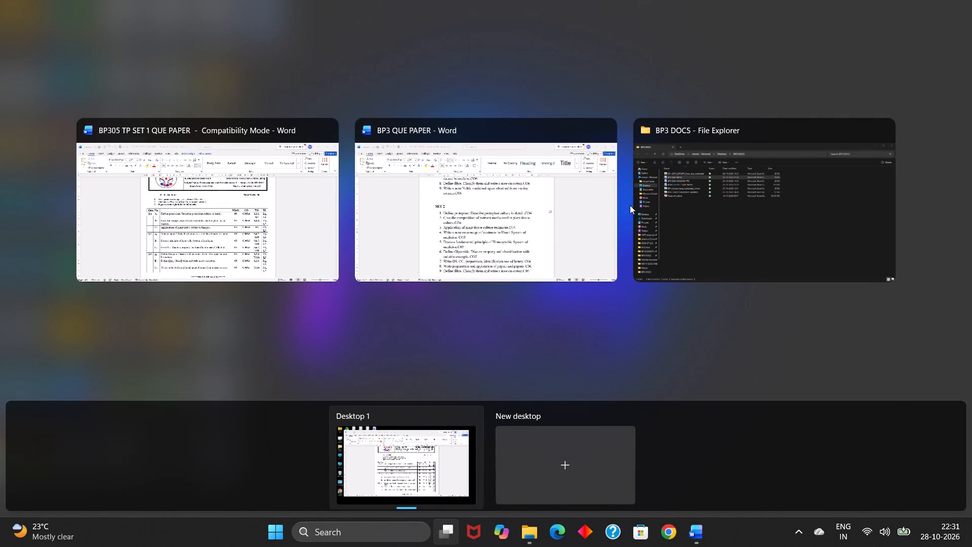
Open BP305 TP SET 1 QUE PAPER from the BP3 DOCS folder.
click(681, 213)
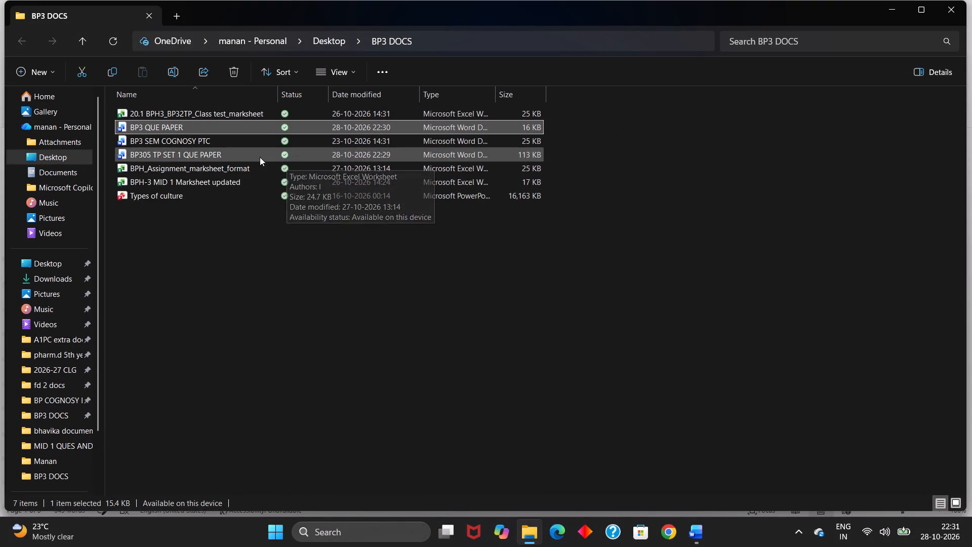
double_click(256, 153)
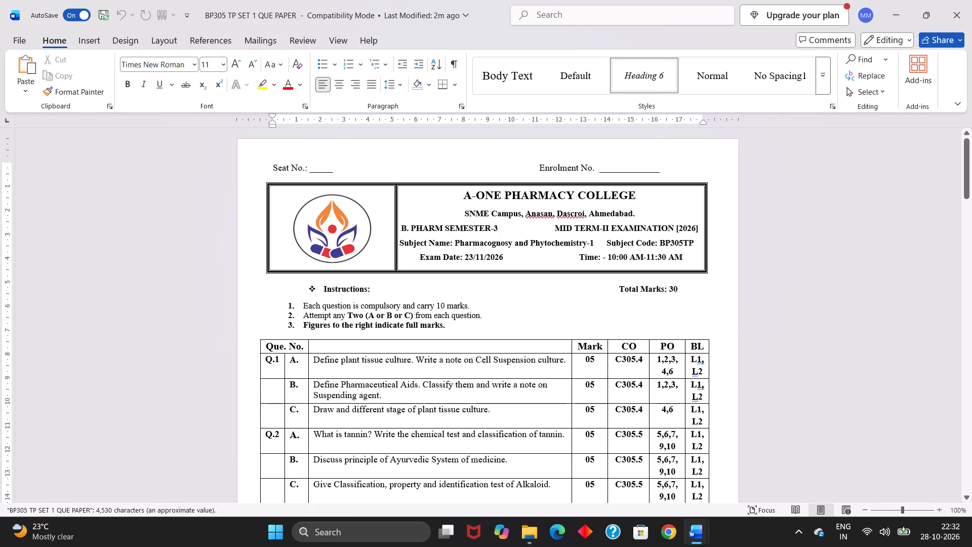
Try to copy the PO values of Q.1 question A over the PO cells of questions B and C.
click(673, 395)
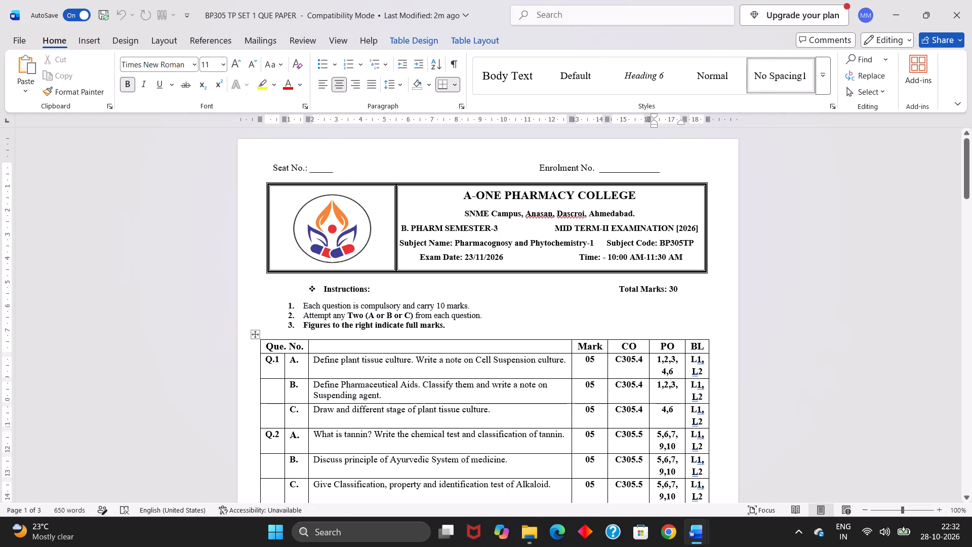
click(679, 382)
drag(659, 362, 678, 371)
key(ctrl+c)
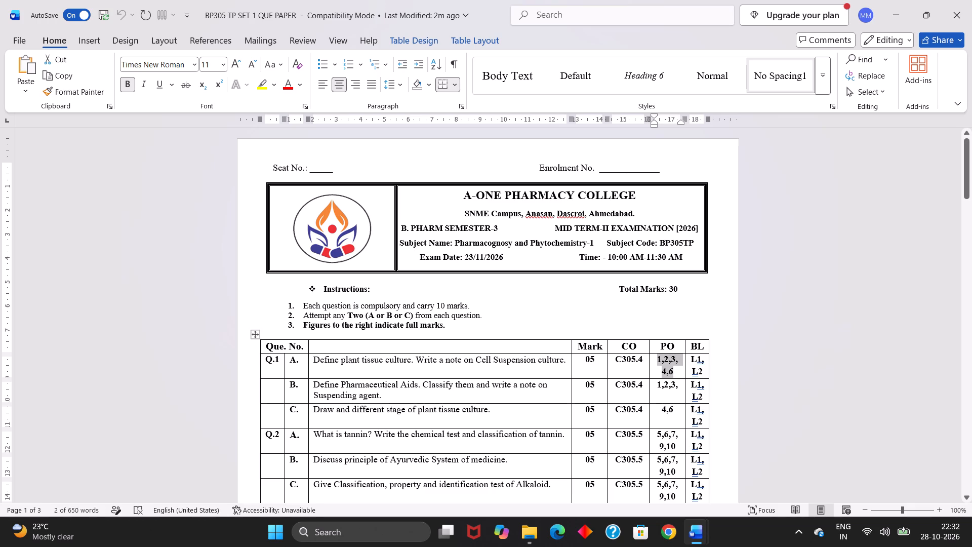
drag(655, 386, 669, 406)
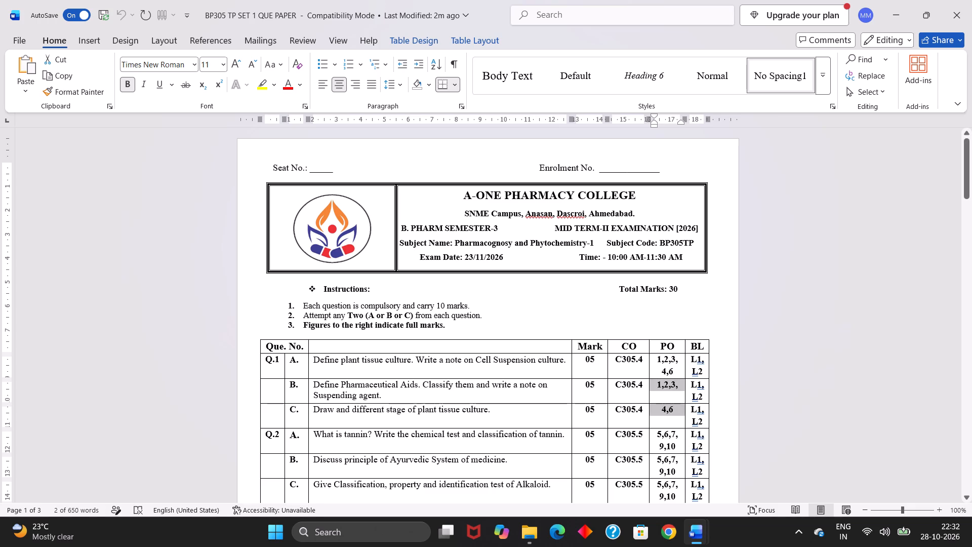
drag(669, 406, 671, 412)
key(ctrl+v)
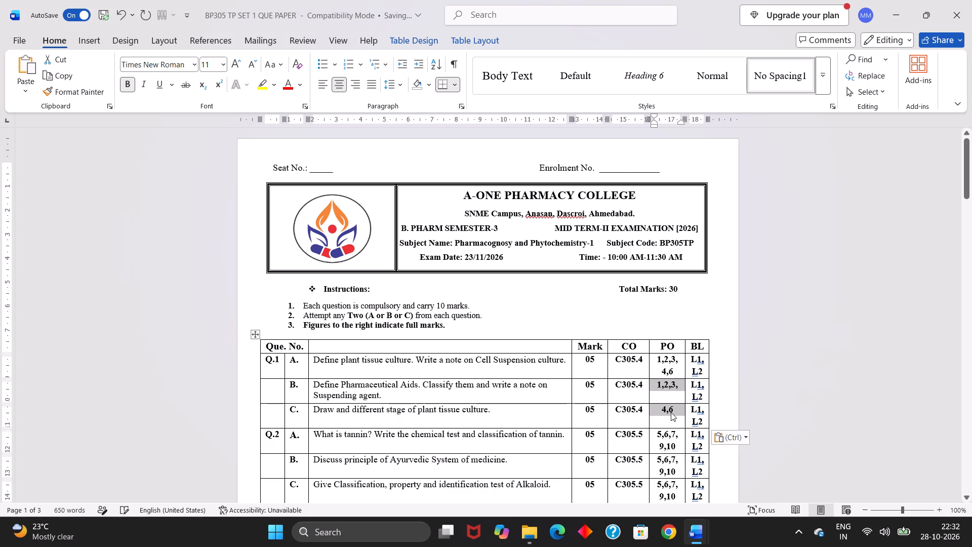
Clear the PO cell of Q.1 question C and add 4,6 on a second line in question B's PO cell.
click(675, 409)
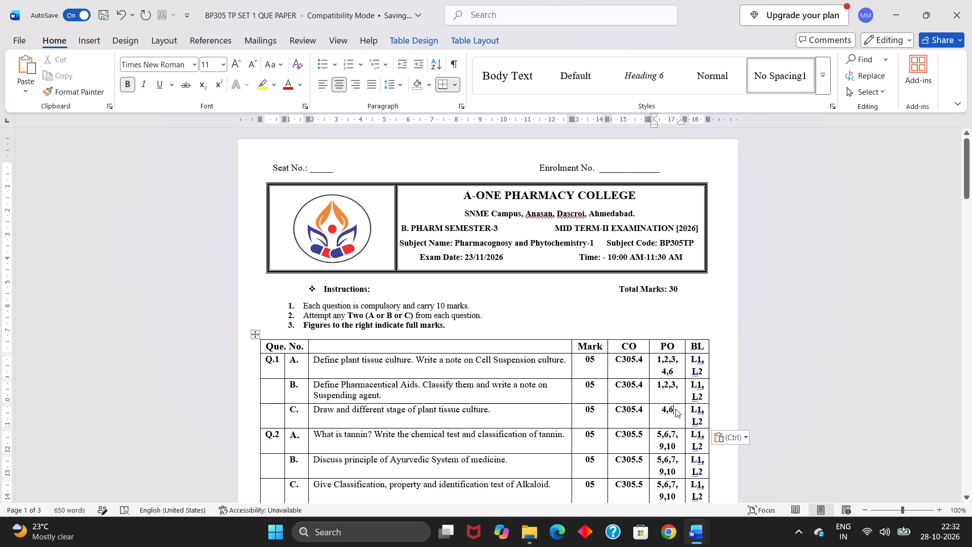
key(BackSpace)
key(BackSpace)
key(BackSpace)
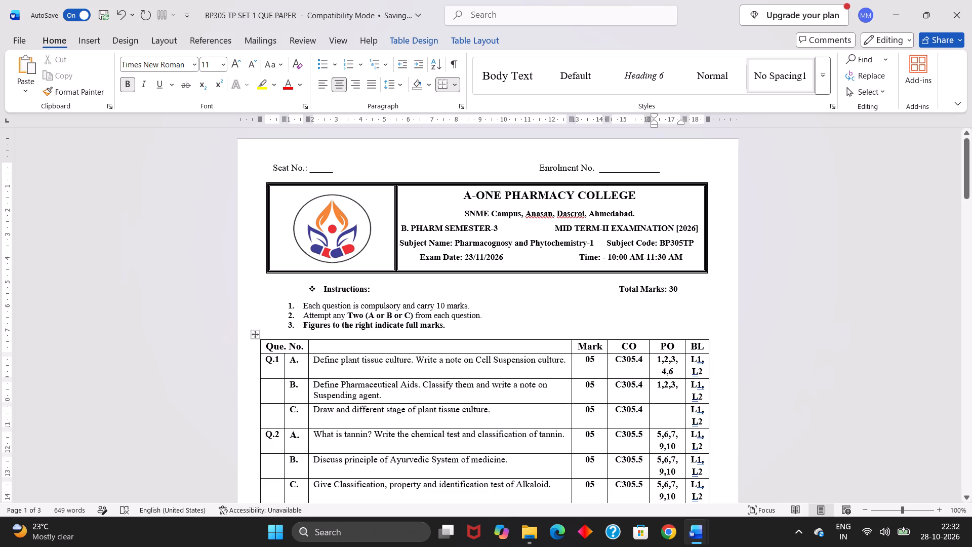
click(680, 384)
key(Return)
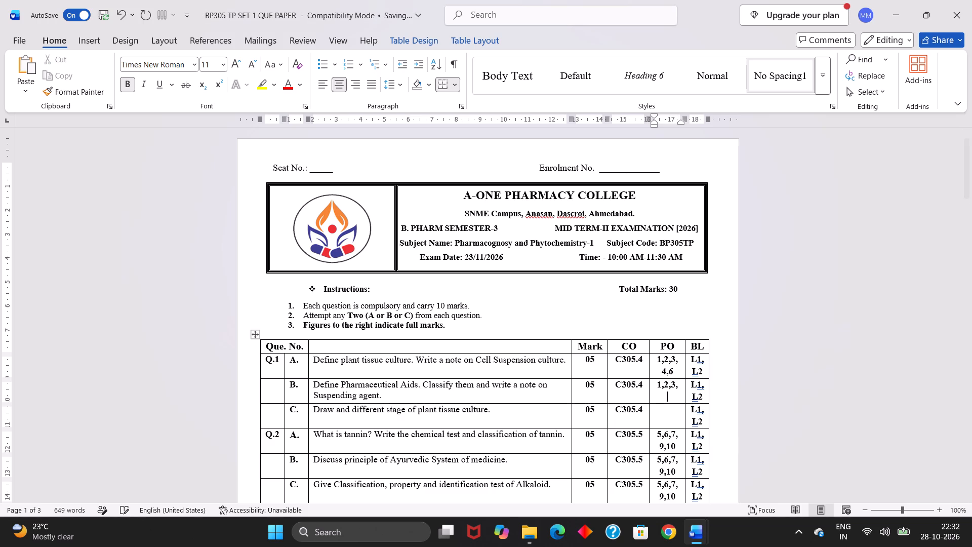
text(4,6)
Copy Q.1 question A's PO values 1,2,3,4,6 into question C's empty PO cell and save the document.
drag(656, 356, 680, 372)
key(ctrl+c)
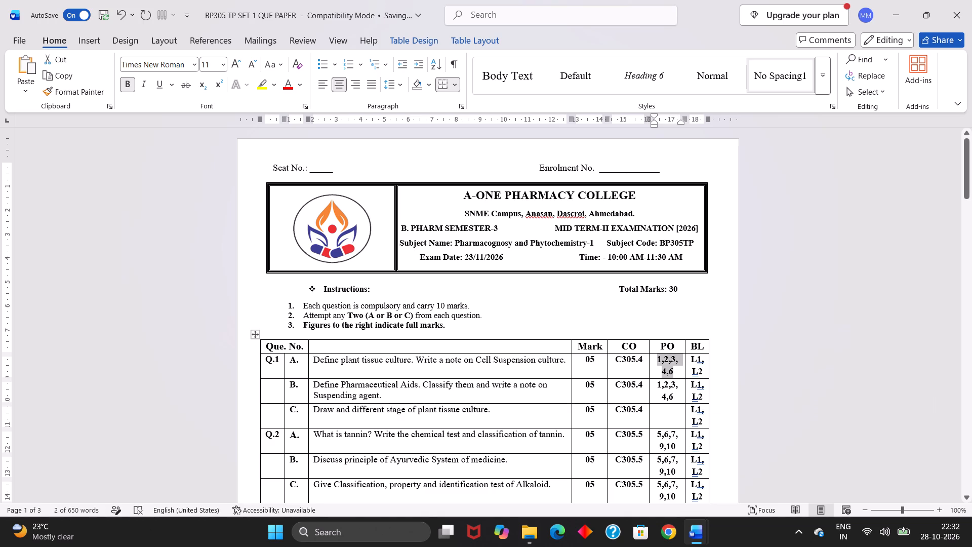
click(662, 407)
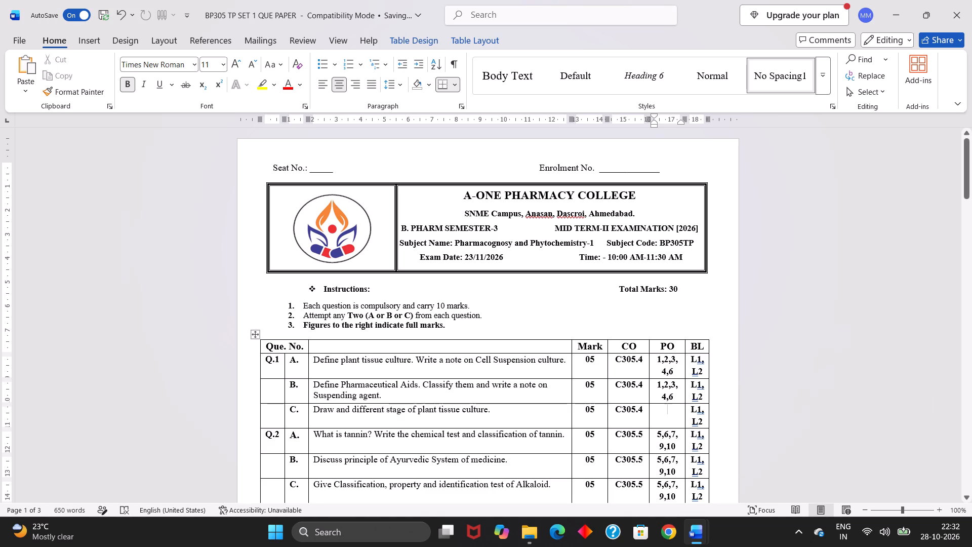
key(ctrl+v)
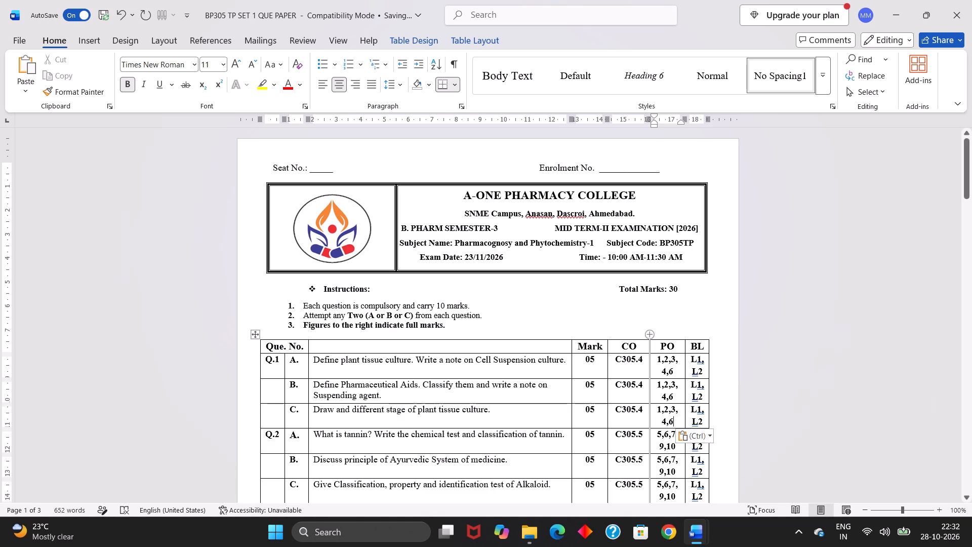
key(ctrl+s)
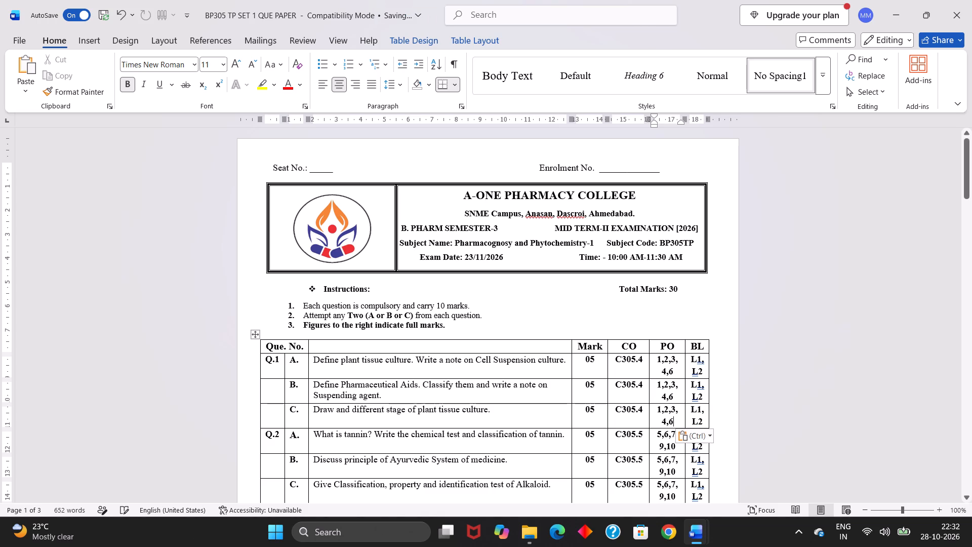
Copy the Mark to BL cells of all Q.1 to Q.3 rows and paste them into the blank CO, PO and BL cells on page 3.
scroll(644, 290, down, 5)
scroll(644, 290, up, 1)
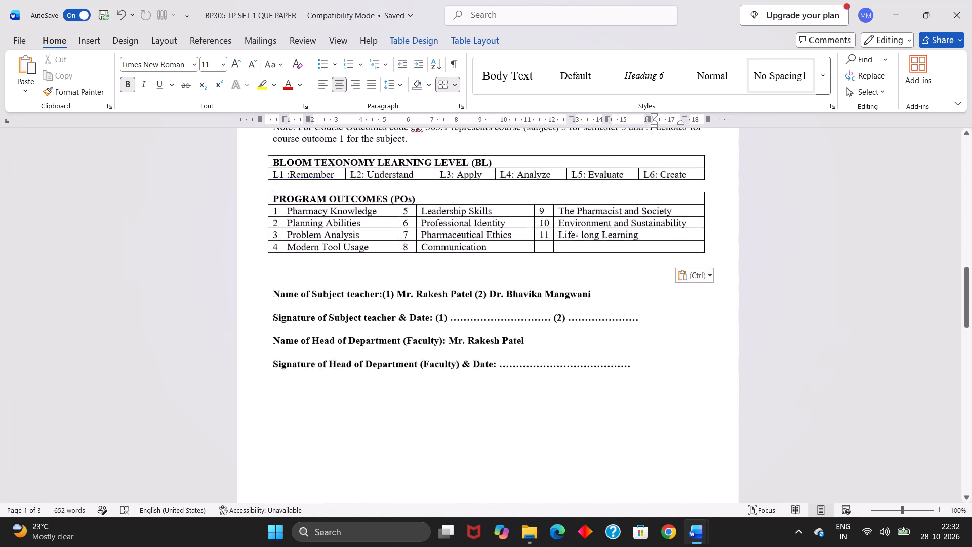
scroll(644, 290, up, 1)
scroll(619, 205, up, 1)
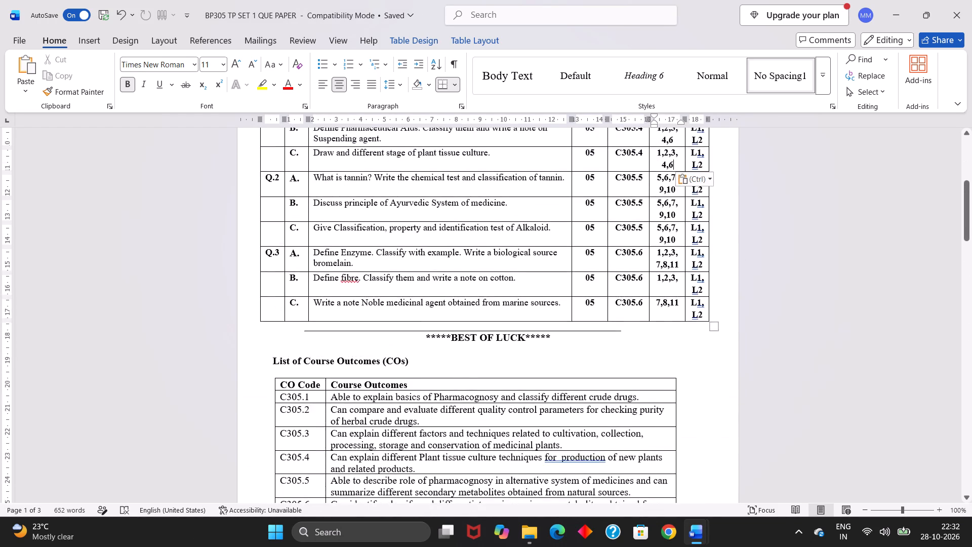
scroll(619, 205, up, 1)
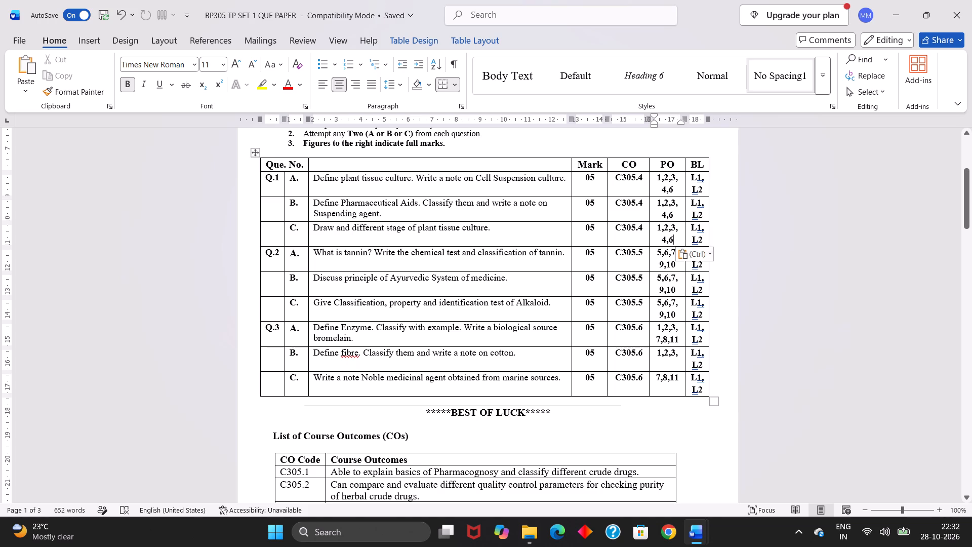
click(585, 178)
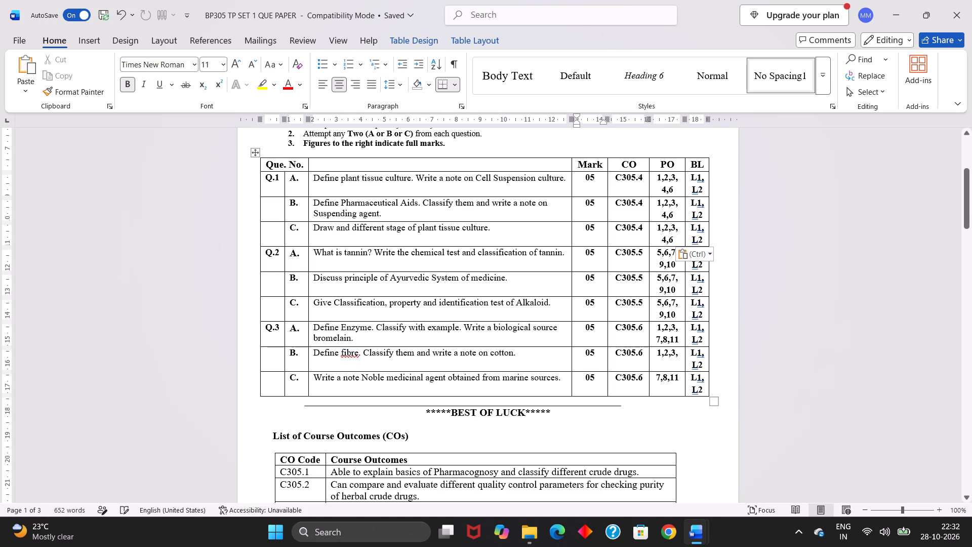
click(592, 178)
drag(592, 178, 692, 369)
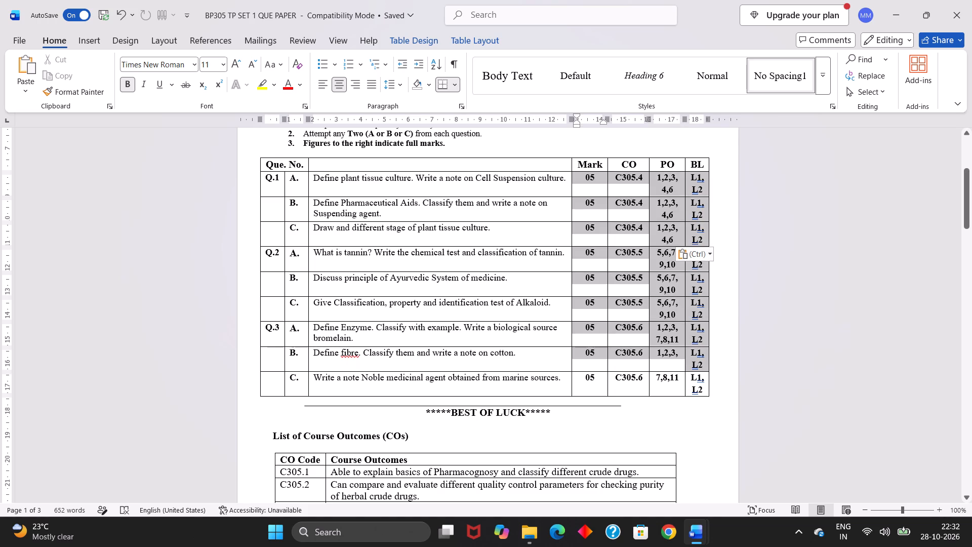
drag(692, 369, 693, 372)
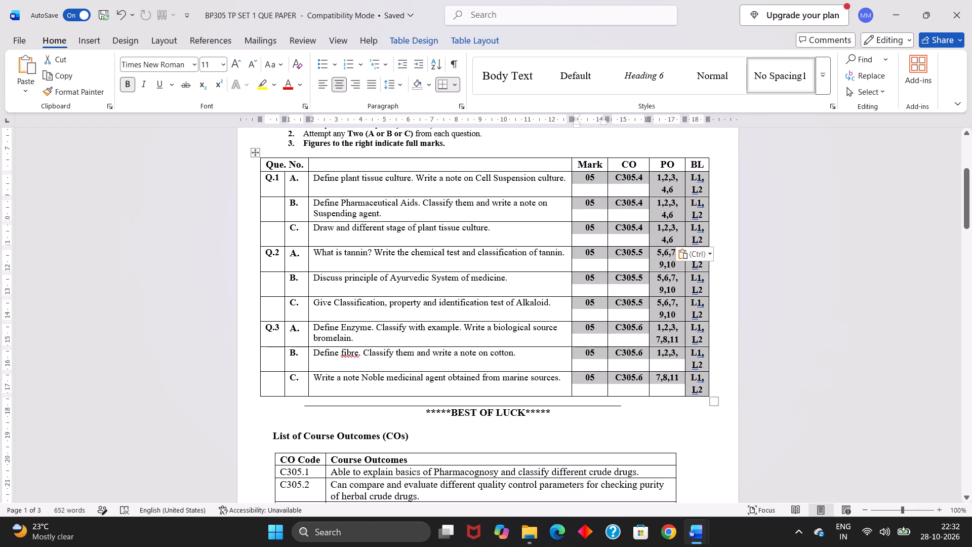
key(ctrl+c)
key(ctrl+c)
scroll(693, 372, down, 2)
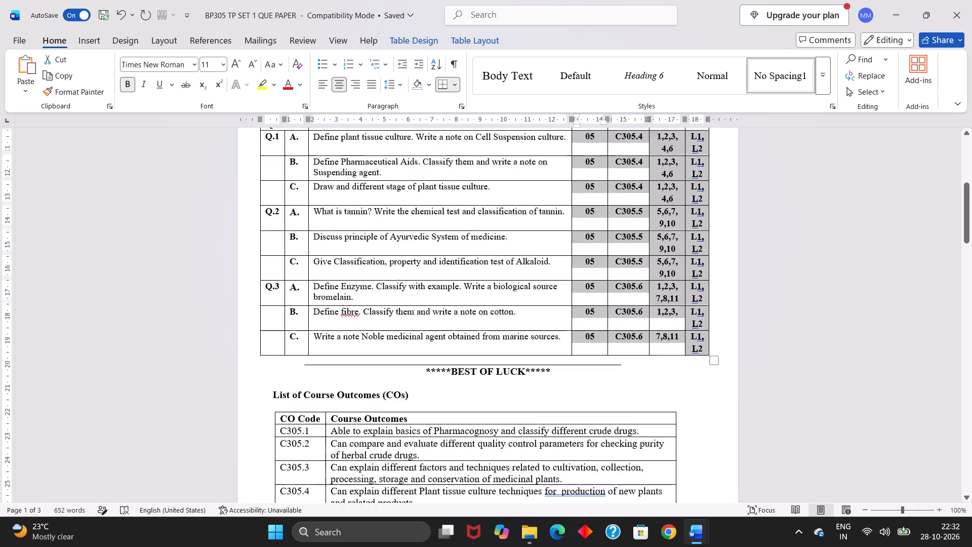
scroll(693, 372, down, 8)
scroll(693, 372, up, 4)
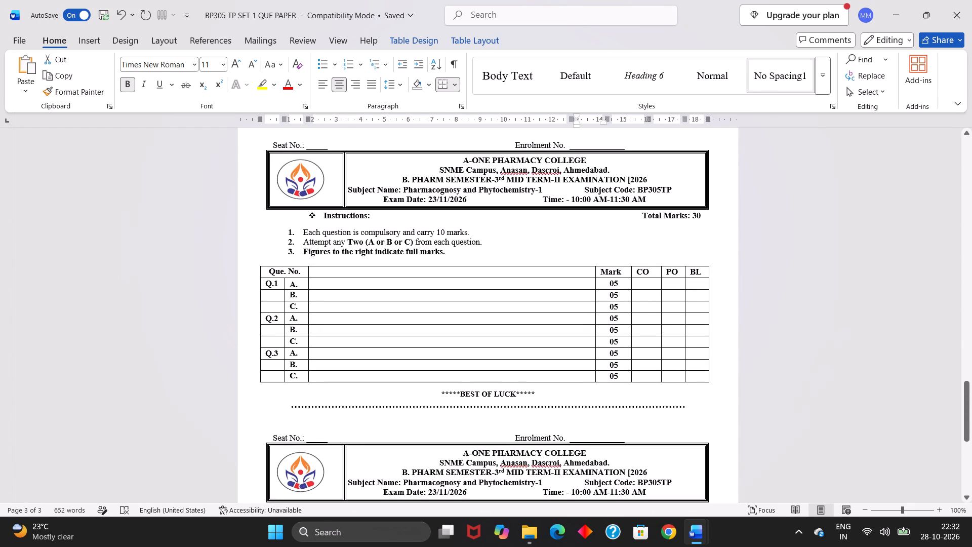
drag(640, 283, 695, 360)
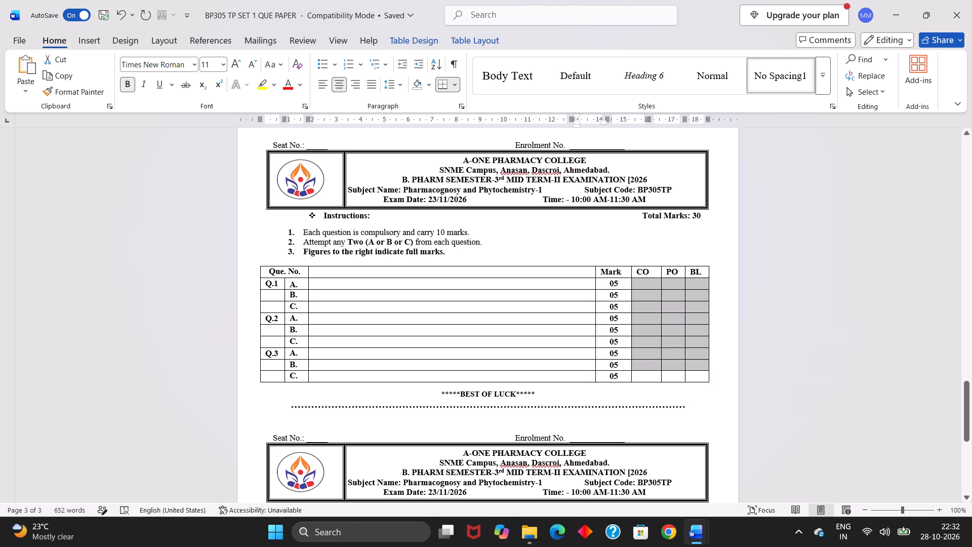
drag(695, 360, 699, 372)
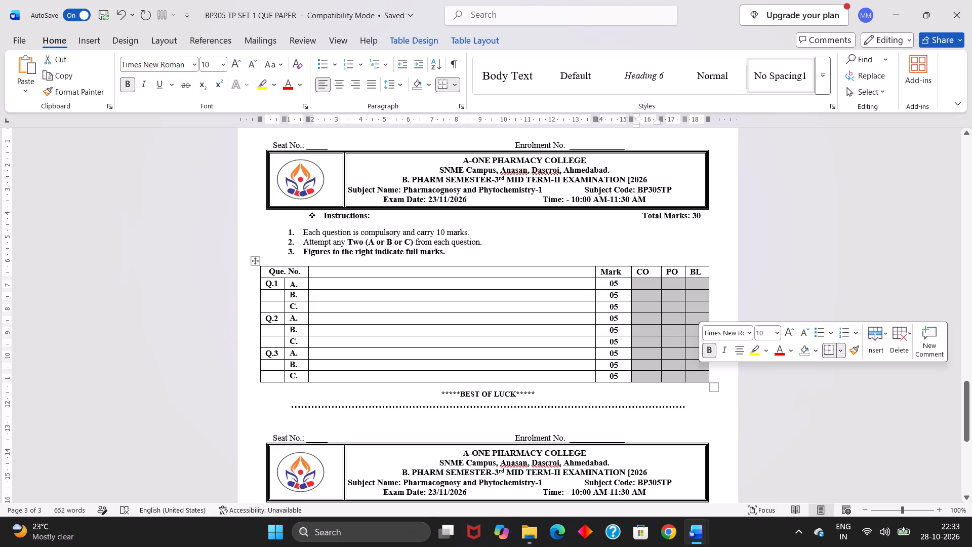
key(ctrl+v)
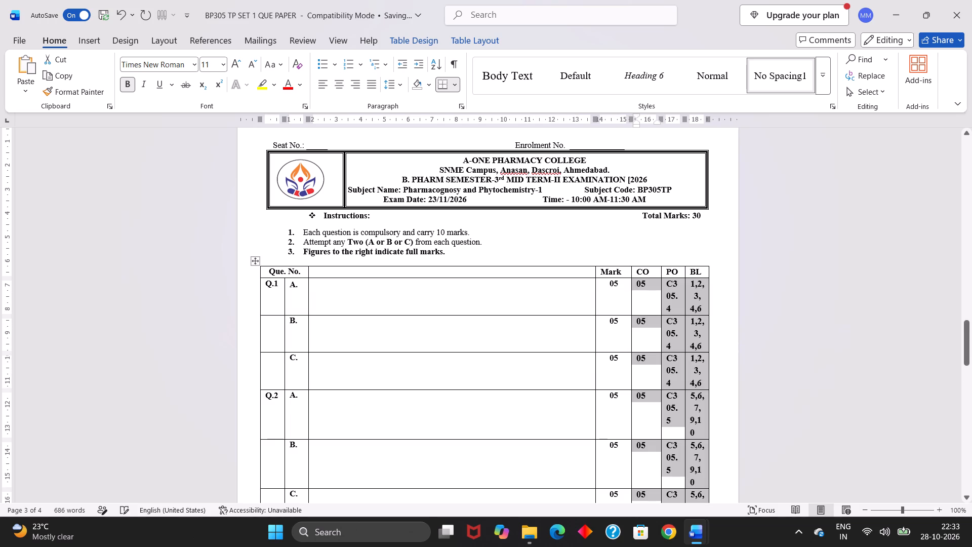
Reduce the font size of the pasted cells in the page 3 question table to 8.
click(256, 59)
click(256, 59)
click(256, 59)
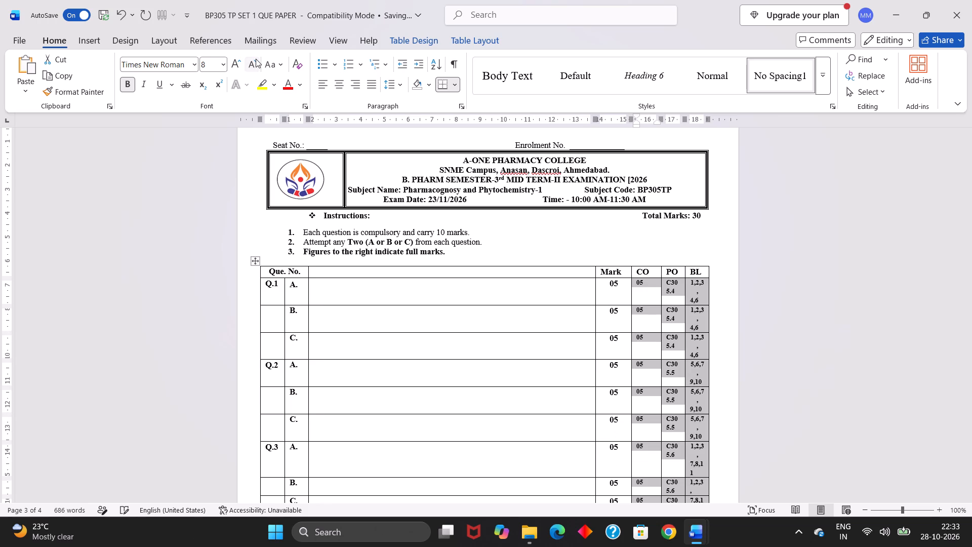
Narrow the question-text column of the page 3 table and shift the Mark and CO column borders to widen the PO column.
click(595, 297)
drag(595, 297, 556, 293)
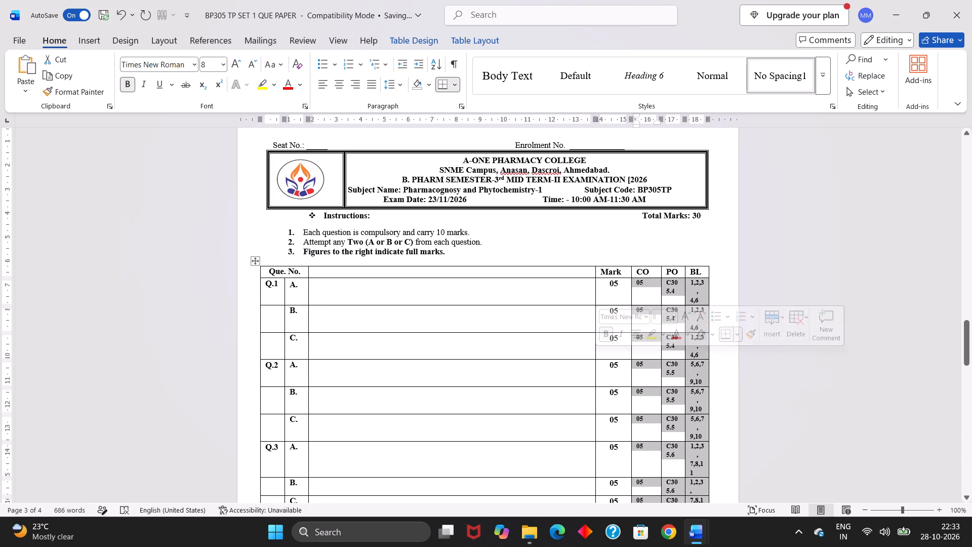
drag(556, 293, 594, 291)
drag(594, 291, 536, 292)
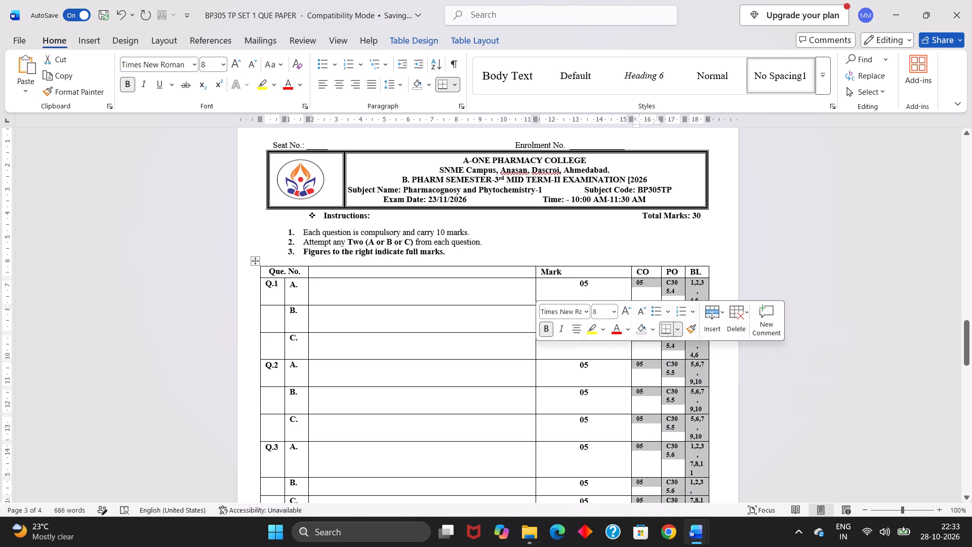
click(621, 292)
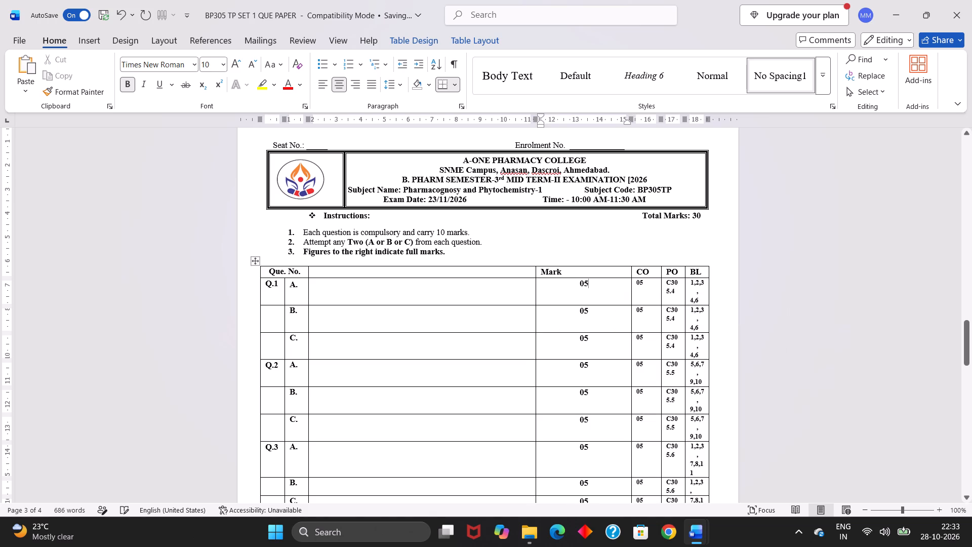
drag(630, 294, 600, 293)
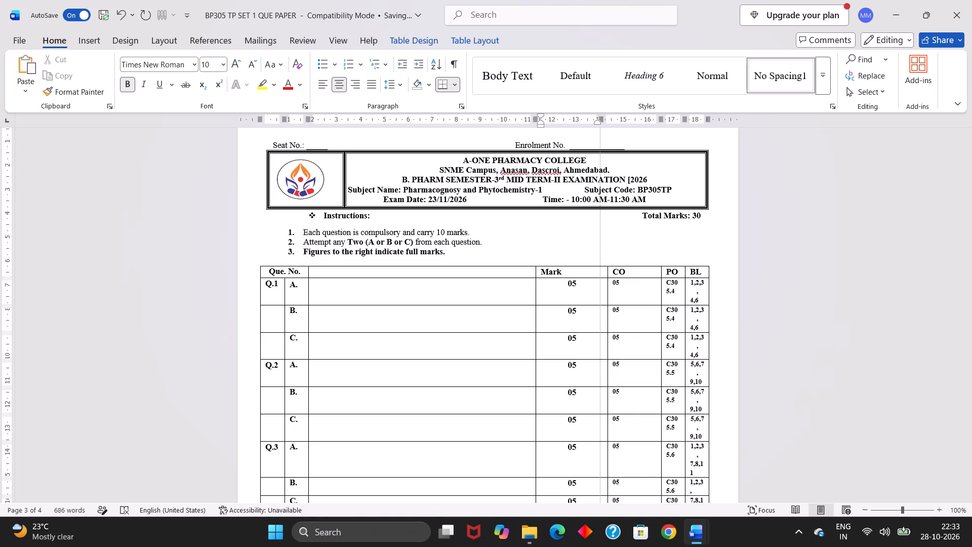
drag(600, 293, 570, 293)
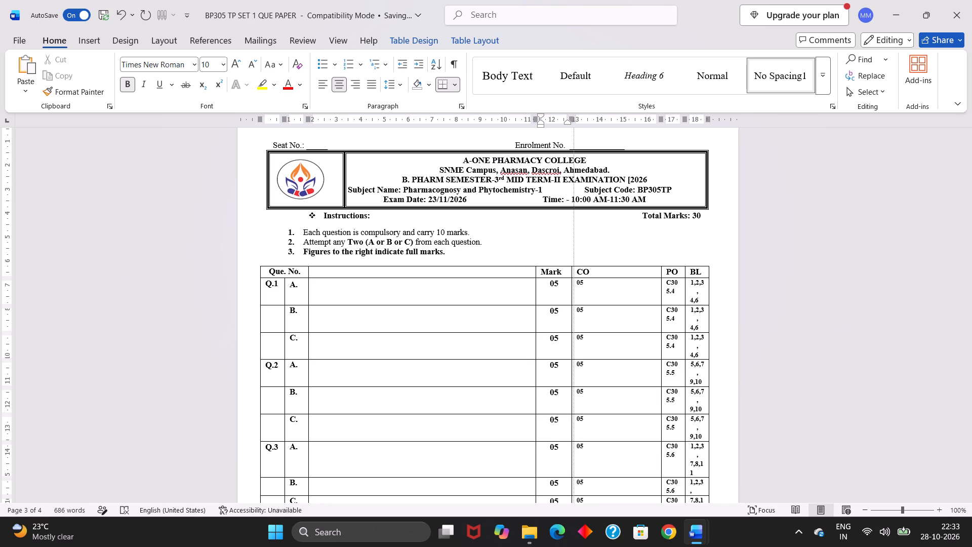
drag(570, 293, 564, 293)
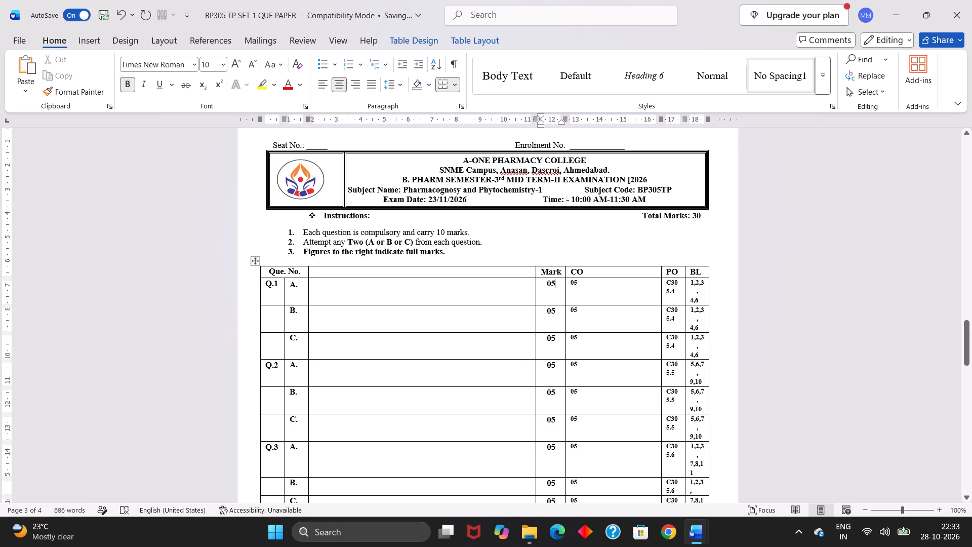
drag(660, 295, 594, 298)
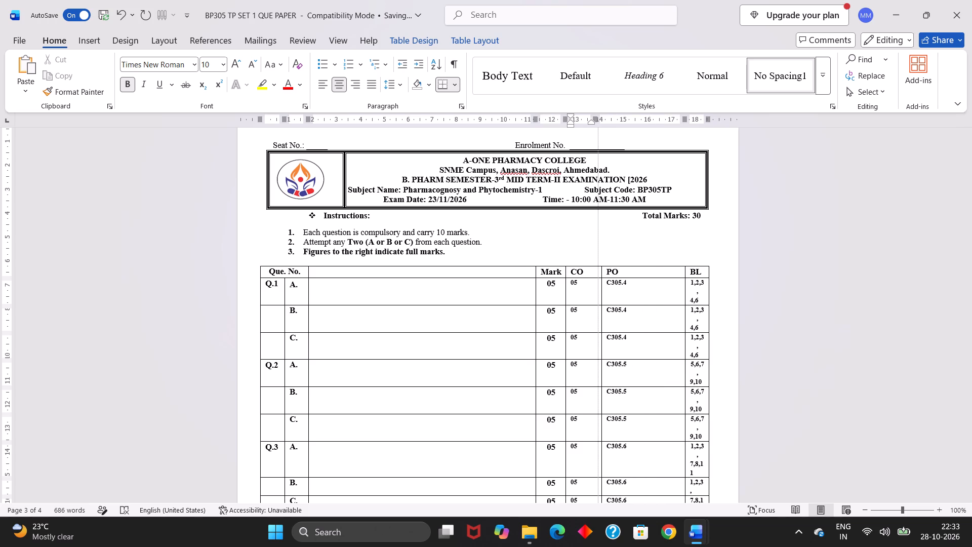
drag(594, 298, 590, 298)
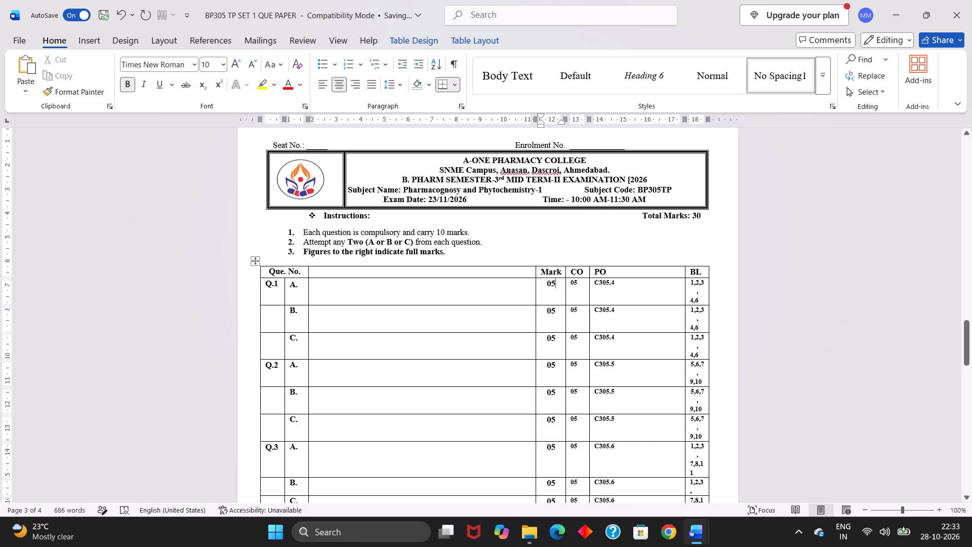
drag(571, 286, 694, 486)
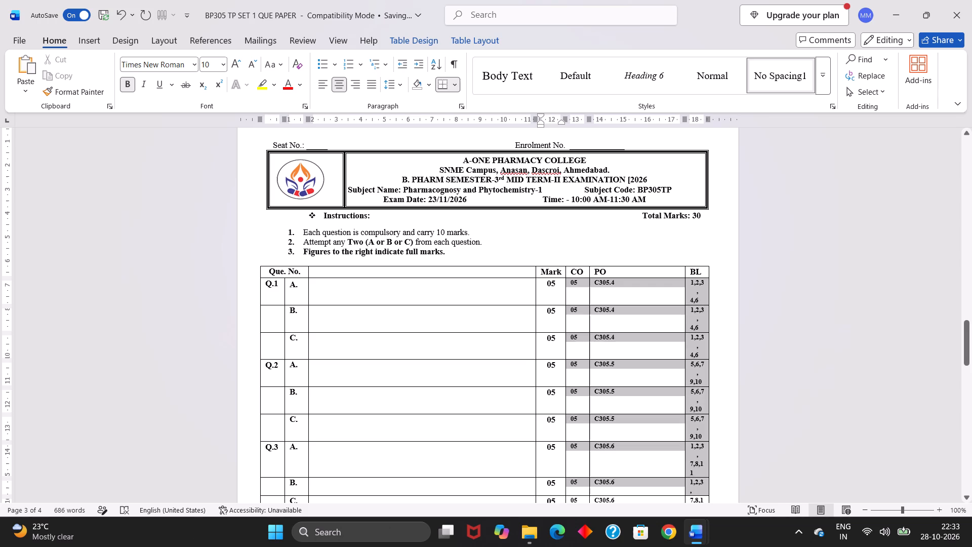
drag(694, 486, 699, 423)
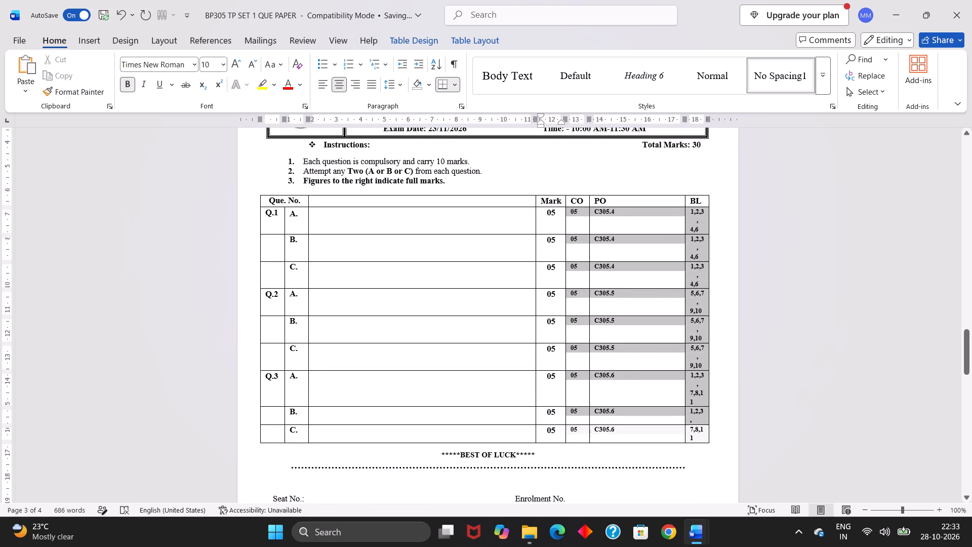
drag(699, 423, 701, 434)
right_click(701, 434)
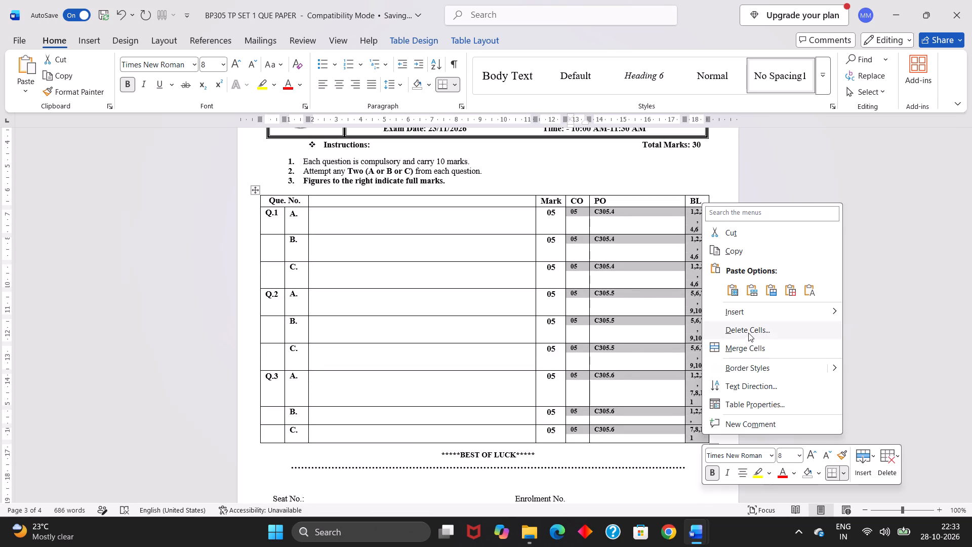
Undo the column resizing, the font size reduction and the pasting of the Mark to BL cells in the page 3 question table.
key(ctrl+z)
key(ctrl+z)
click(666, 357)
key(ctrl+z)
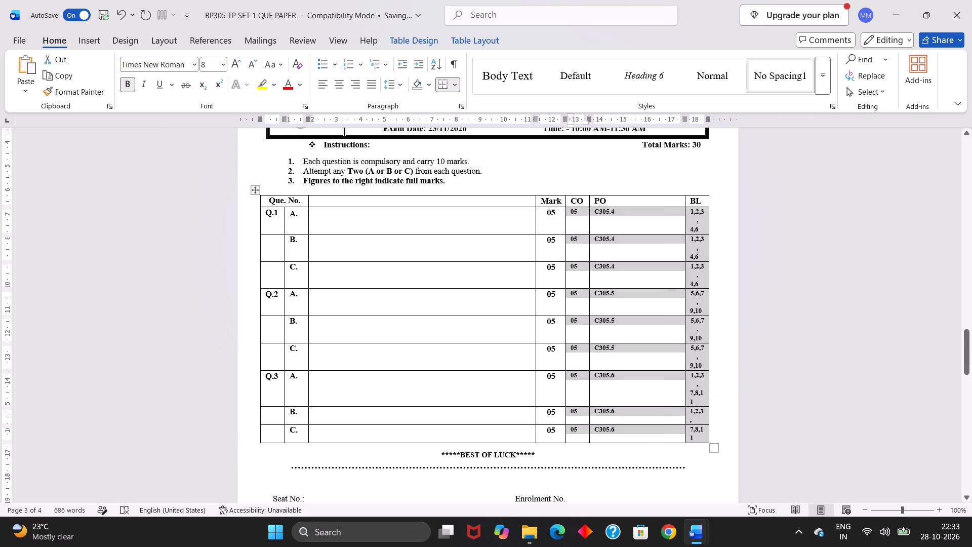
key(ctrl+z)
key(ctrl+z)
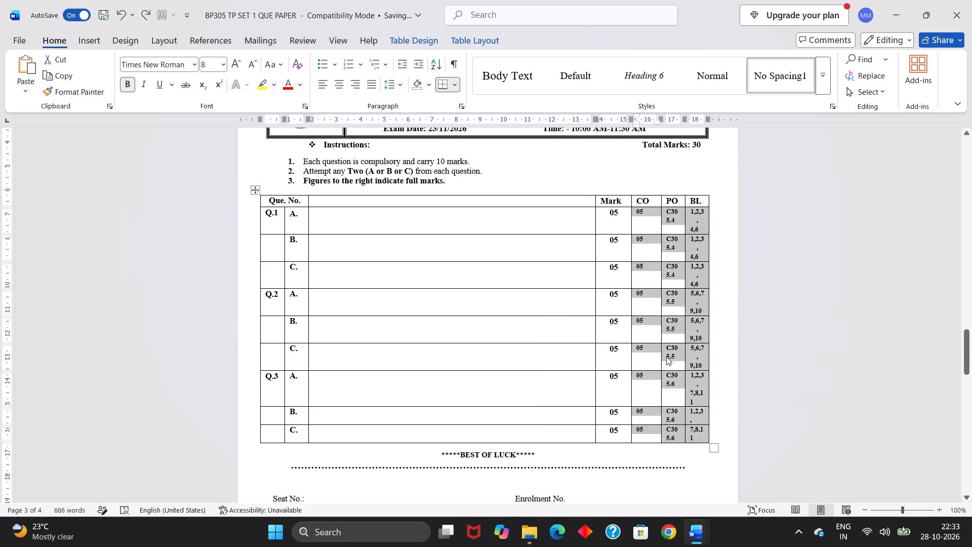
key(ctrl+z)
key(ctrl+z)
key(ctrl+z)
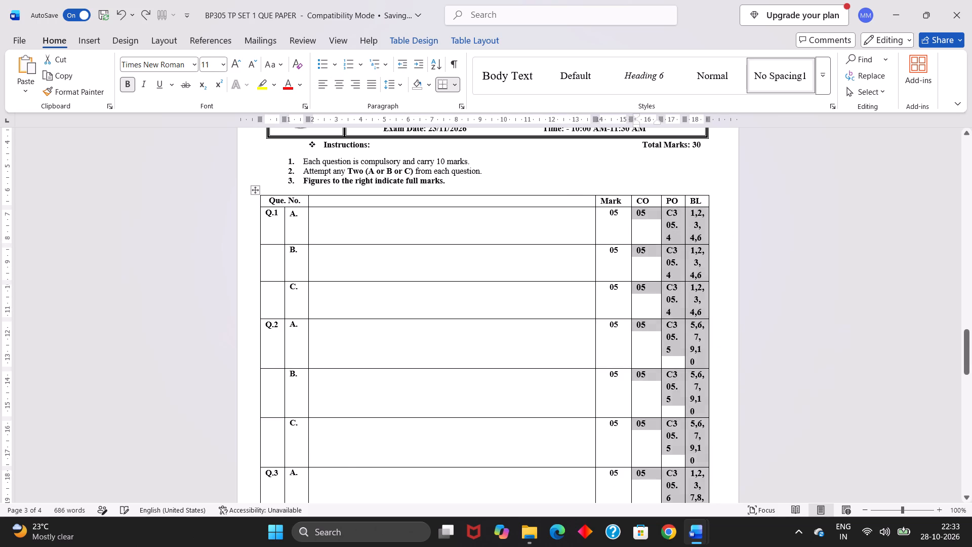
key(ctrl+z)
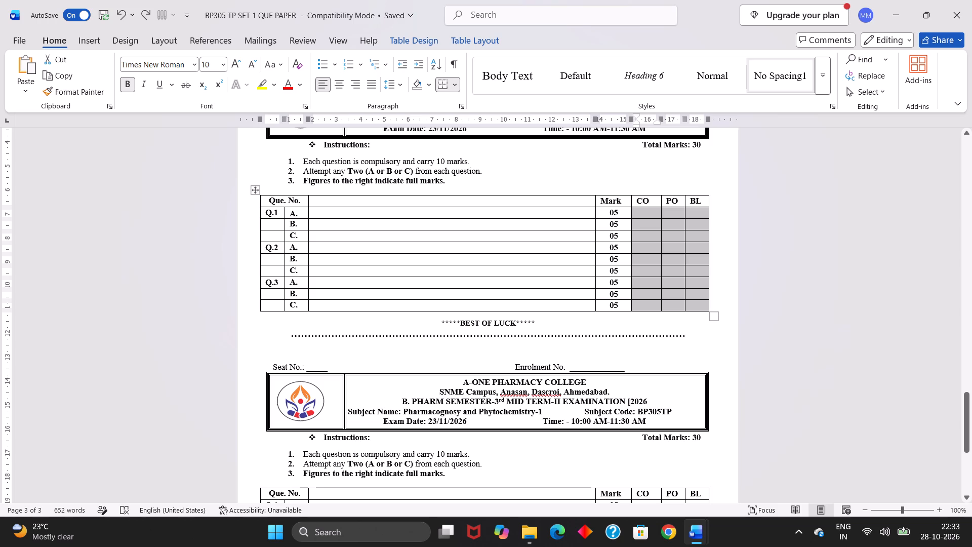
click(616, 253)
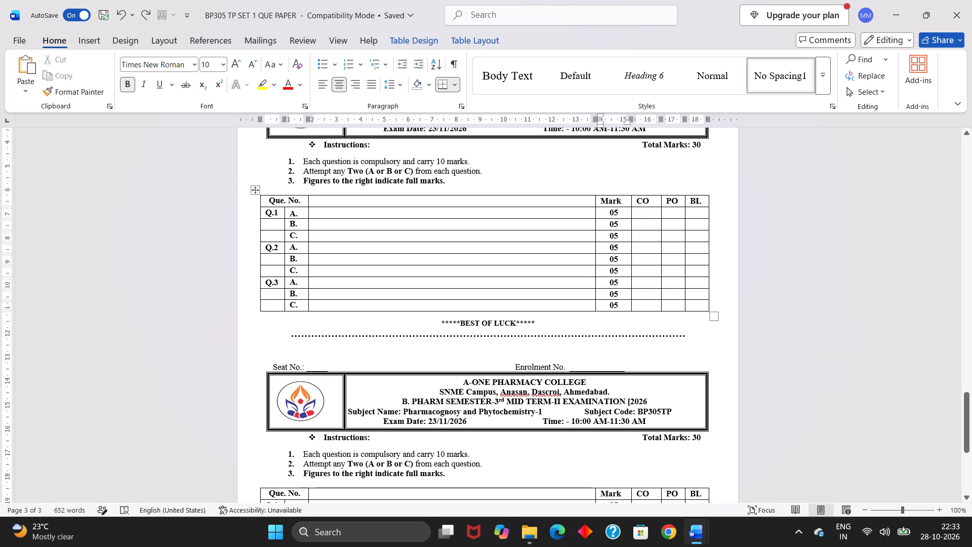
double_click(616, 253)
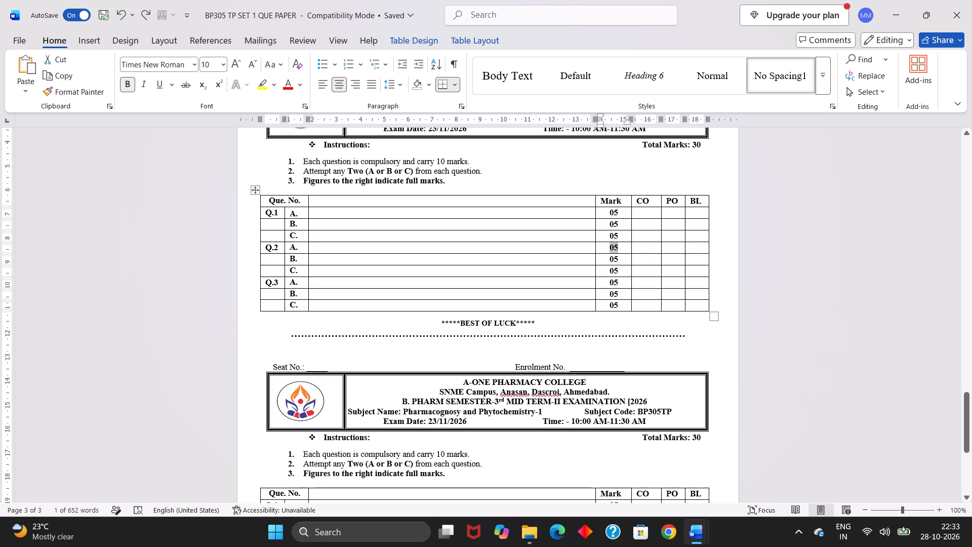
click(563, 252)
Copy the CO, PO and BL cells of all Q.1 to Q.3 rows from the page 1 question table.
scroll(563, 252, up, 4)
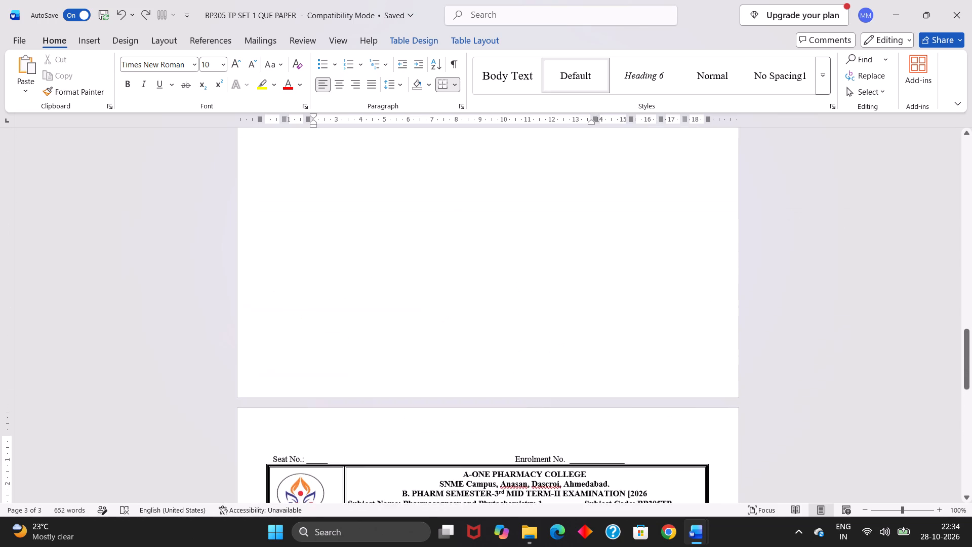
scroll(563, 252, up, 4)
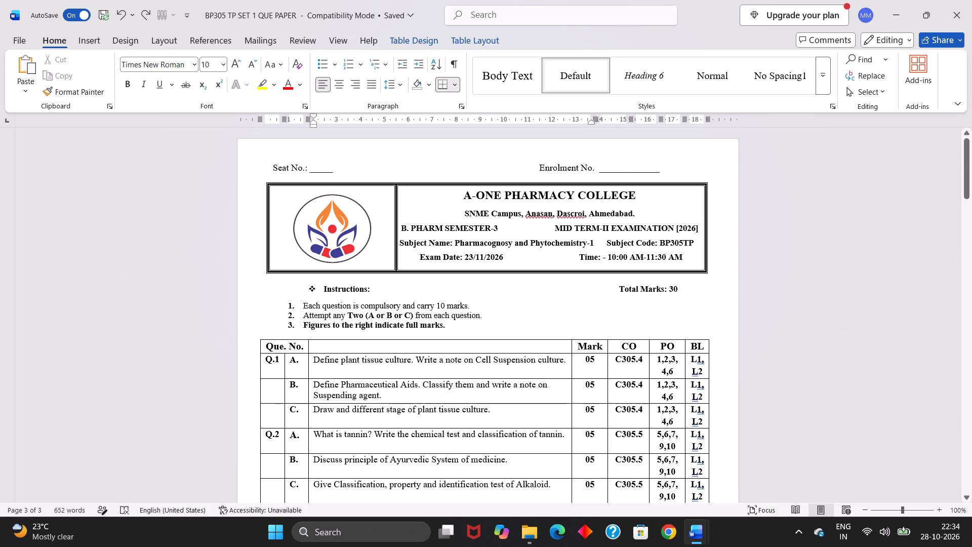
click(617, 360)
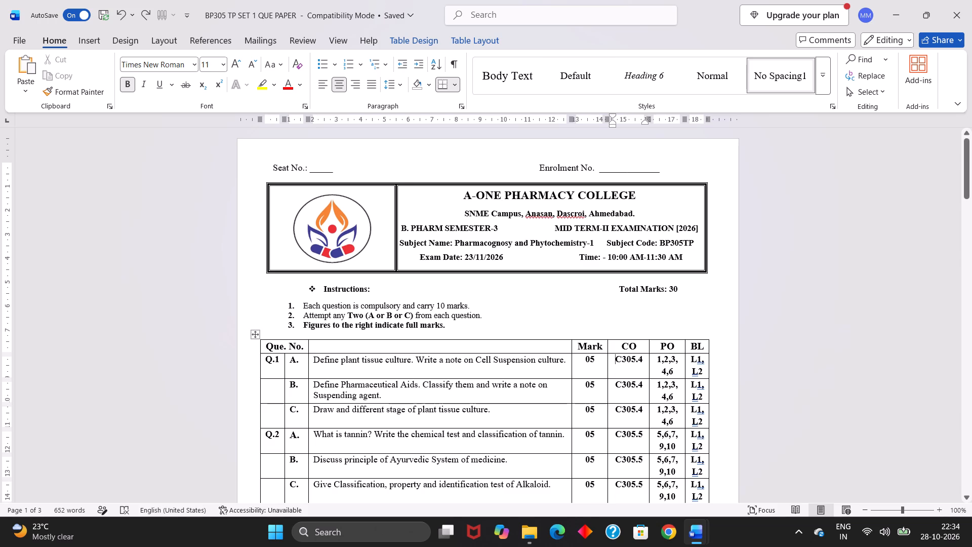
drag(620, 363, 678, 425)
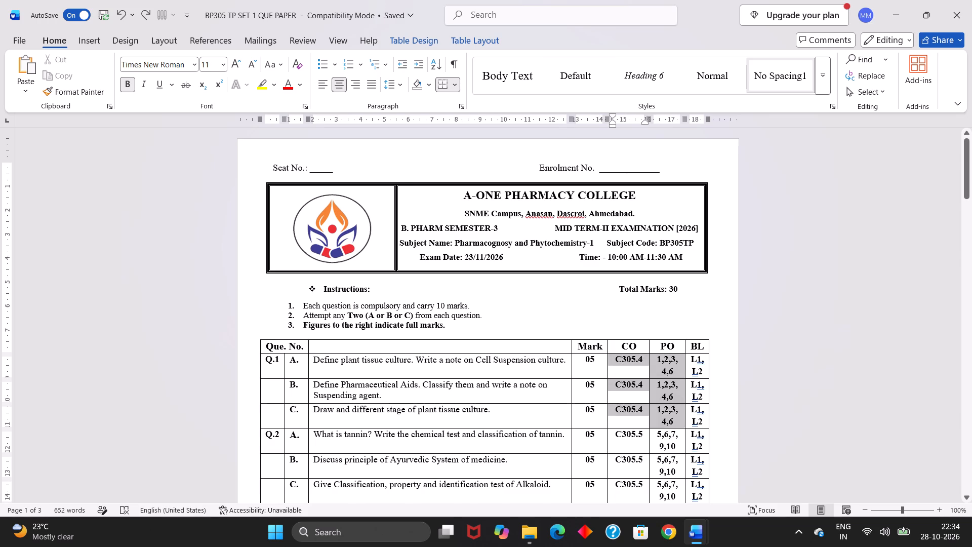
drag(678, 425, 702, 452)
key(ctrl+c)
Narrow the question-text column of the page 3 table, keep the Mark column slim, and widen the CO, PO and BL columns.
scroll(702, 452, down, 2)
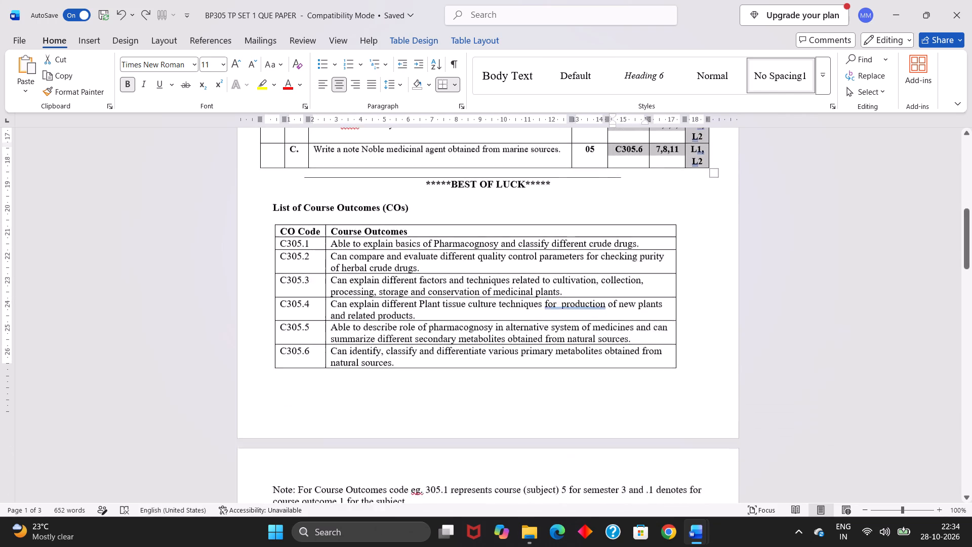
scroll(702, 452, down, 6)
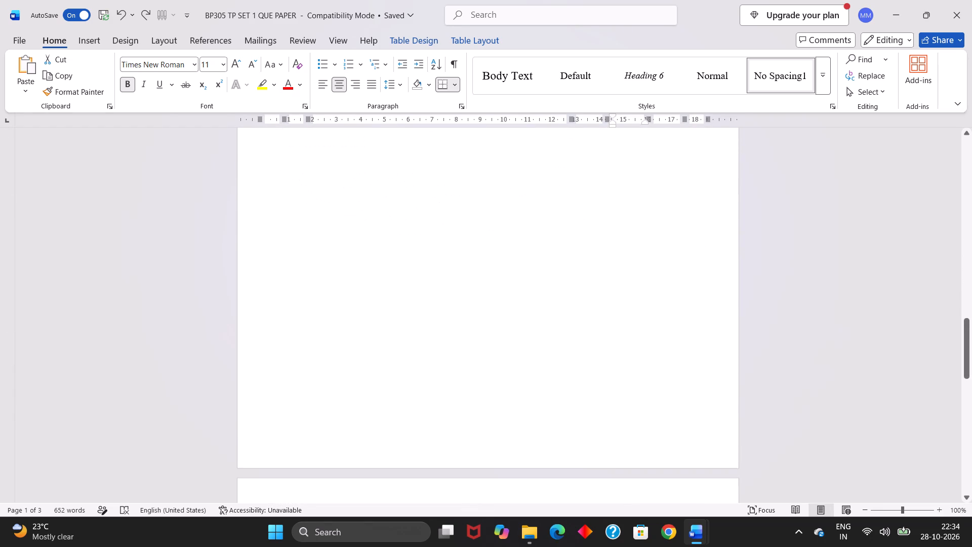
scroll(702, 452, down, 2)
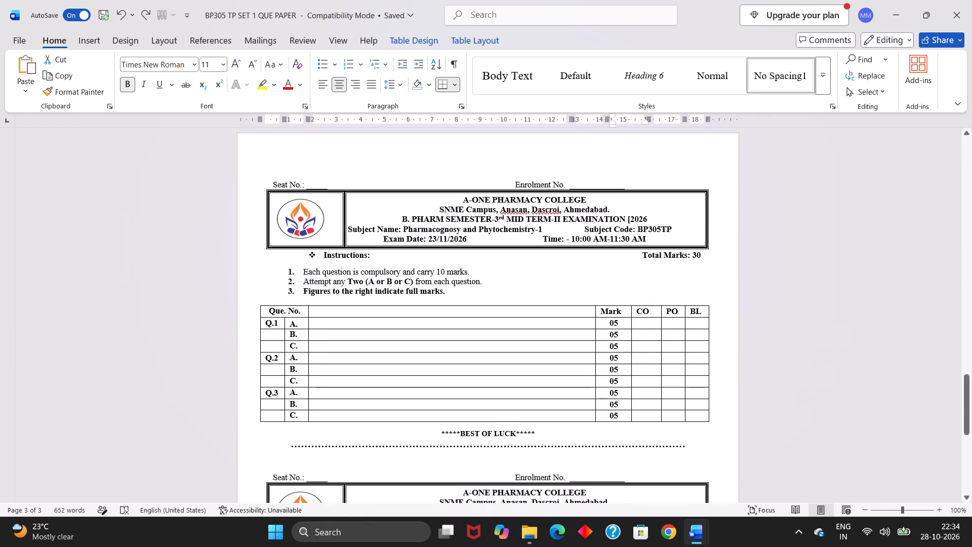
drag(594, 334, 521, 333)
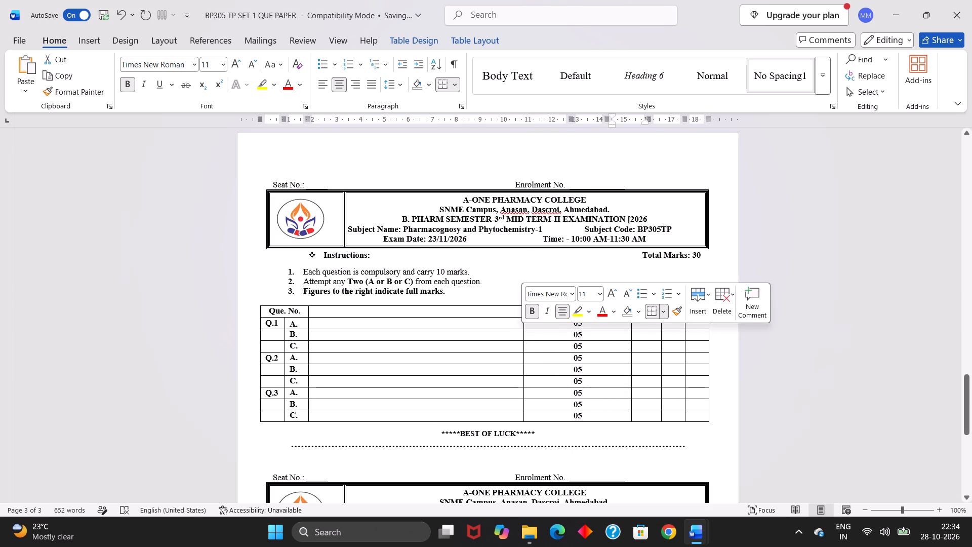
click(627, 347)
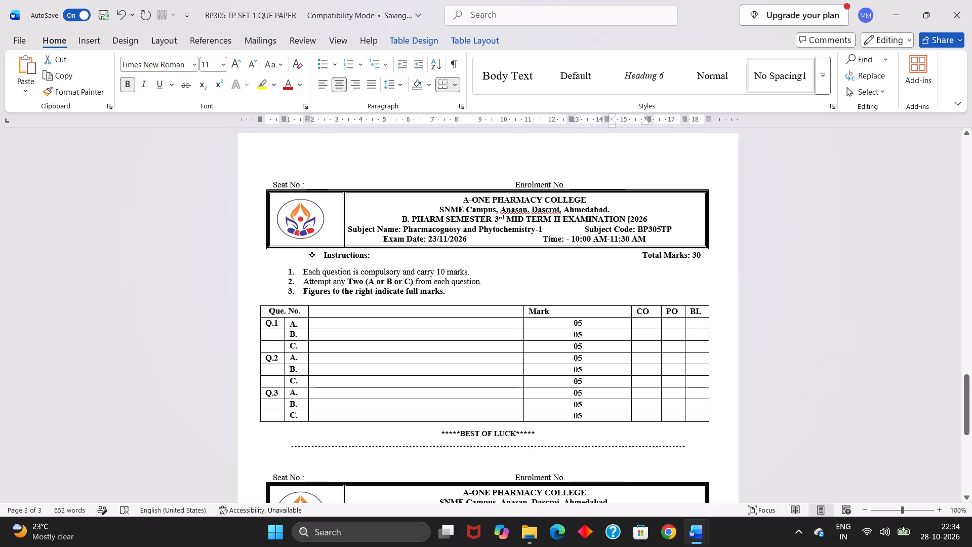
drag(630, 347, 580, 351)
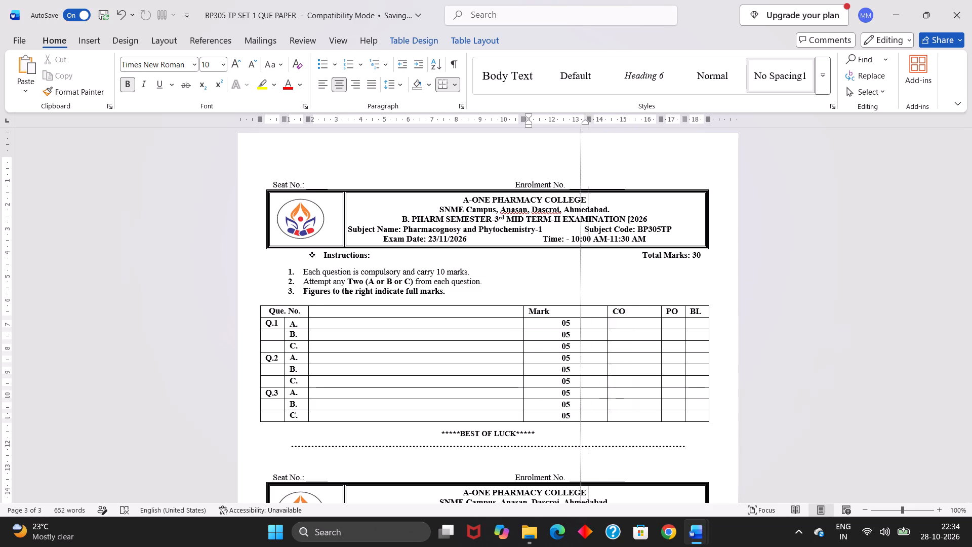
drag(580, 351, 553, 352)
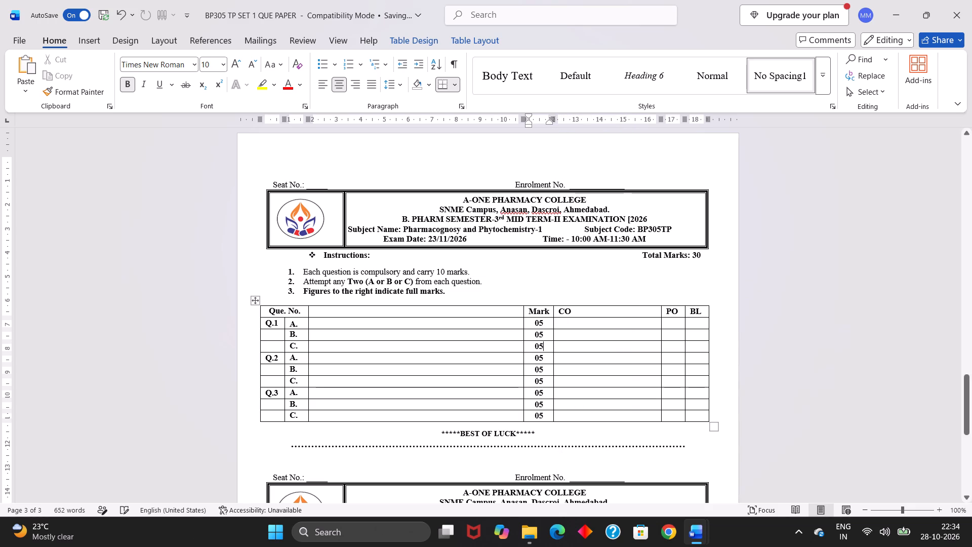
drag(661, 321, 601, 325)
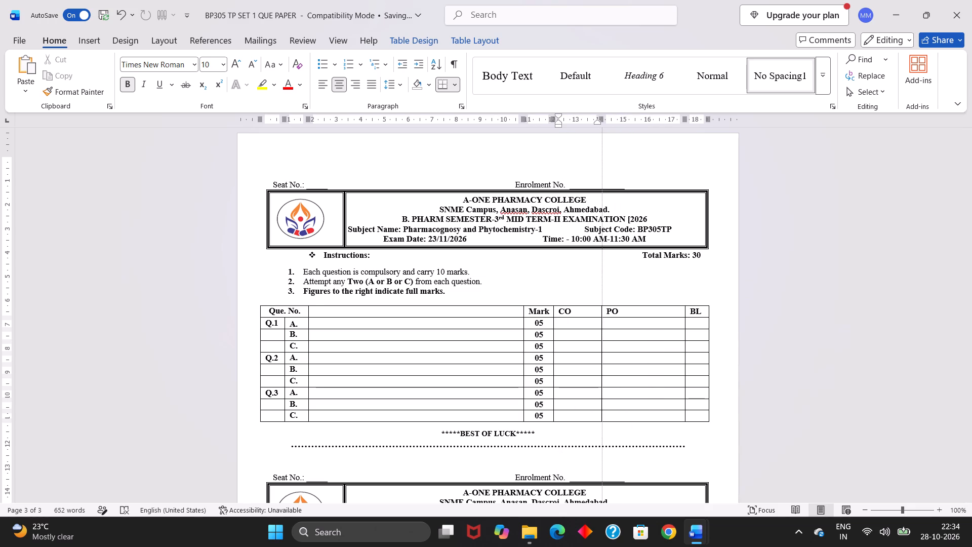
drag(601, 325, 615, 325)
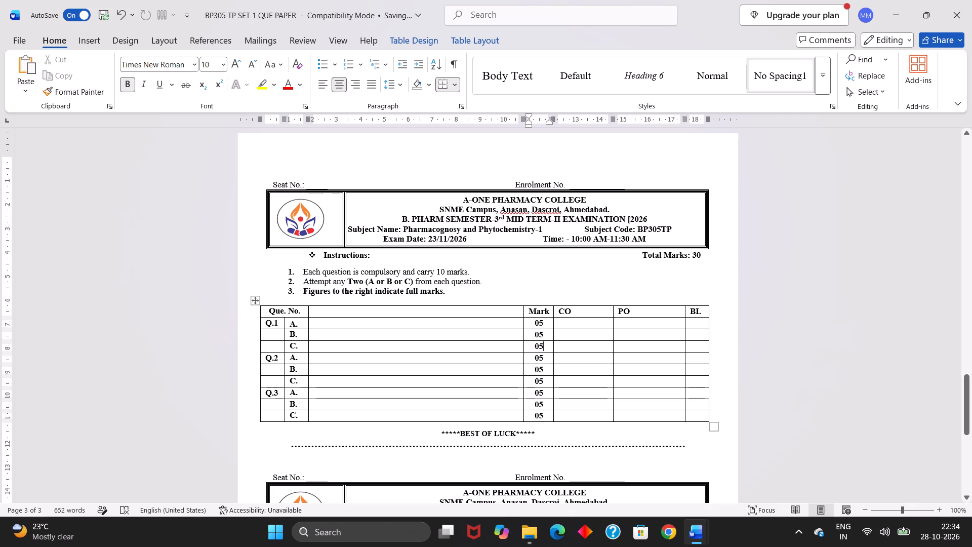
click(686, 324)
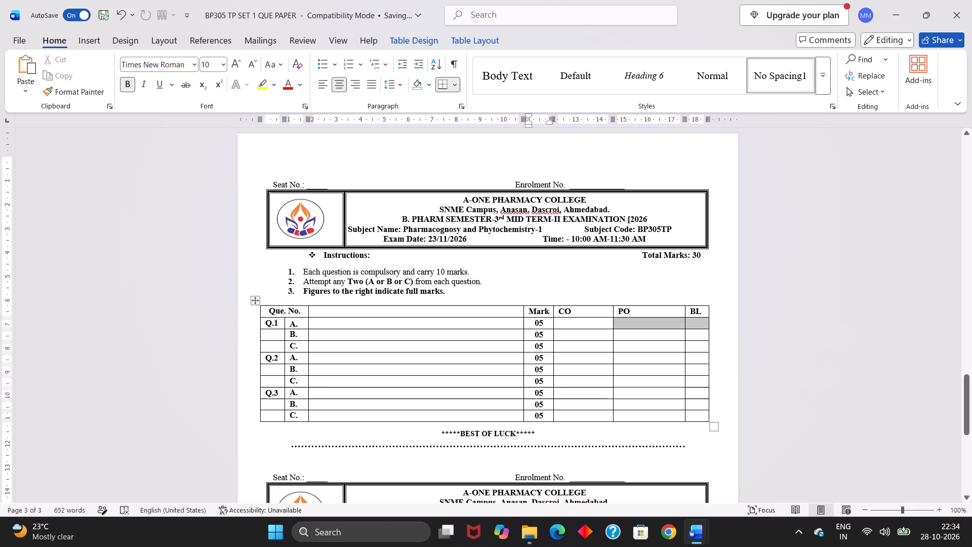
click(682, 323)
drag(684, 323, 669, 323)
Paste the copied values into the blank CO, PO and BL cells of all Q.1 to Q.3 rows on page 3.
drag(579, 323, 683, 409)
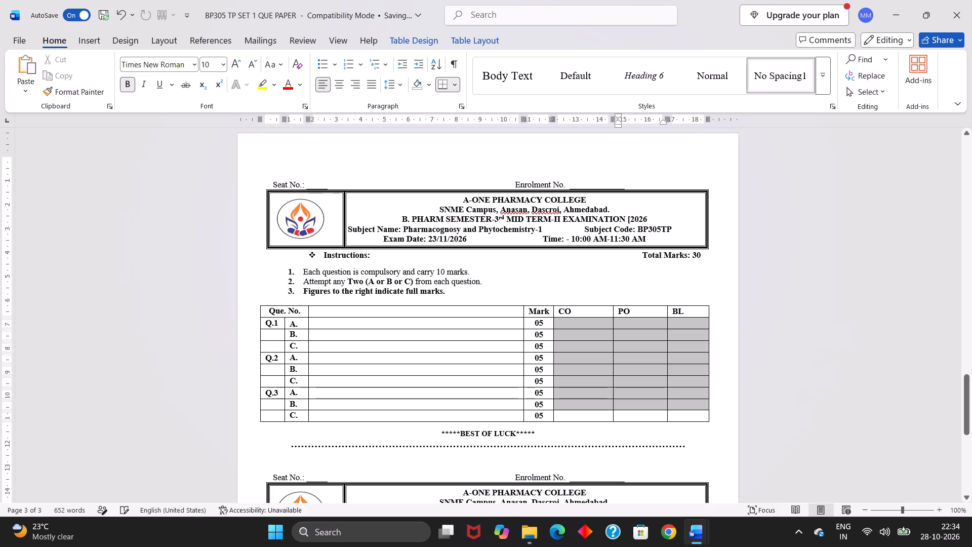
drag(683, 409, 684, 415)
key(ctrl+v)
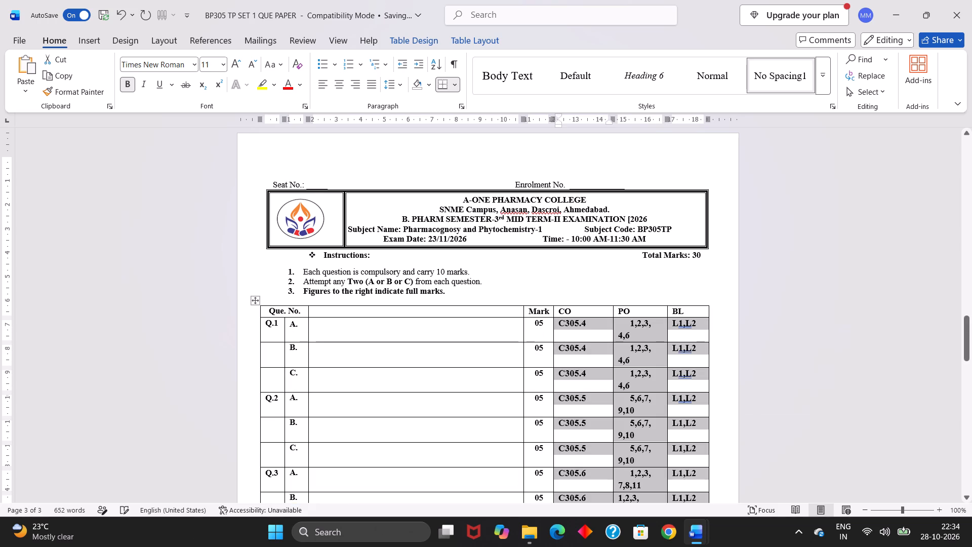
Reduce the font size of the pasted CO, PO and BL values on page 3 to 9.
click(260, 68)
click(257, 64)
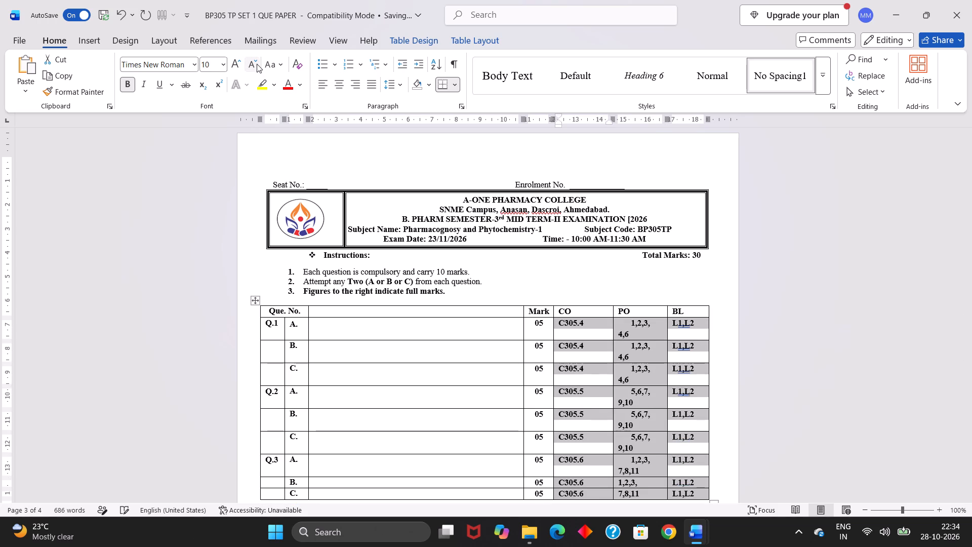
click(257, 64)
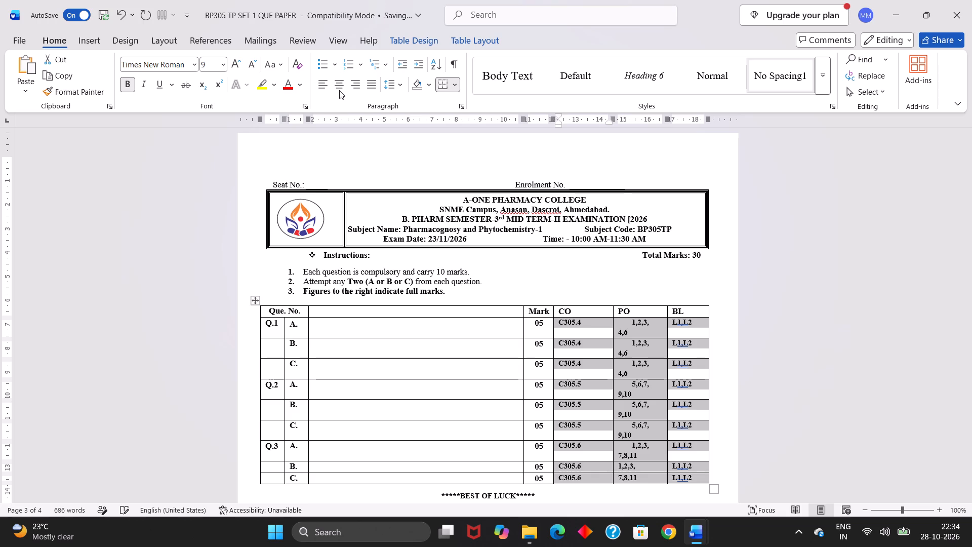
Centre-align the CO, PO and BL values of all Q.1 to Q.3 rows in the first page 3 question table.
click(340, 89)
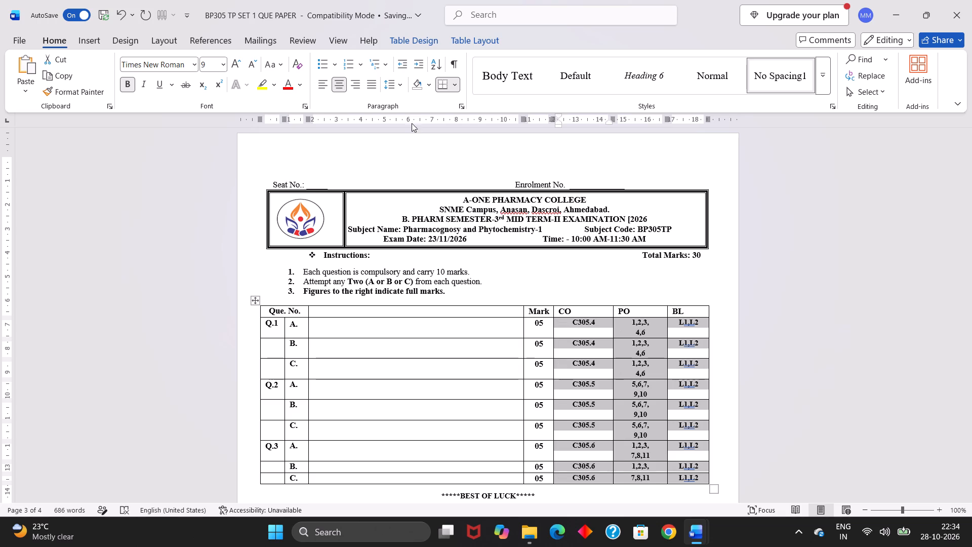
click(577, 386)
scroll(577, 386, down, 3)
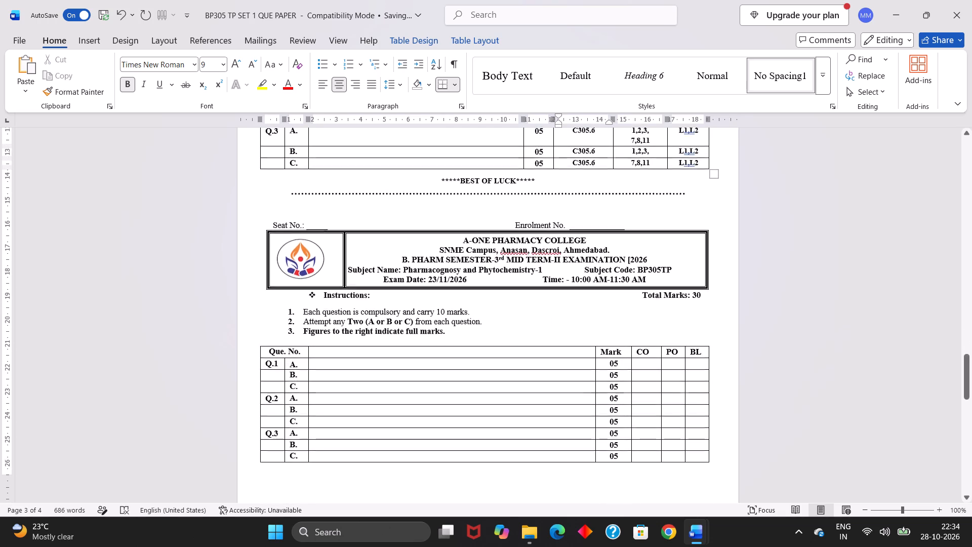
scroll(577, 386, up, 1)
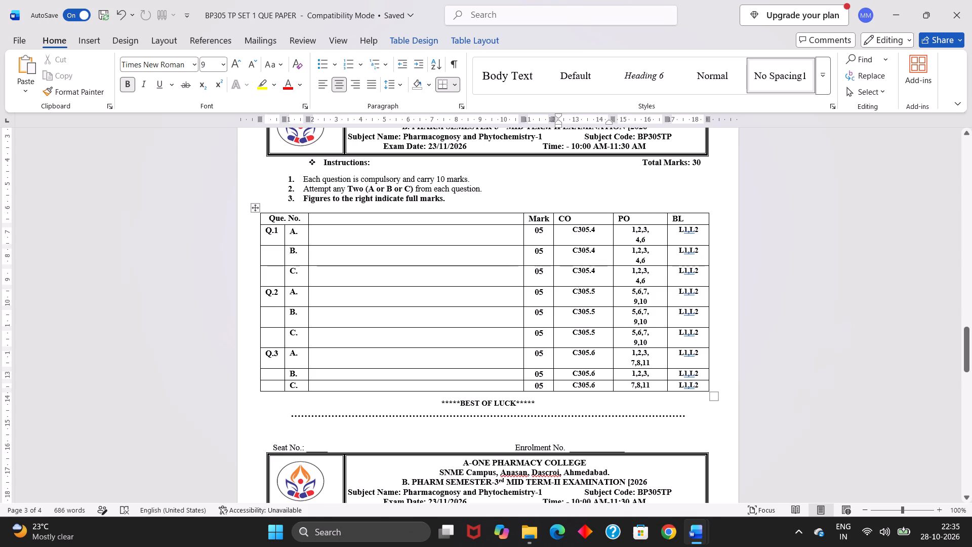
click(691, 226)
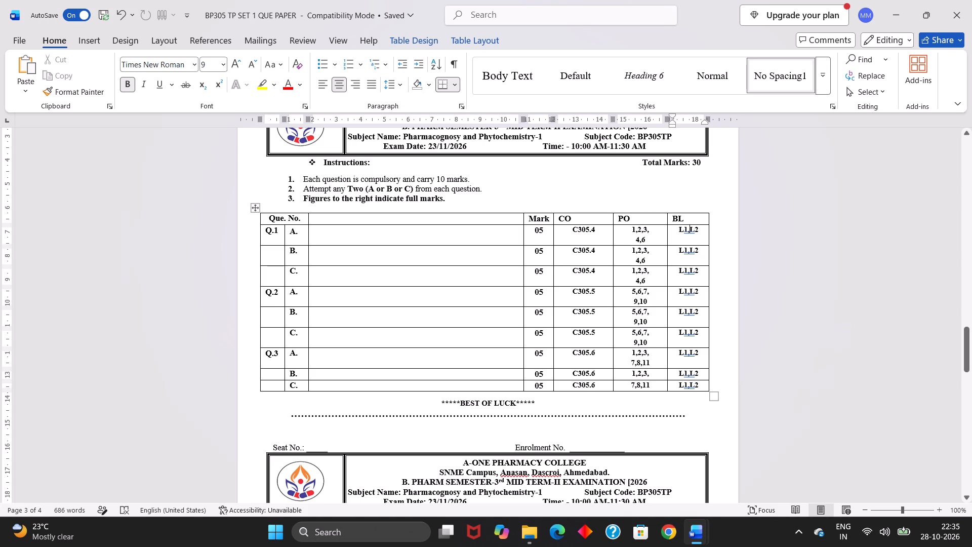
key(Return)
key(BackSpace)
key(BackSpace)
Join the split PO values of Q.1 A, B and C on page 3 into the single line 1,2,3,4,6.
click(637, 239)
key(BackSpace)
key(BackSpace)
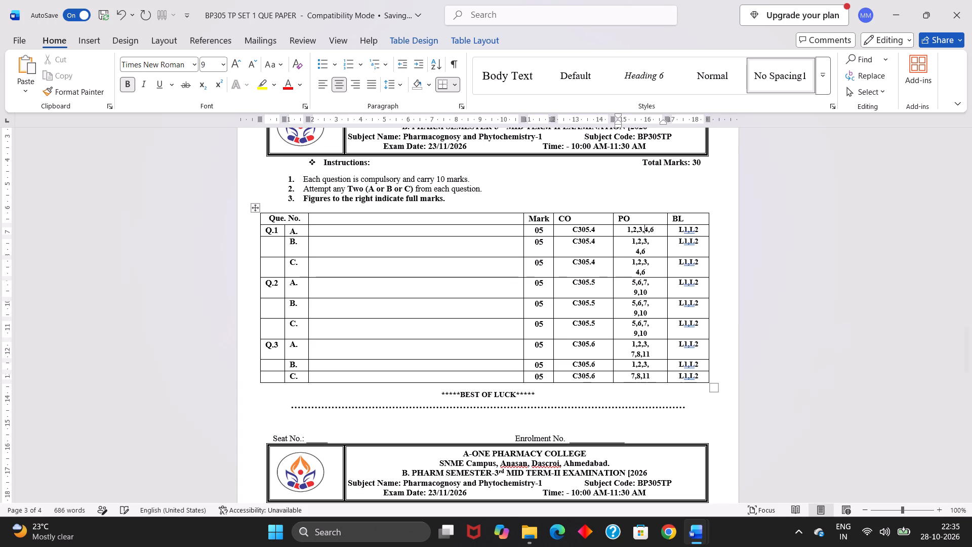
click(634, 253)
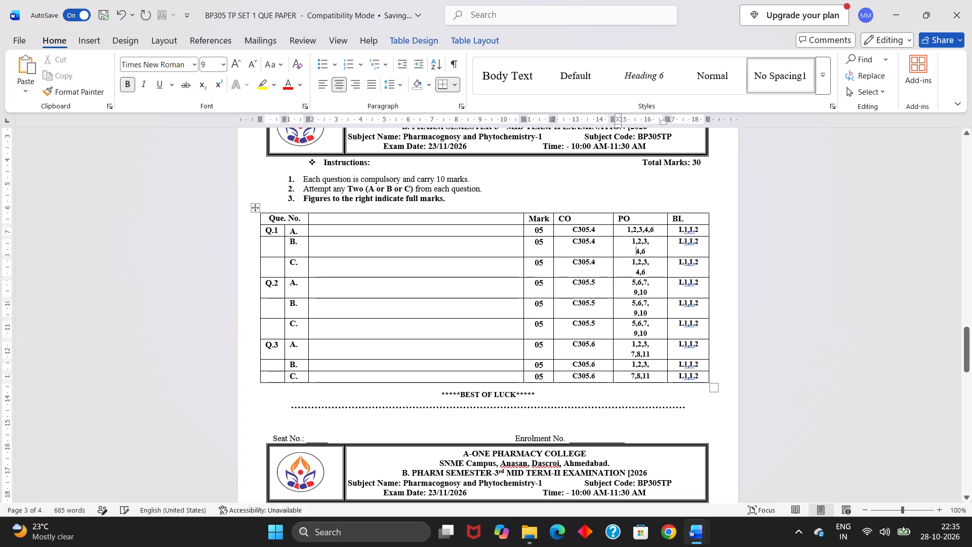
key(BackSpace)
key(BackSpace)
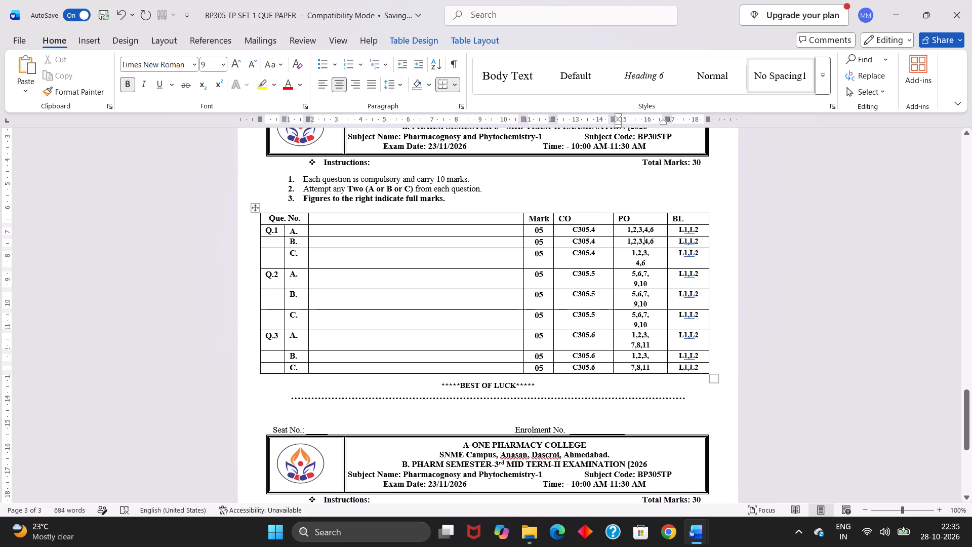
click(632, 264)
key(BackSpace)
key(BackSpace)
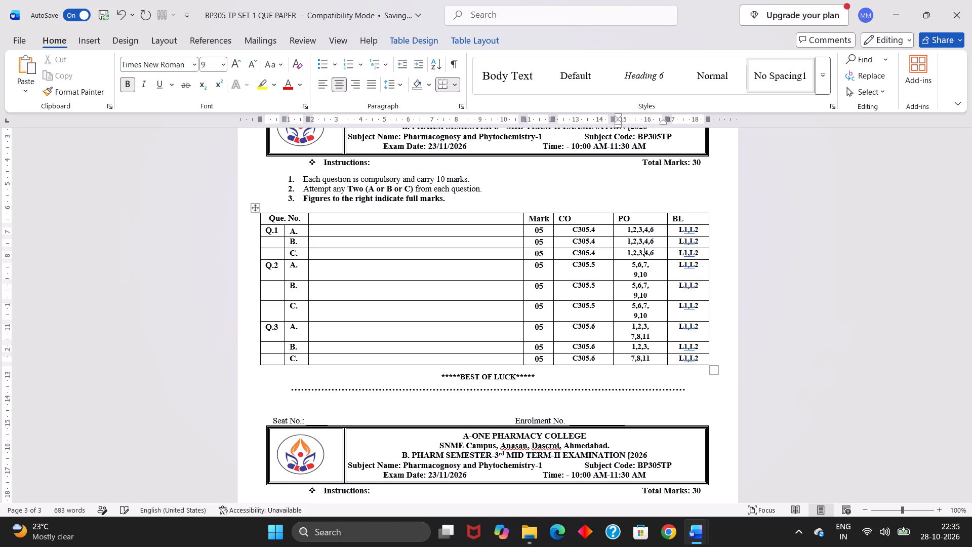
Join the split PO values of Q.2 A, B and C on page 3 into the single line 5,6,7,9,10.
click(632, 274)
key(BackSpace)
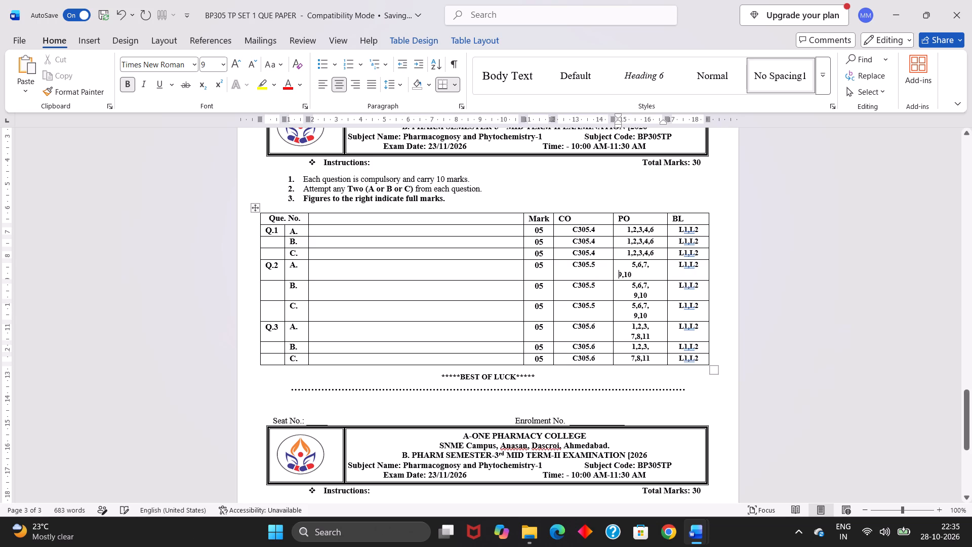
key(BackSpace)
click(630, 287)
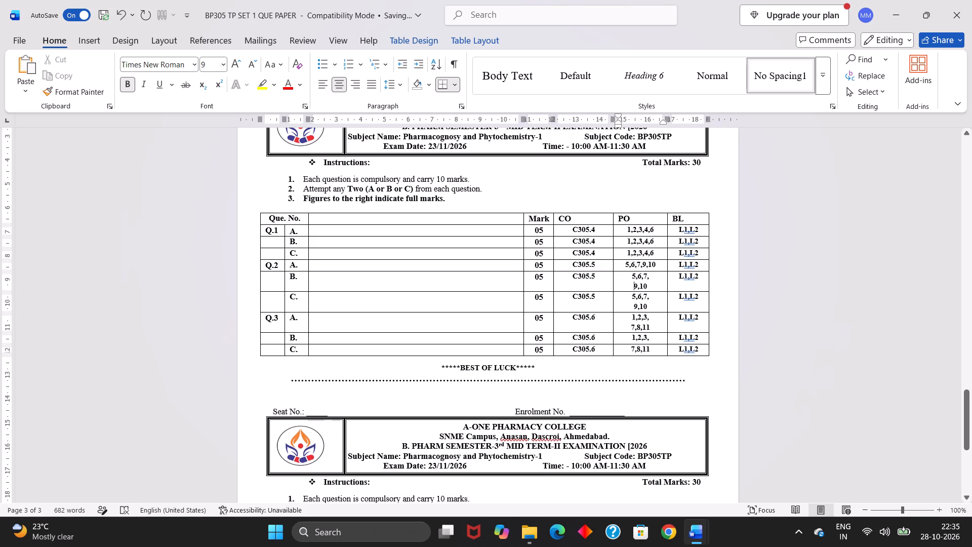
key(BackSpace)
key(BackSpace)
key(Down)
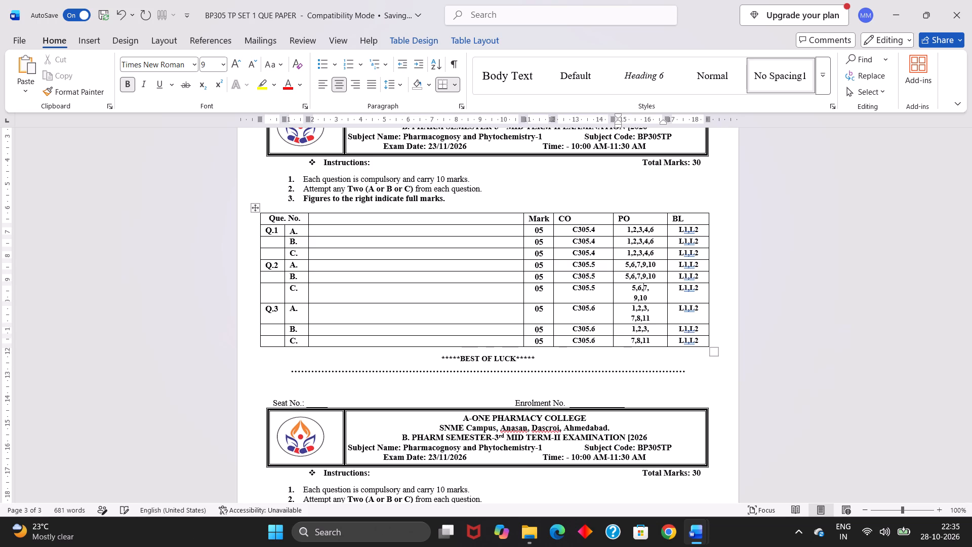
key(Down)
key(Left)
key(Left)
key(Left)
key(BackSpace)
key(BackSpace)
Join the split PO value of Q.3 A on page 3 into the single line 1,2,3,7,8,11.
key(Down)
key(Down)
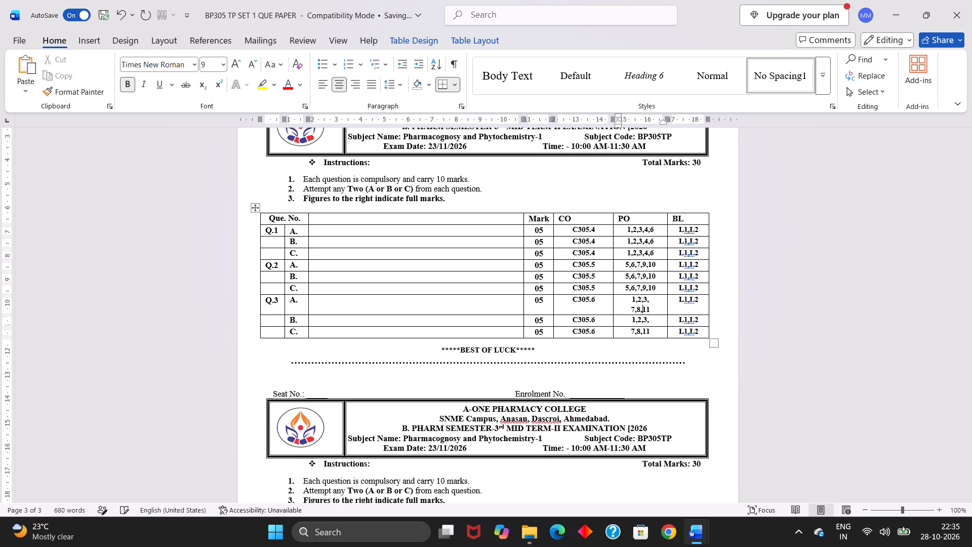
key(Down)
key(Up)
key(Left)
key(Left)
key(Left)
key(Left)
key(BackSpace)
key(BackSpace)
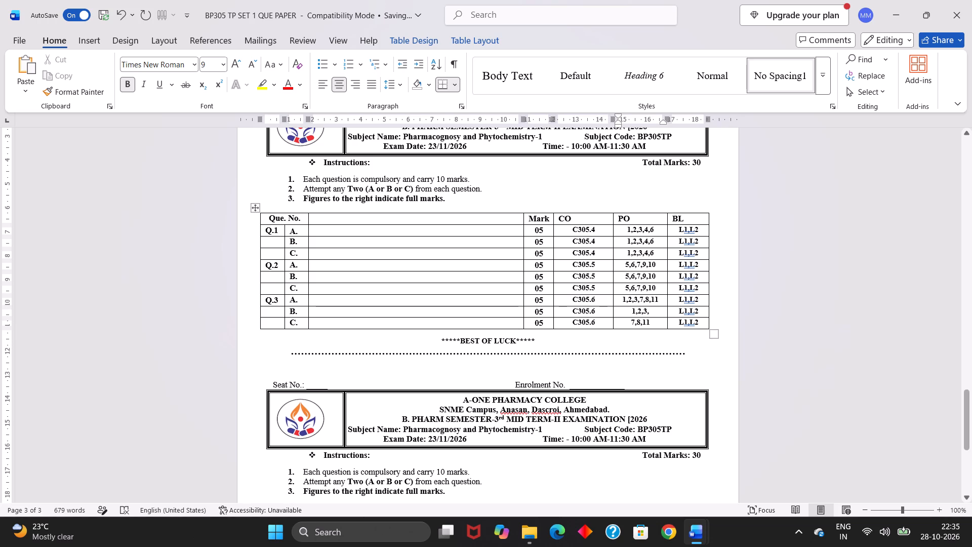
Replace the PO values of Q.3 B and C on page 3 with a copy of Q.3 A's 1,2,3,7,8,11.
drag(623, 298, 653, 300)
key(ctrl+c)
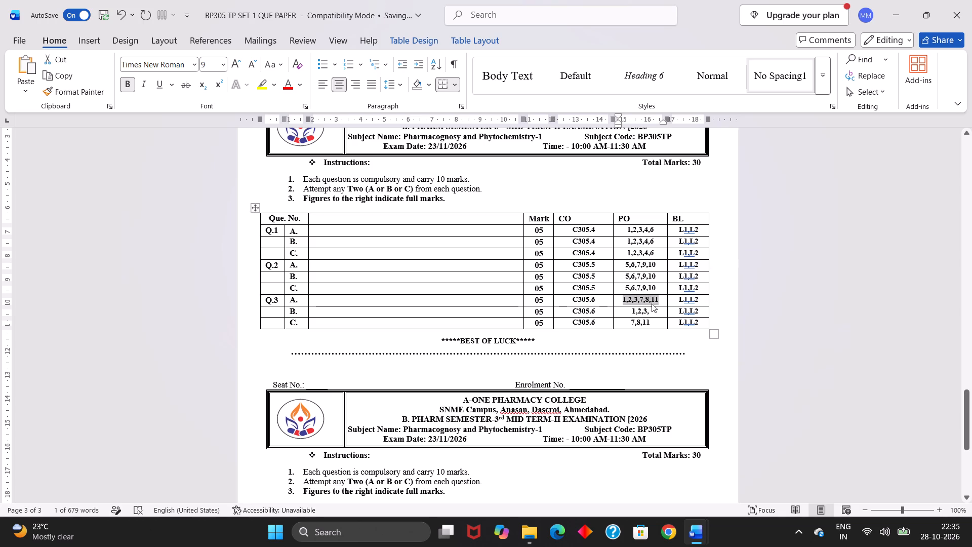
drag(627, 312, 654, 322)
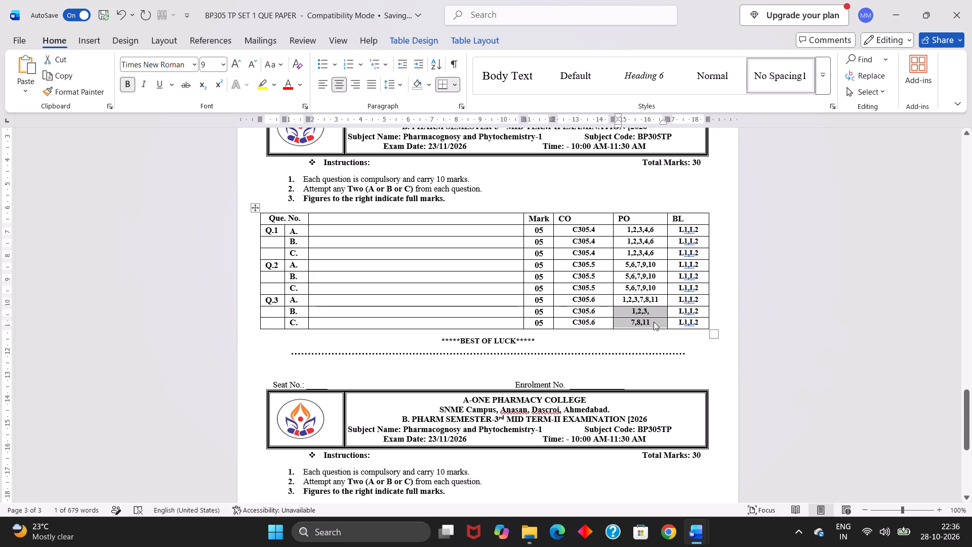
key(ctrl+v)
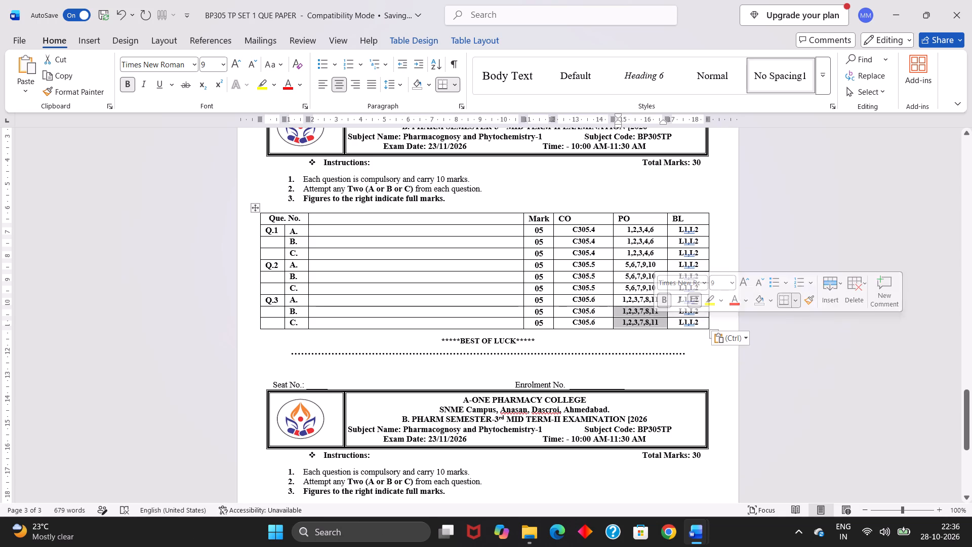
click(638, 356)
Insert a space after the comma in every BL value on page 3 so each of the nine rows reads L1, L2.
scroll(638, 356, down, 1)
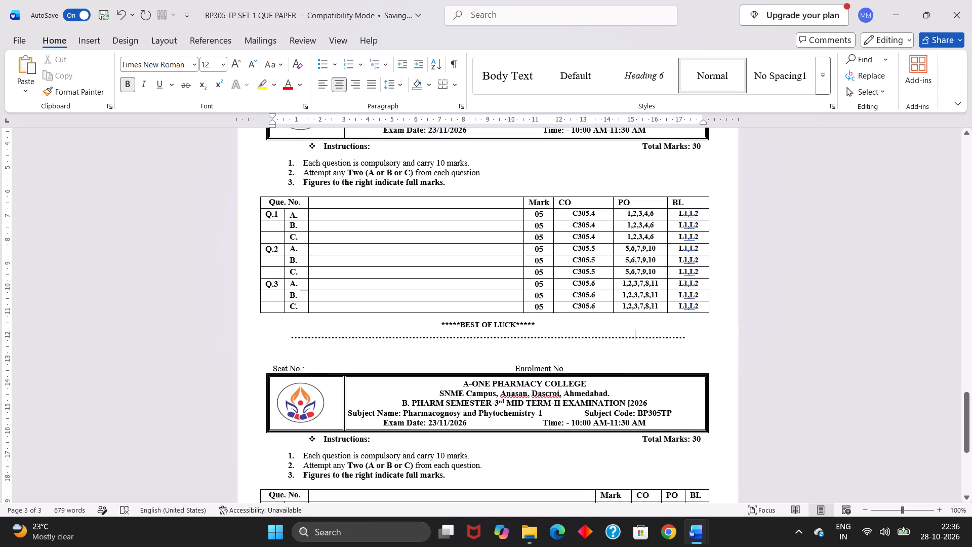
click(690, 211)
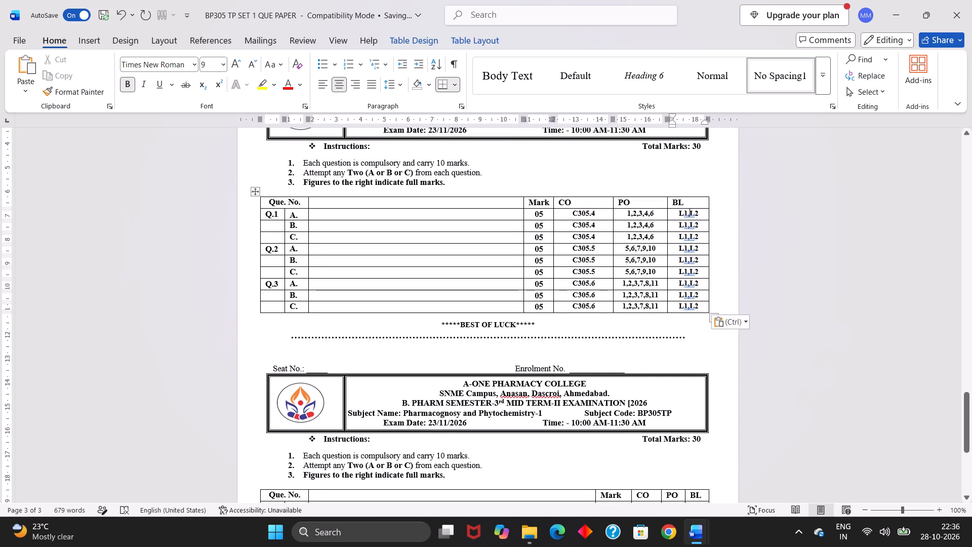
key(space)
key(Down)
key(space)
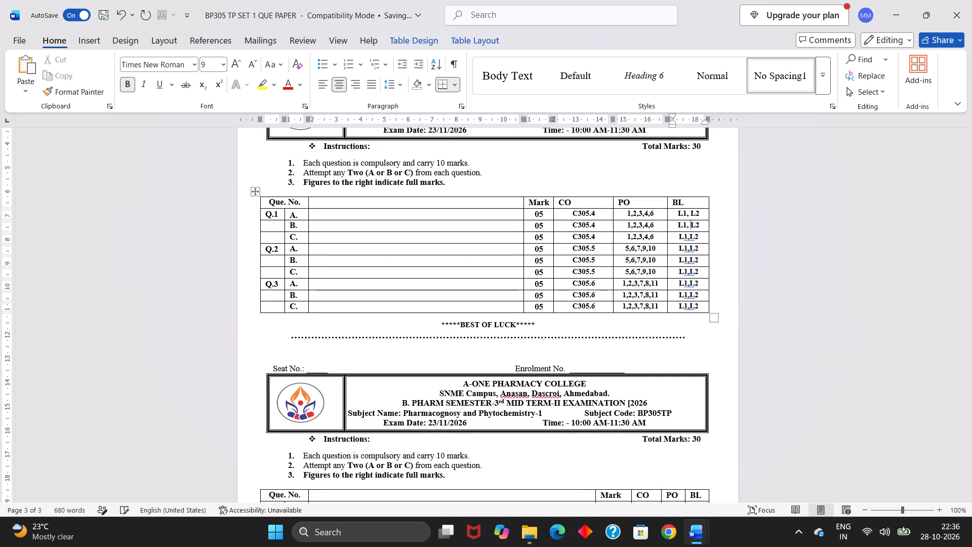
key(Down)
key(space)
key(Down)
key(space)
key(Down)
key(space)
key(Down)
key(space)
key(Down)
key(space)
key(Down)
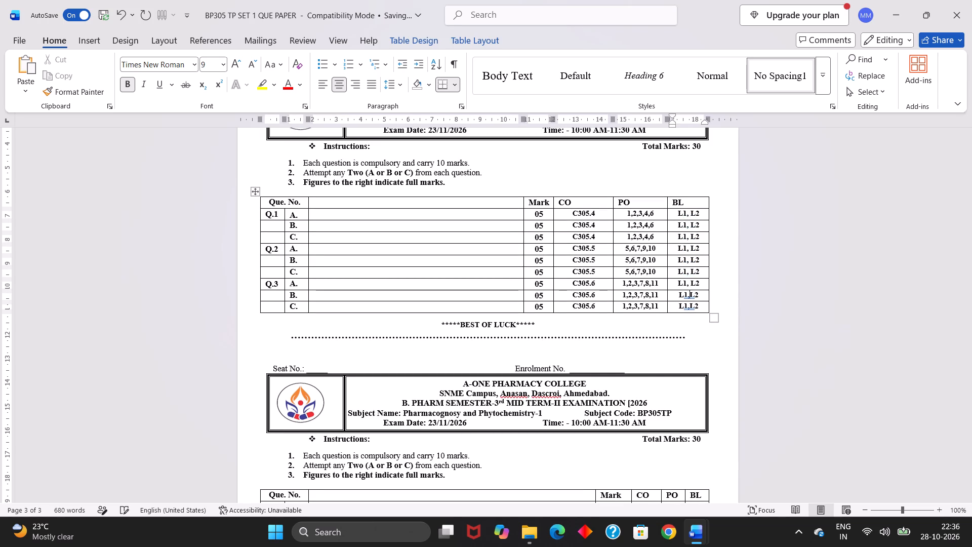
key(space)
key(Down)
key(space)
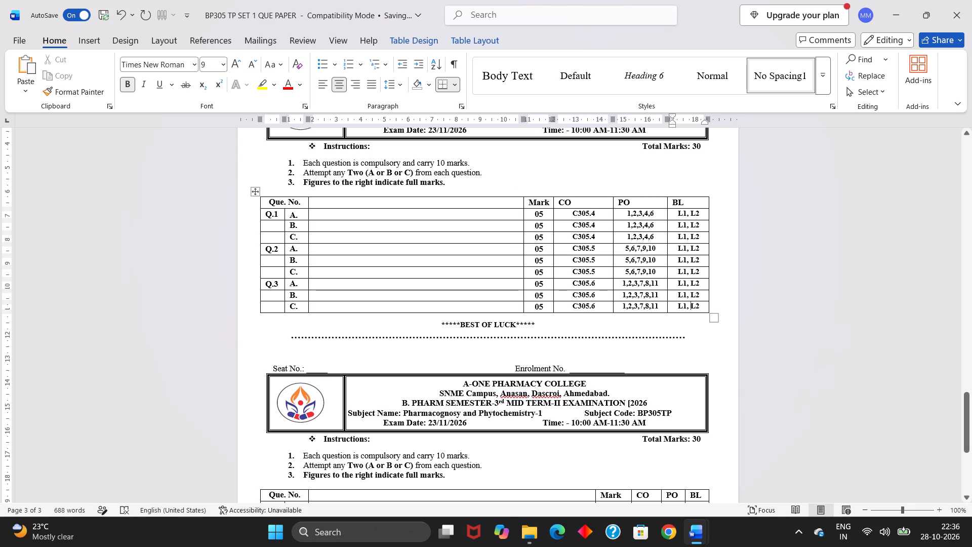
Centre-align the Mark, CO, PO and BL header cells of the first page 3 question table.
drag(531, 202, 682, 198)
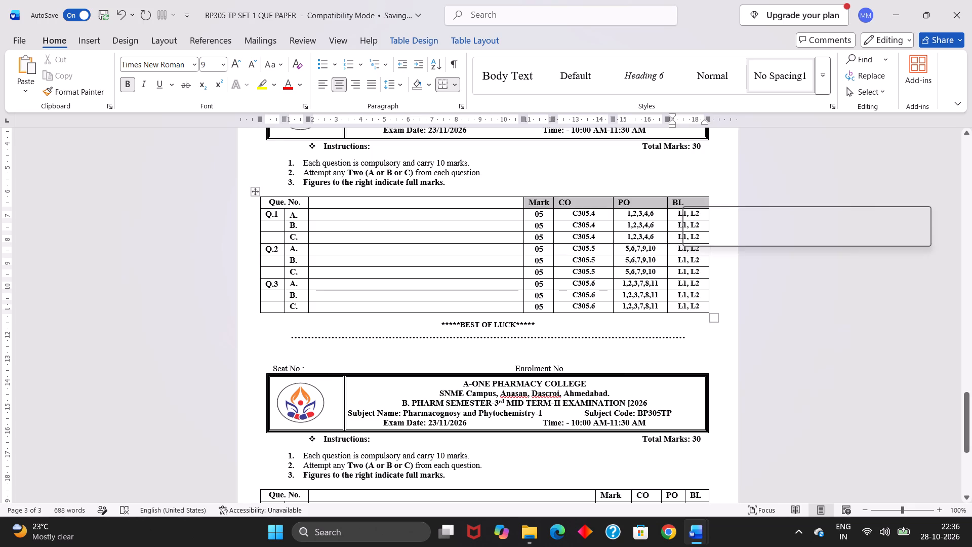
click(726, 238)
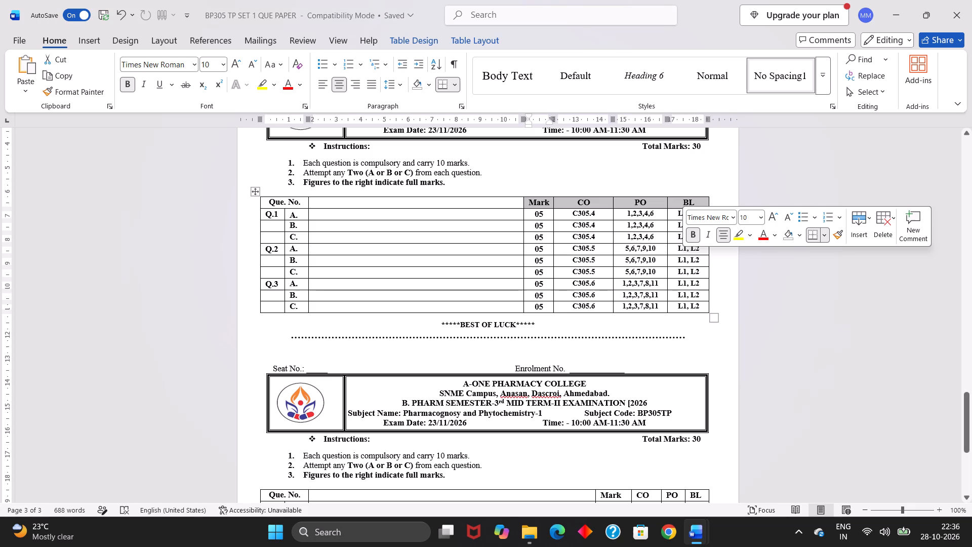
click(583, 257)
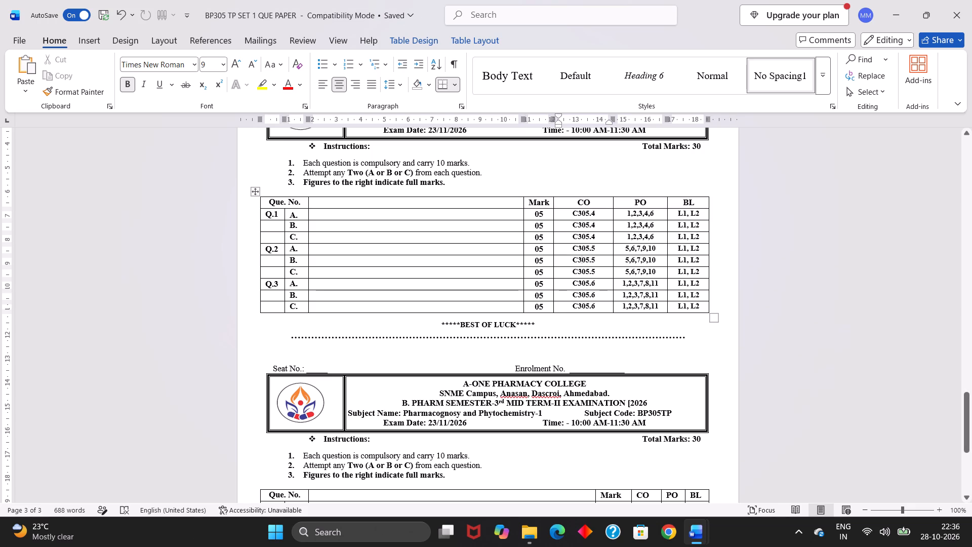
Add 7,8,11 on a second line of the Q.3 B PO cell in the page 1 question table.
scroll(628, 219, up, 3)
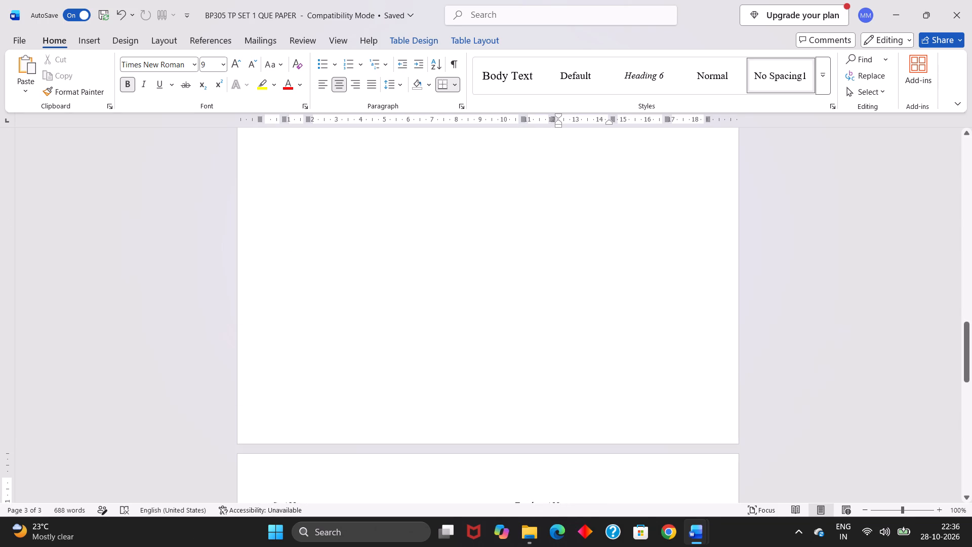
scroll(628, 219, up, 3)
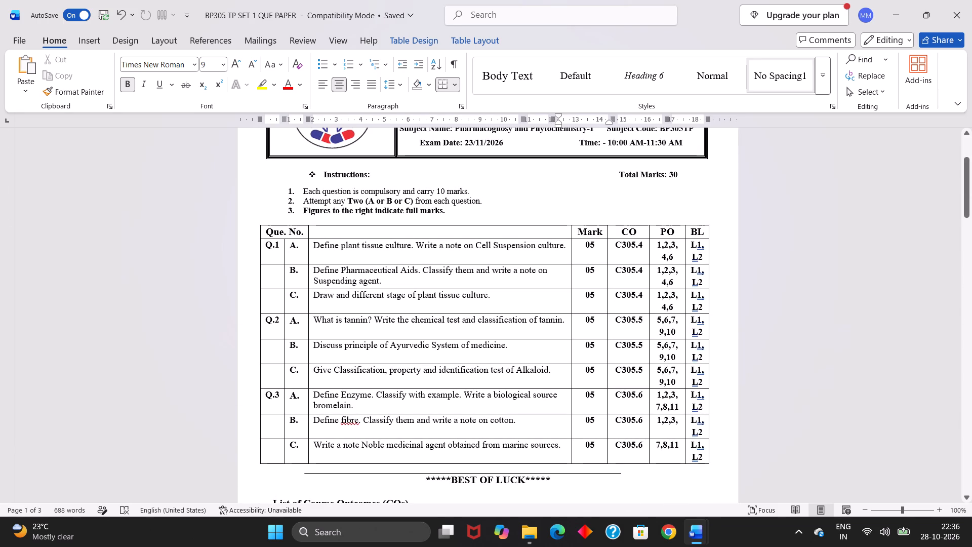
click(679, 426)
key(Return)
text(7,8,11)
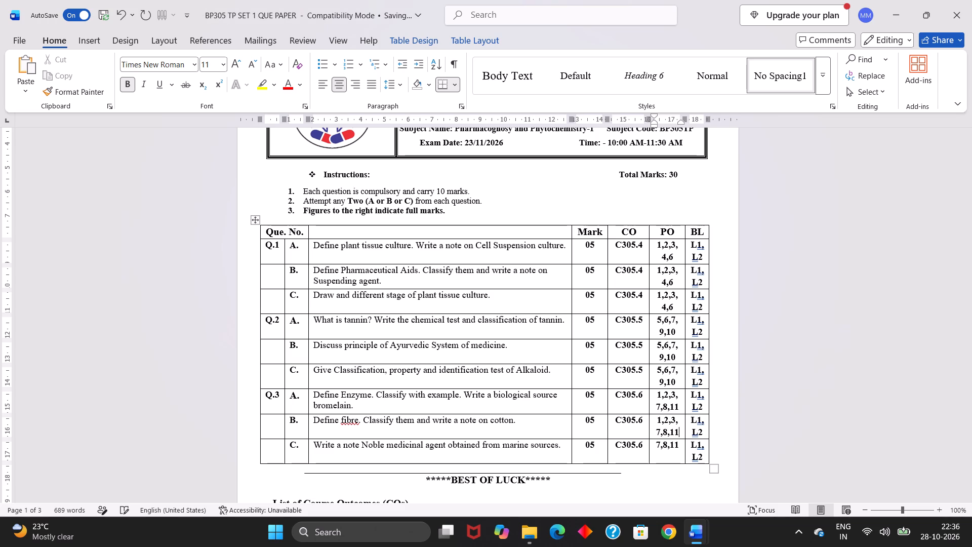
Replace the Q.3 C PO value in the page 1 question table with a copy of Q.3 B's 1,2,3,7,8,11.
drag(654, 448, 679, 448)
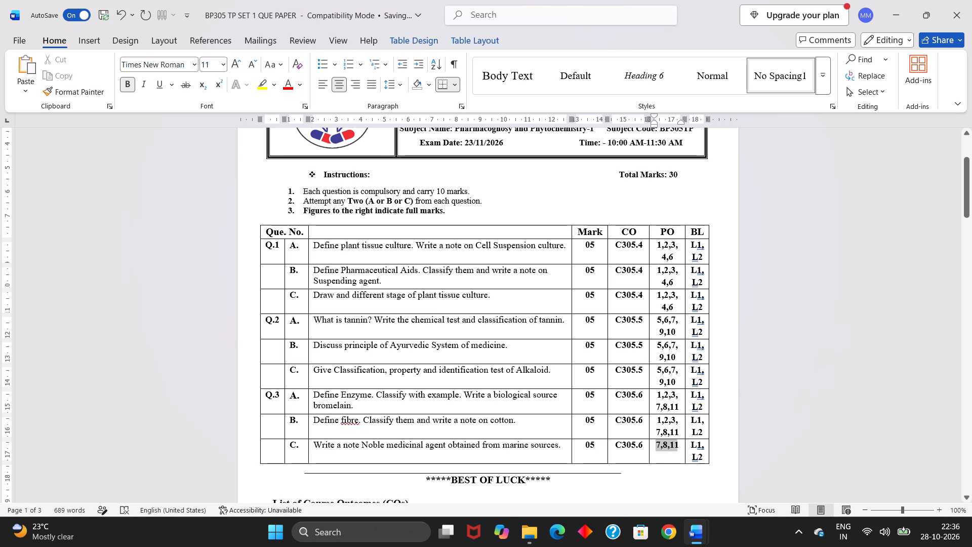
drag(679, 448, 681, 449)
key(BackSpace)
drag(658, 423, 679, 433)
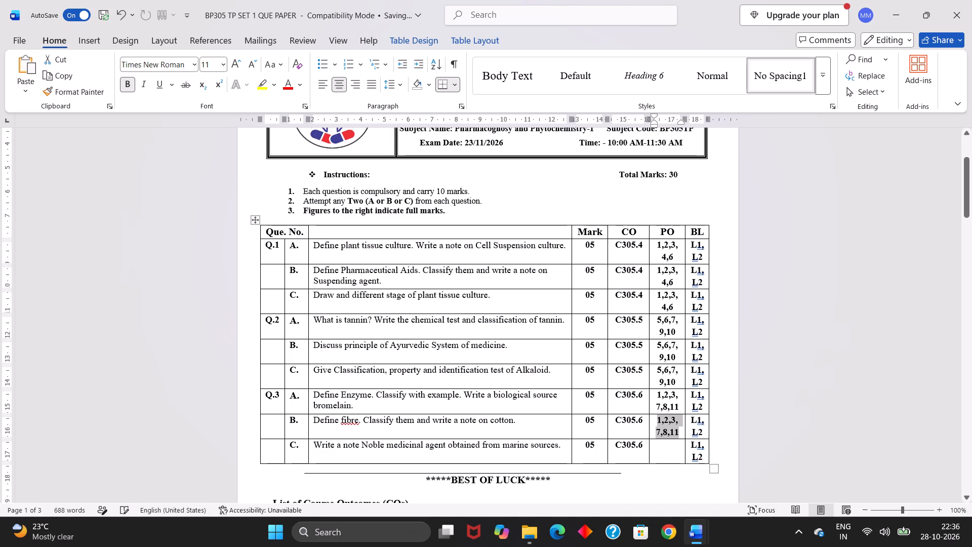
key(ctrl+c)
click(668, 455)
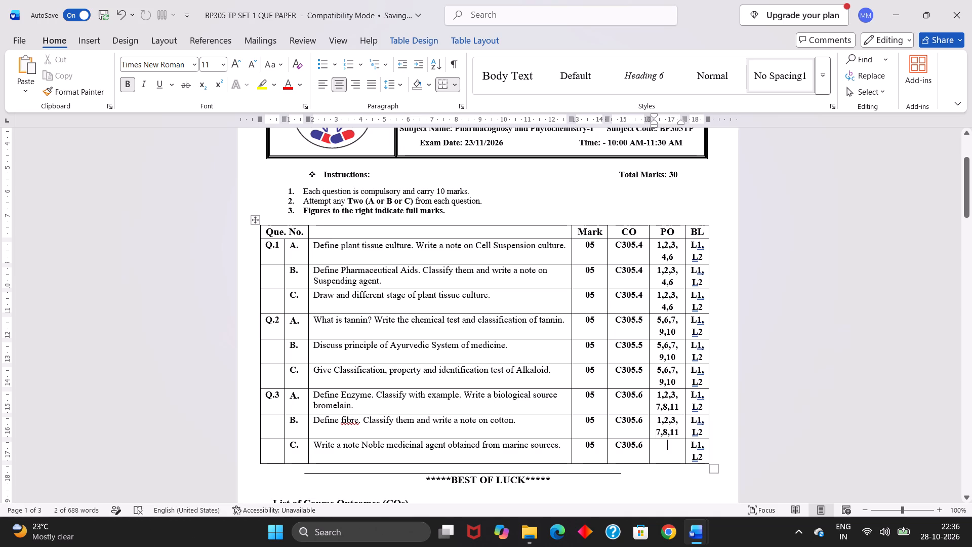
key(ctrl+v)
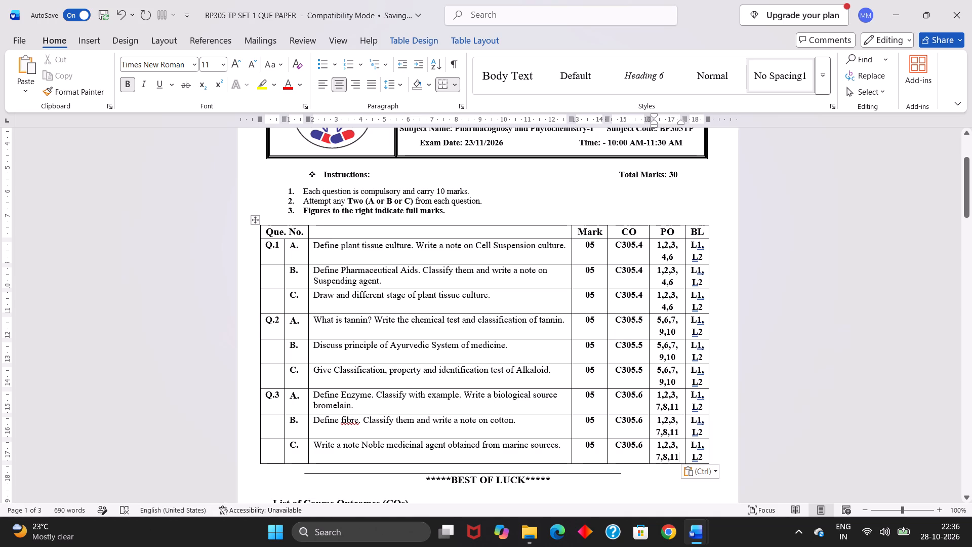
Copy all nine rows of CO, PO and BL values from the first page 3 question table into the second one.
scroll(668, 455, down, 2)
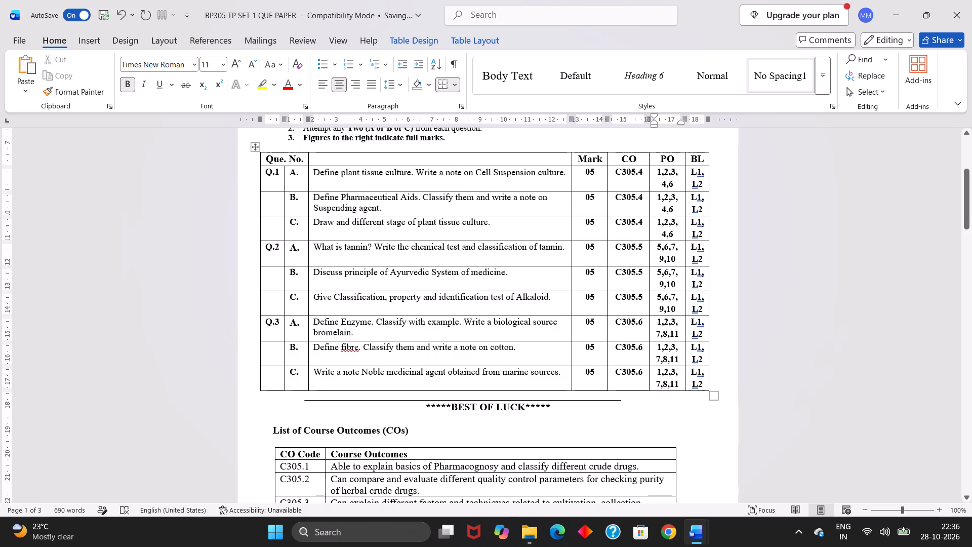
scroll(668, 455, down, 4)
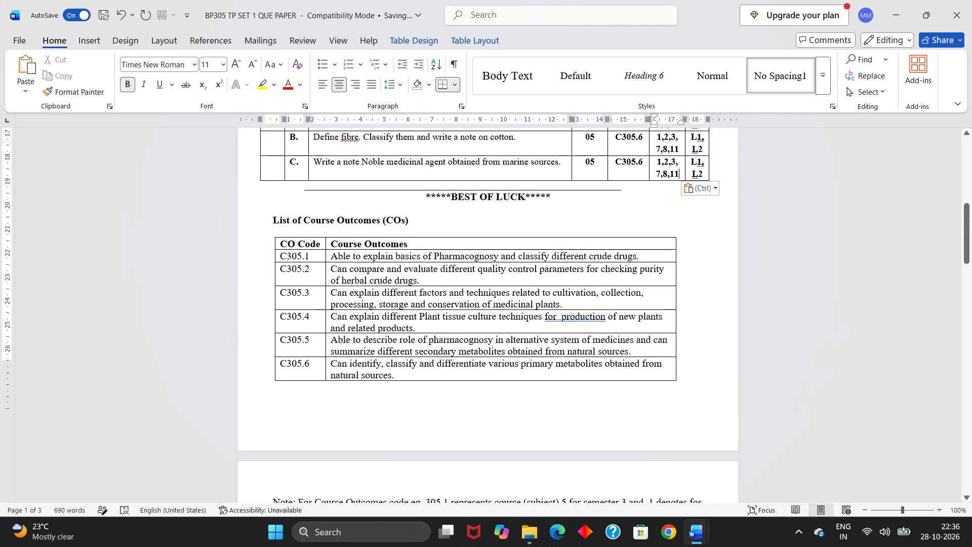
scroll(668, 455, down, 5)
scroll(668, 455, up, 1)
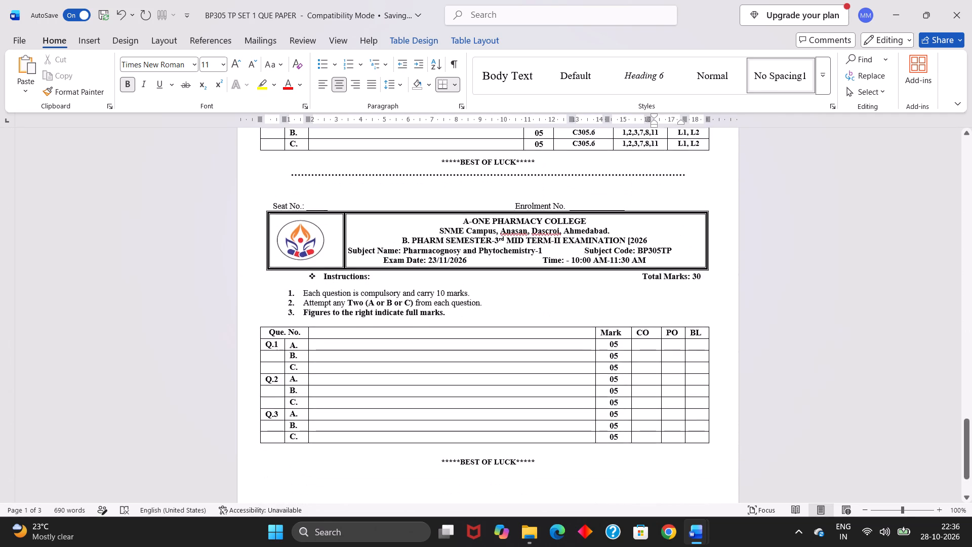
scroll(668, 455, up, 1)
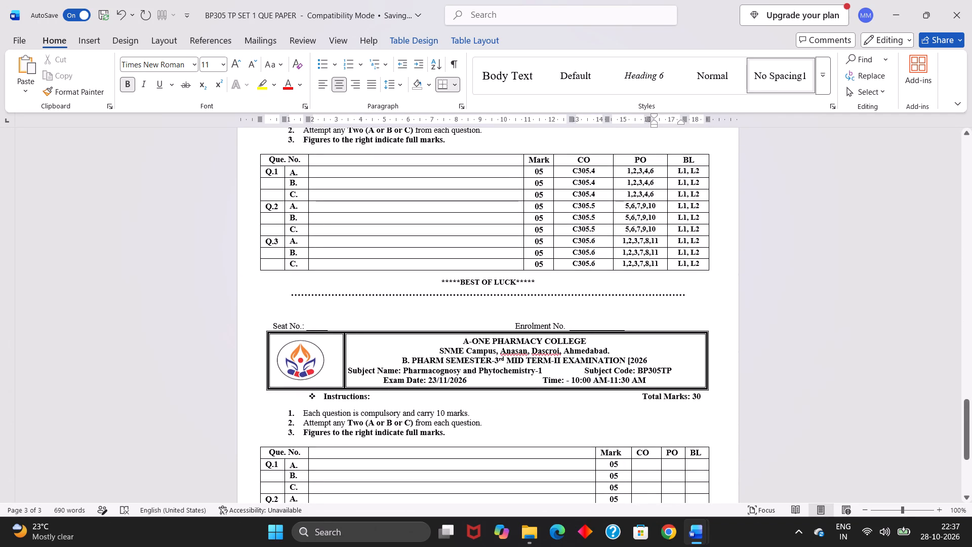
drag(568, 172, 693, 255)
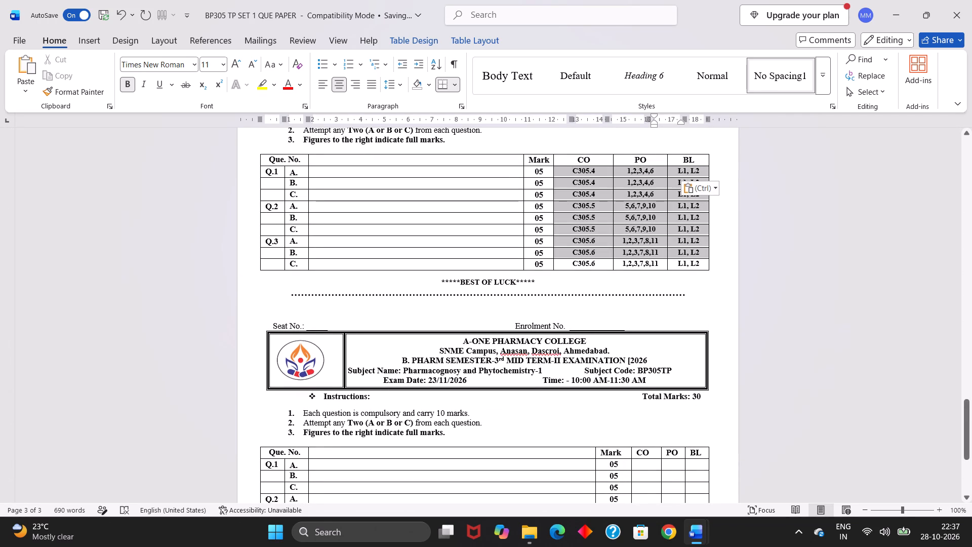
drag(693, 255, 695, 260)
key(ctrl+c)
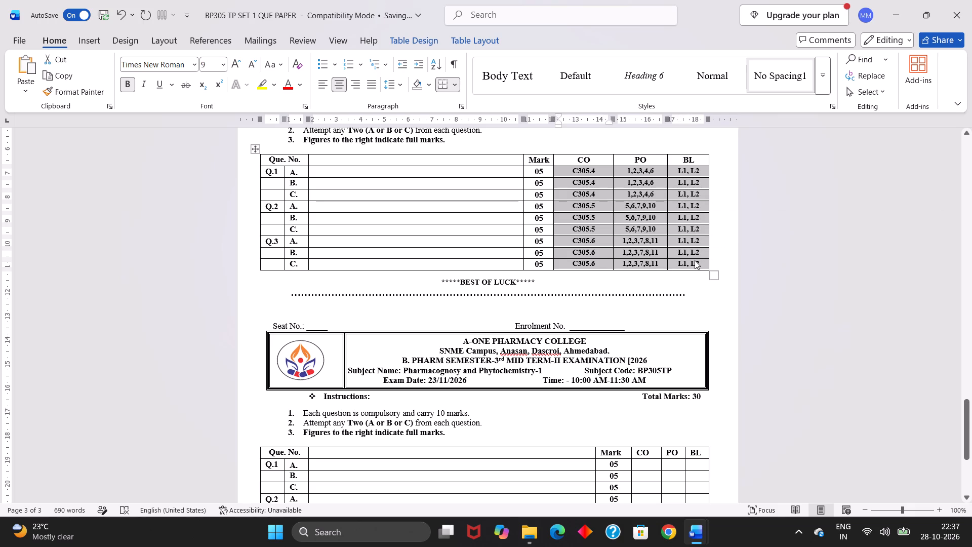
scroll(695, 260, down, 1)
drag(639, 330, 671, 362)
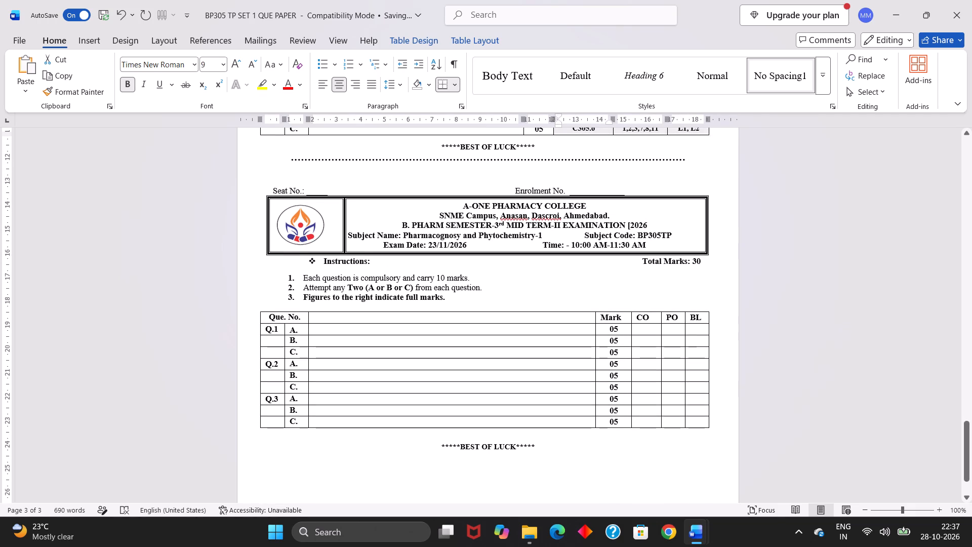
drag(671, 362, 694, 417)
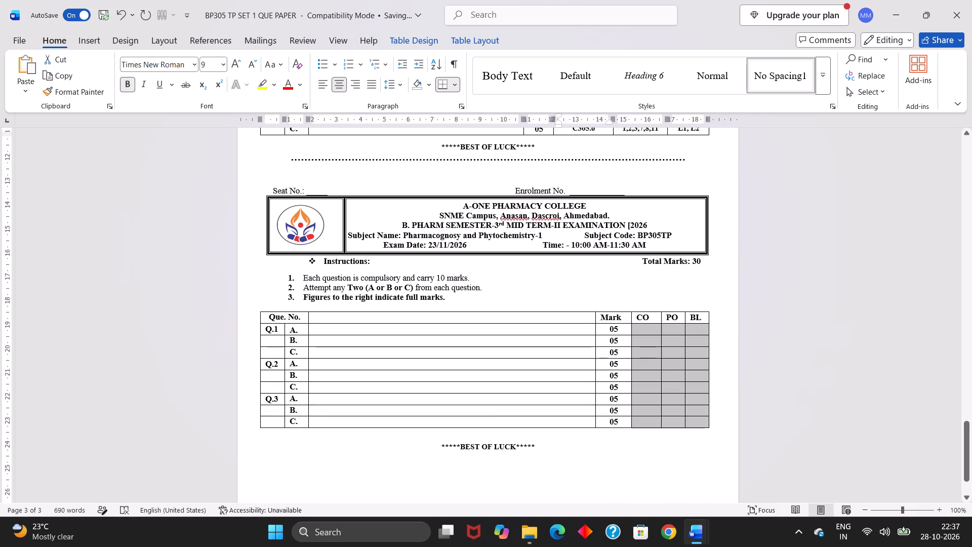
drag(694, 417, 694, 420)
key(ctrl+v)
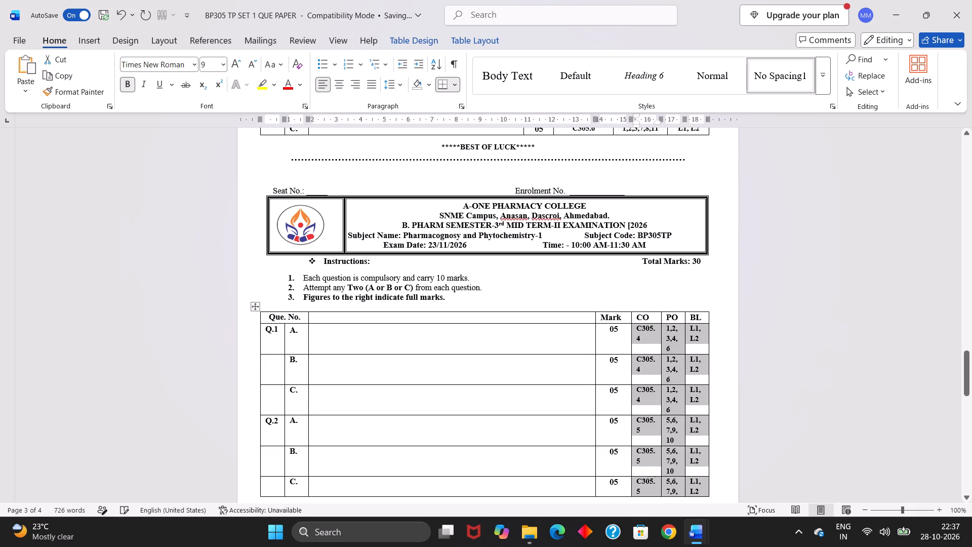
Narrow the question column of the second page 3 table and widen CO, PO and BL so every value fits on one line.
scroll(580, 368, right, 1)
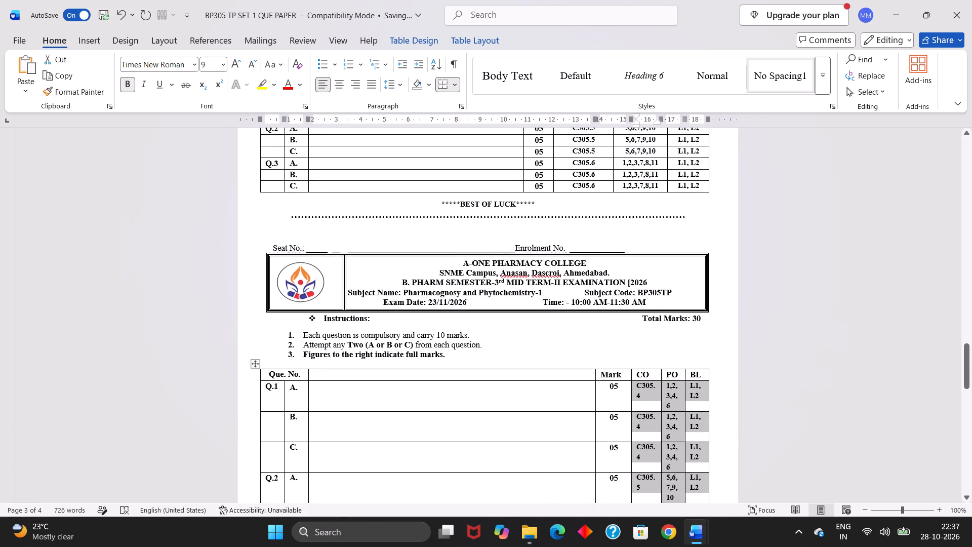
drag(594, 398, 525, 400)
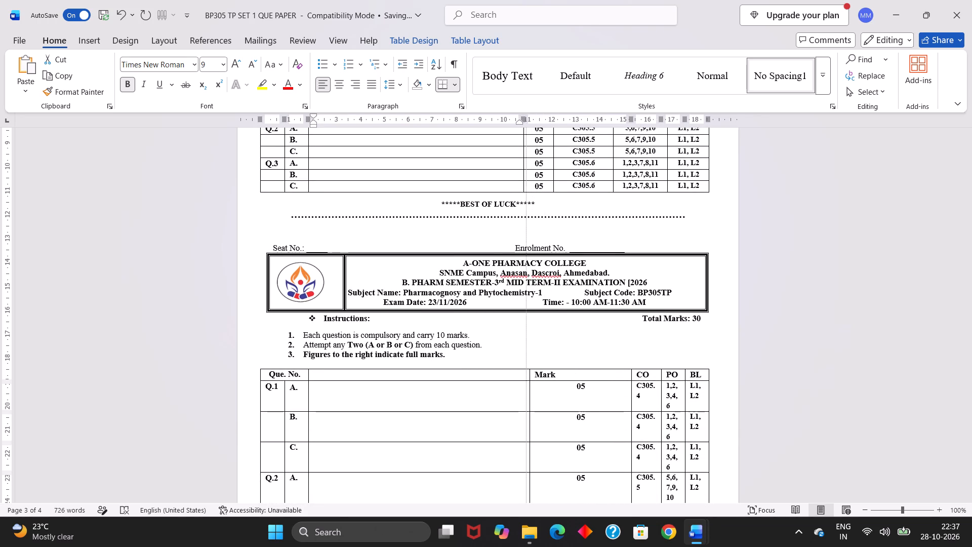
drag(525, 400, 518, 400)
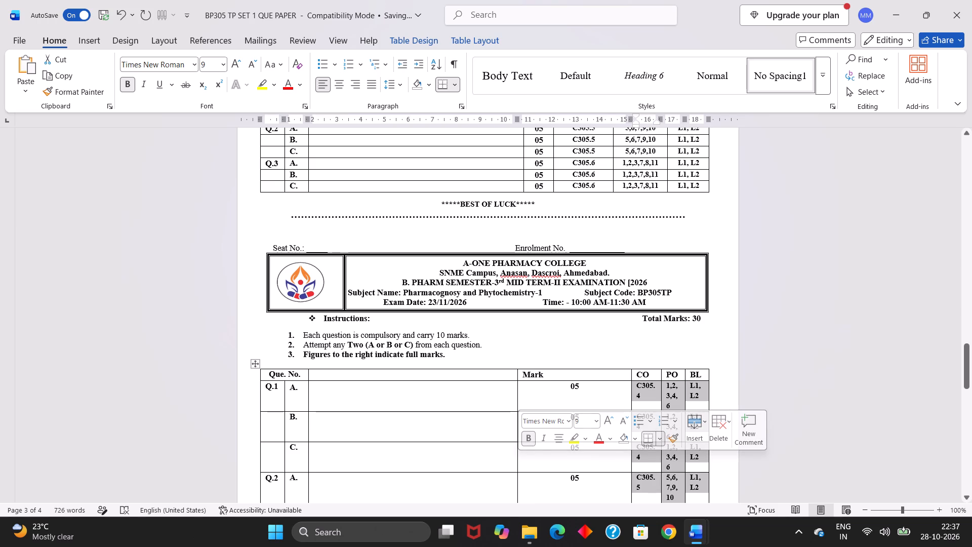
click(628, 390)
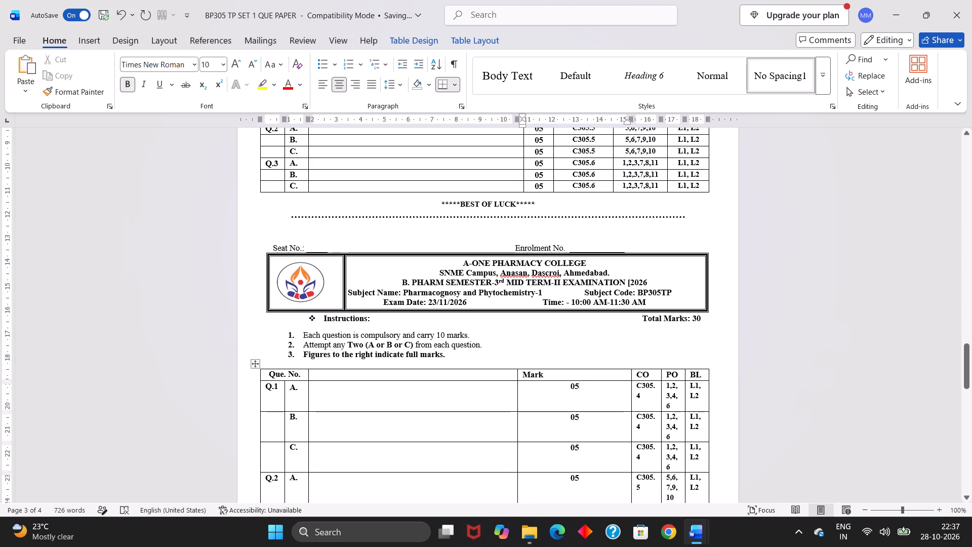
drag(630, 393, 565, 402)
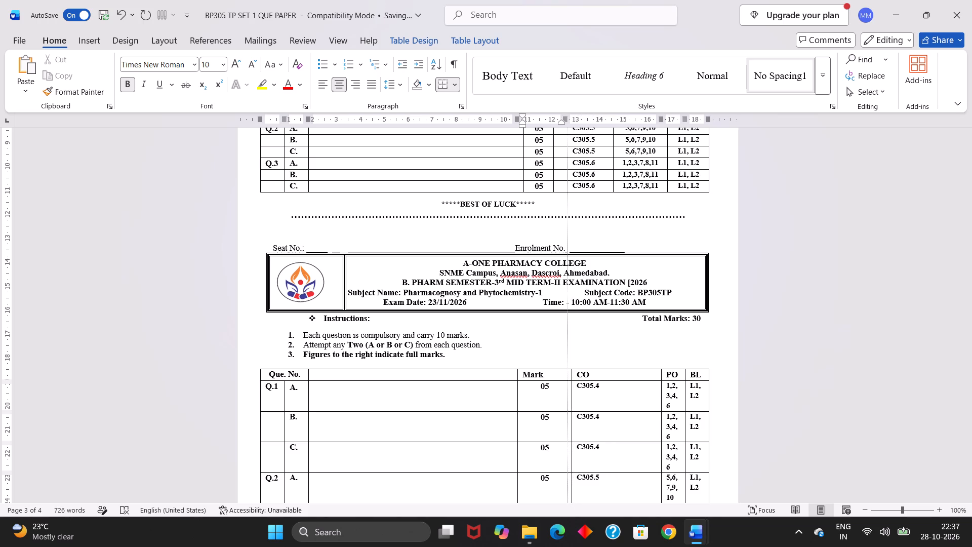
drag(565, 402, 545, 405)
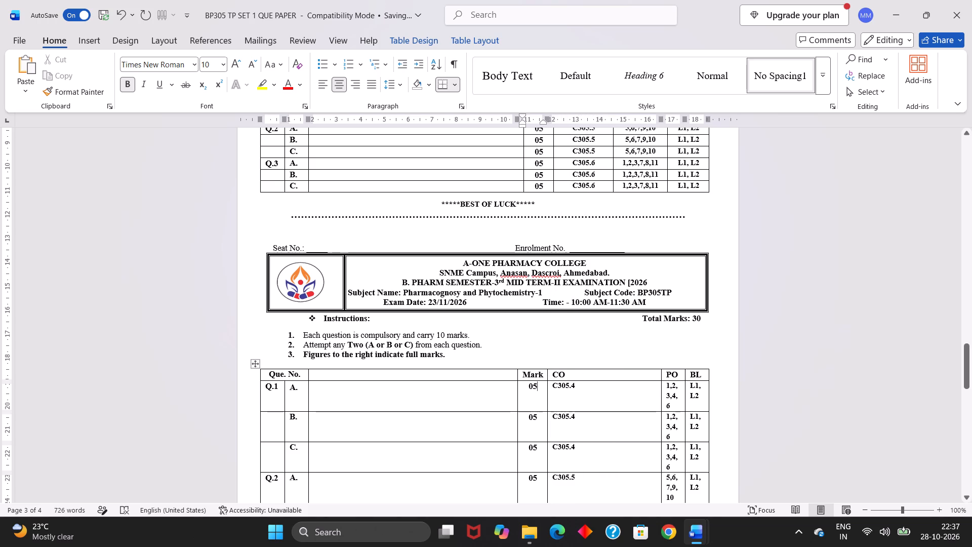
drag(661, 395, 647, 396)
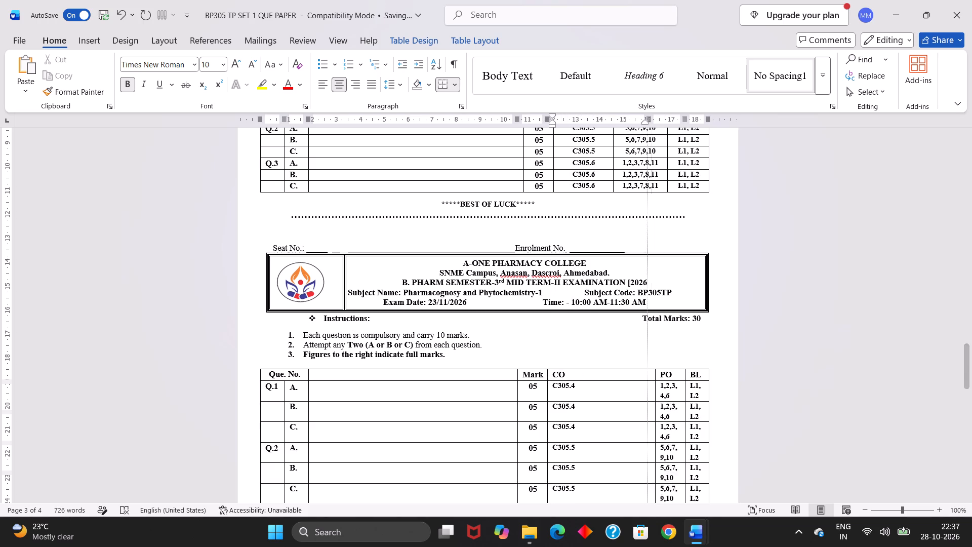
drag(647, 396, 610, 402)
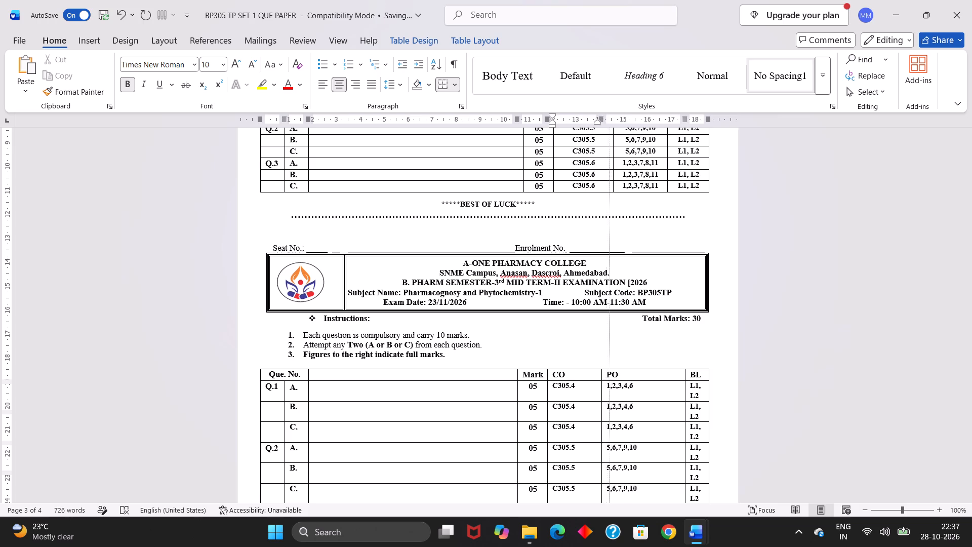
drag(610, 402, 617, 401)
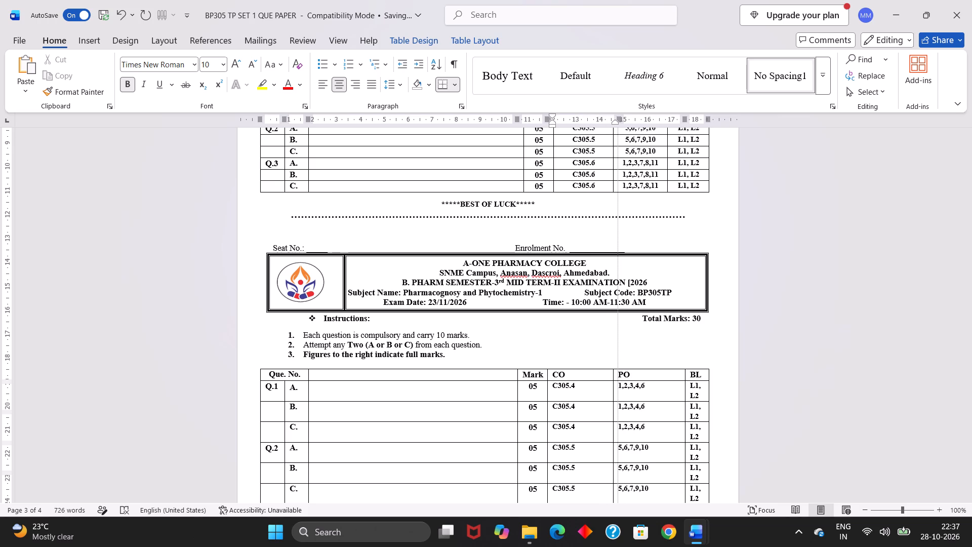
drag(617, 401, 610, 401)
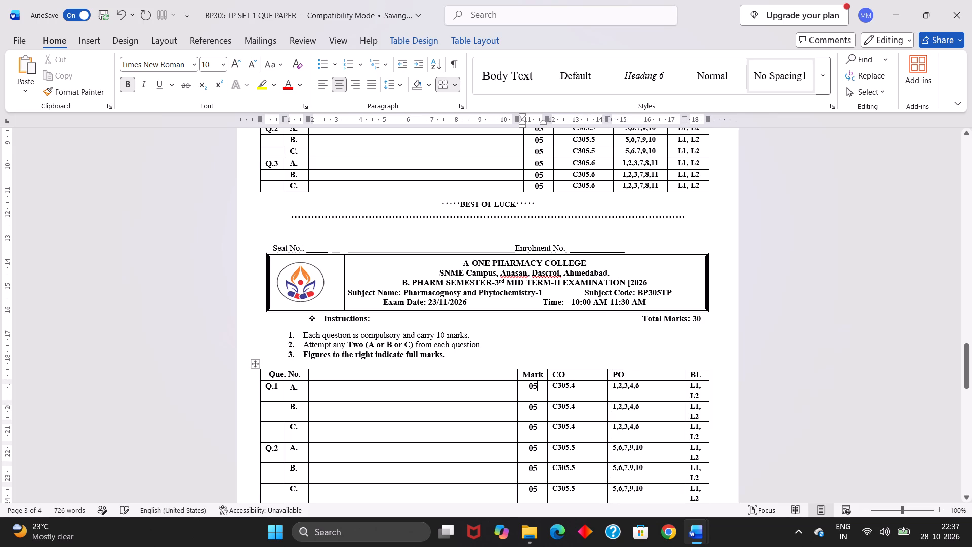
click(685, 393)
click(682, 392)
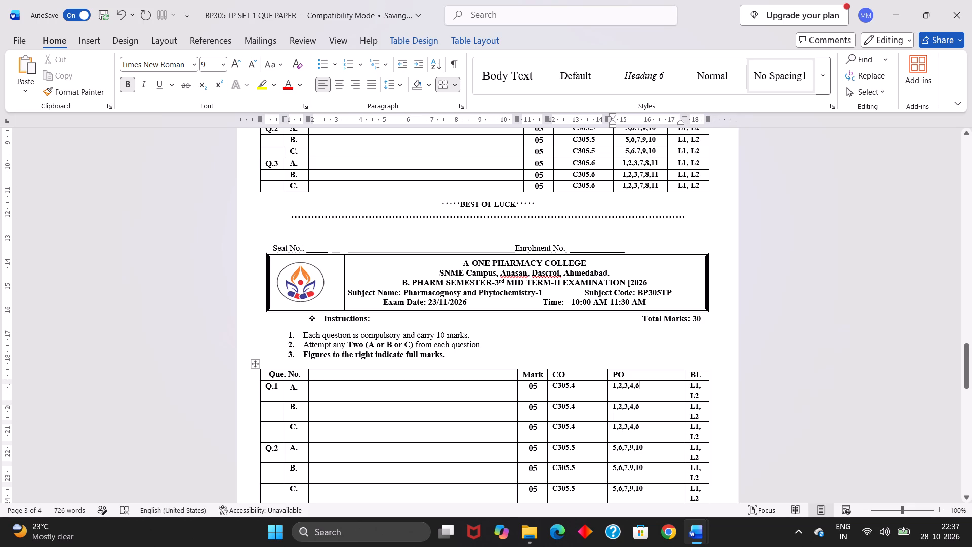
drag(685, 385, 661, 388)
Centre-align the Mark, CO, PO and BL columns, headers included, in the second page 3 question table.
scroll(567, 459, down, 1)
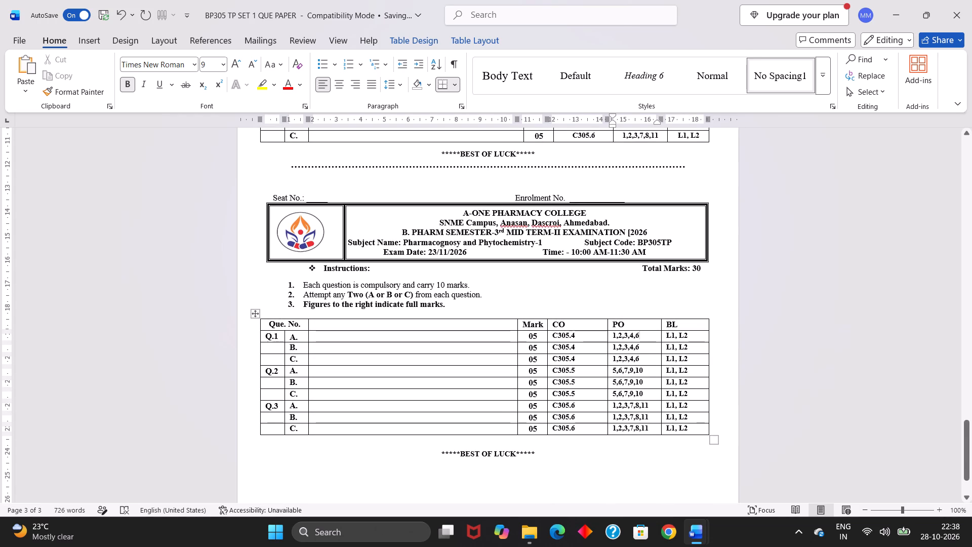
drag(524, 327, 691, 425)
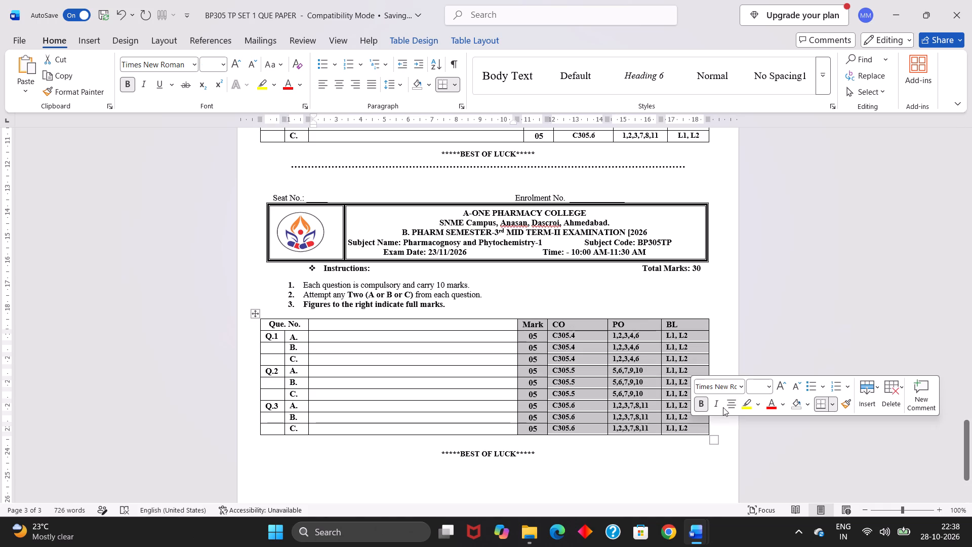
click(733, 400)
click(646, 369)
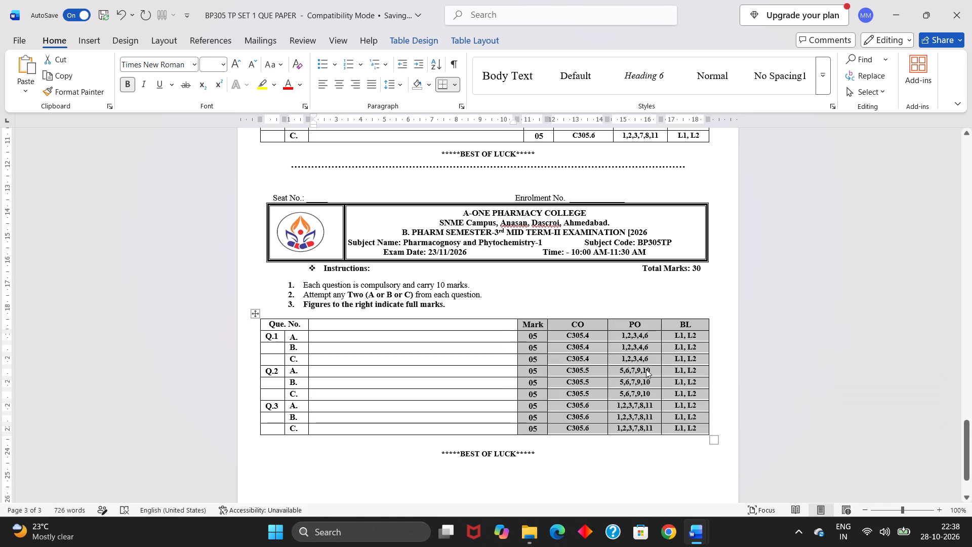
Save the completed SET 1 paper and close its window.
scroll(646, 369, up, 1)
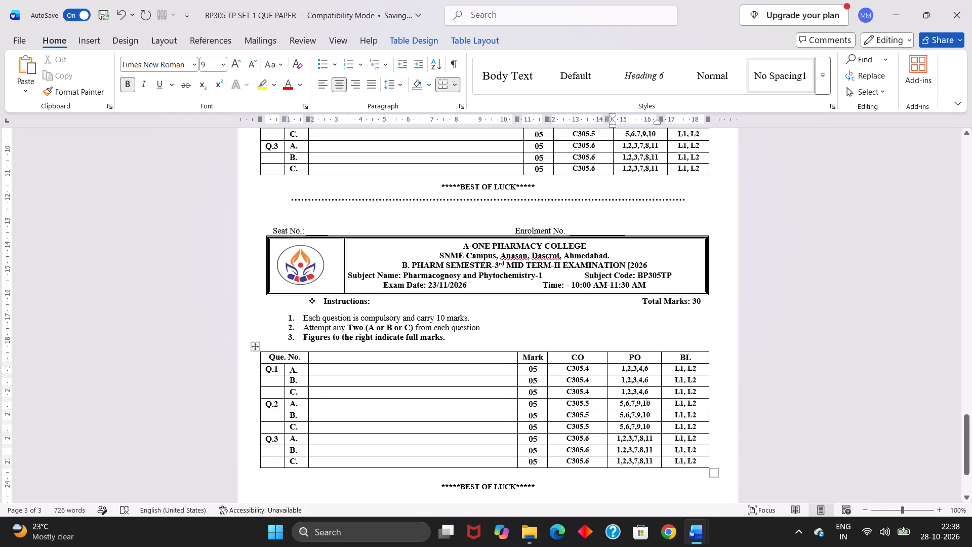
scroll(646, 369, down, 2)
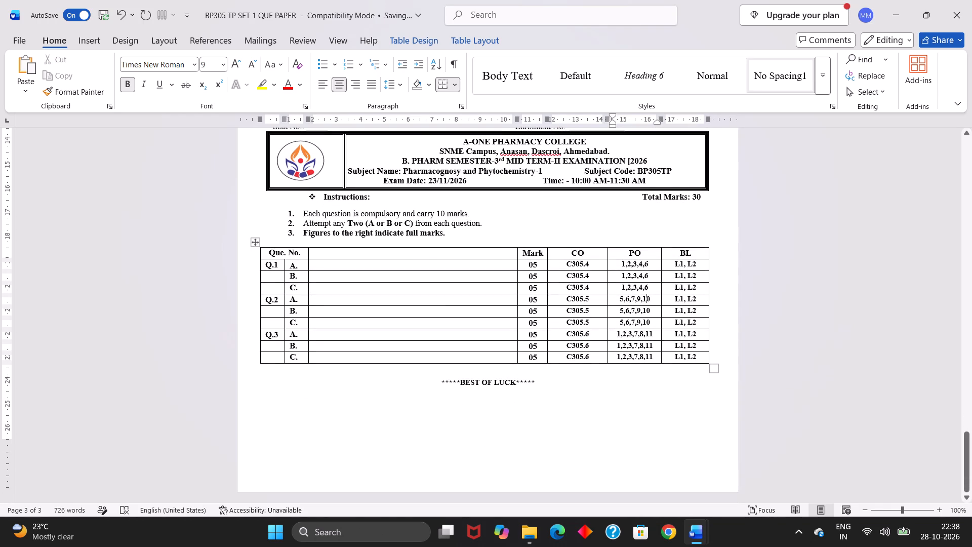
scroll(646, 369, down, 1)
scroll(646, 369, up, 6)
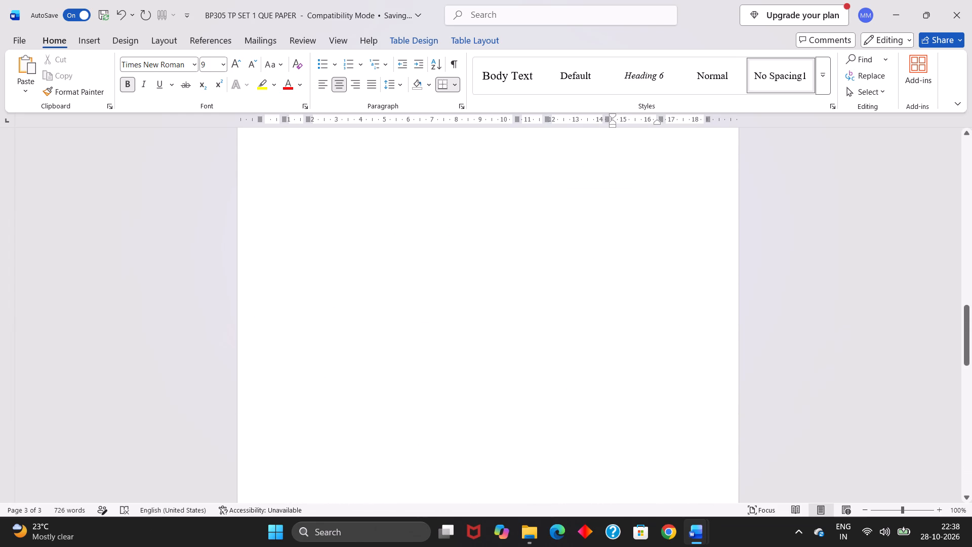
scroll(646, 369, up, 4)
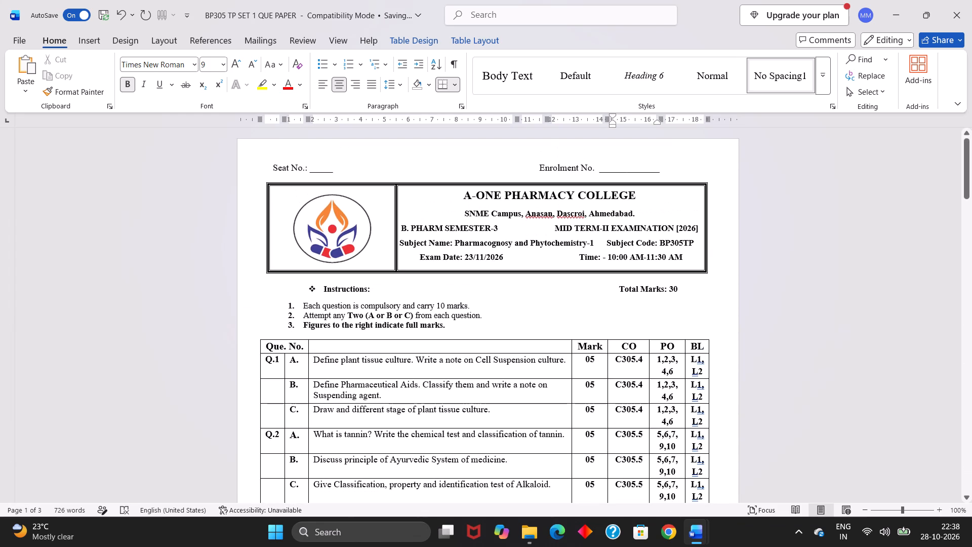
key(ctrl+s)
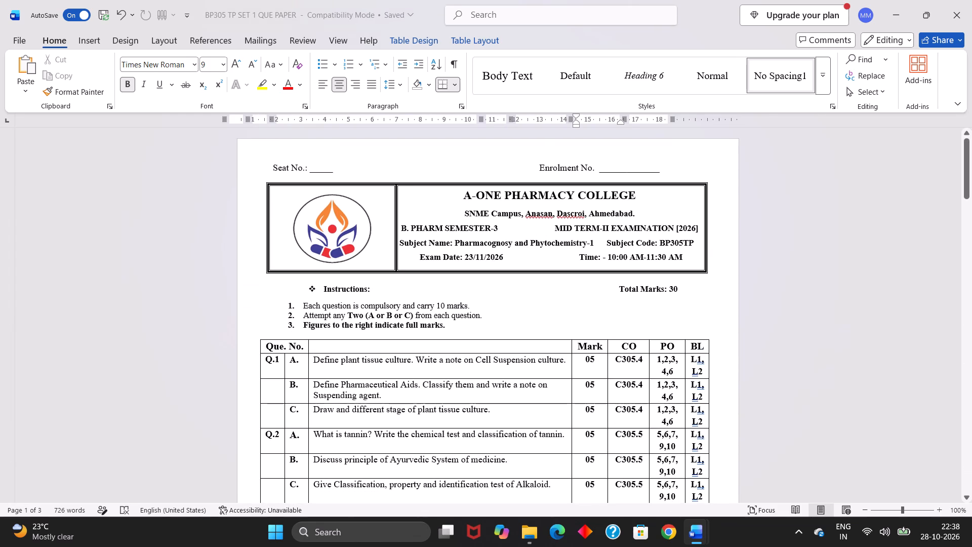
click(959, 10)
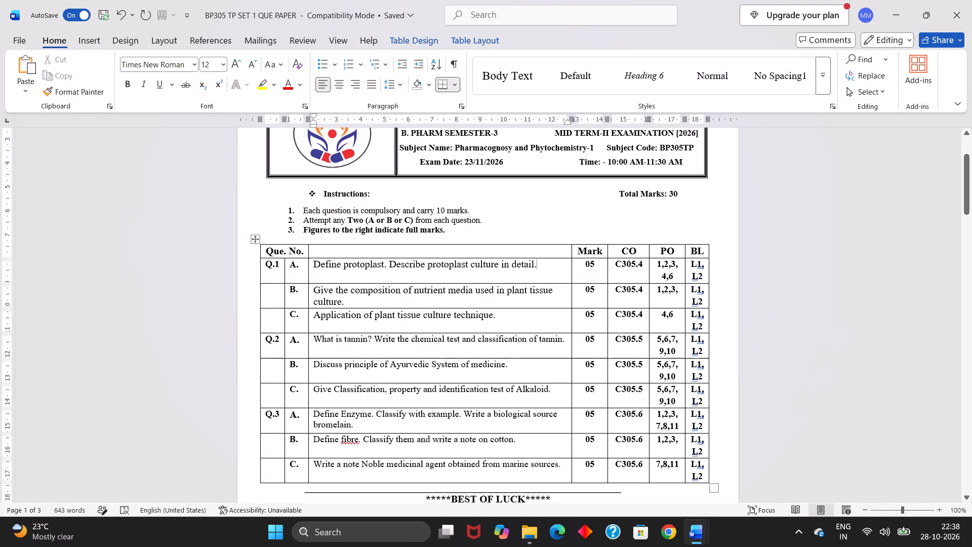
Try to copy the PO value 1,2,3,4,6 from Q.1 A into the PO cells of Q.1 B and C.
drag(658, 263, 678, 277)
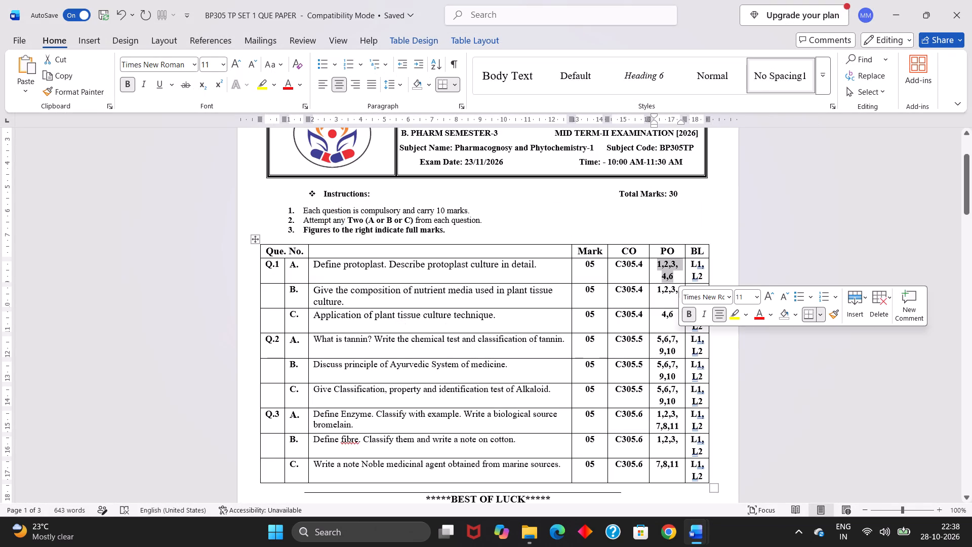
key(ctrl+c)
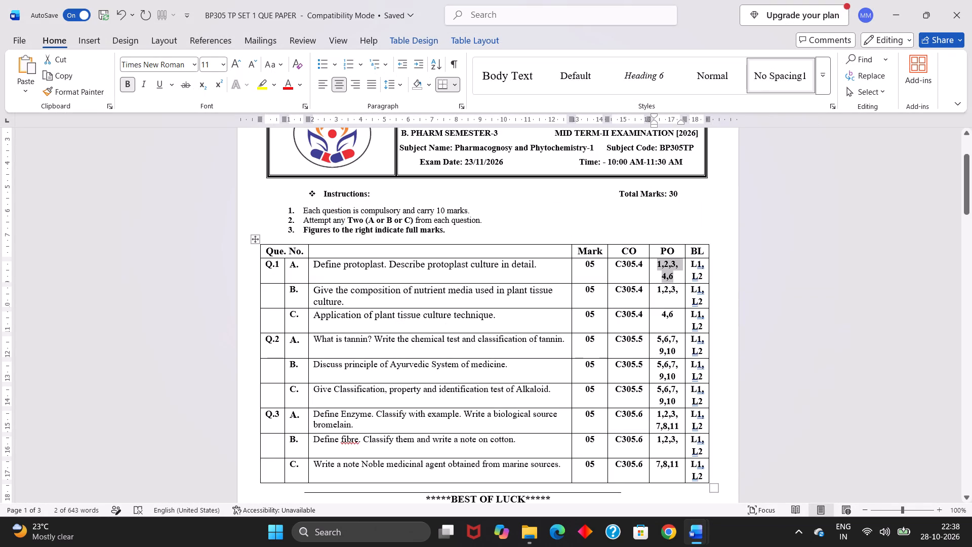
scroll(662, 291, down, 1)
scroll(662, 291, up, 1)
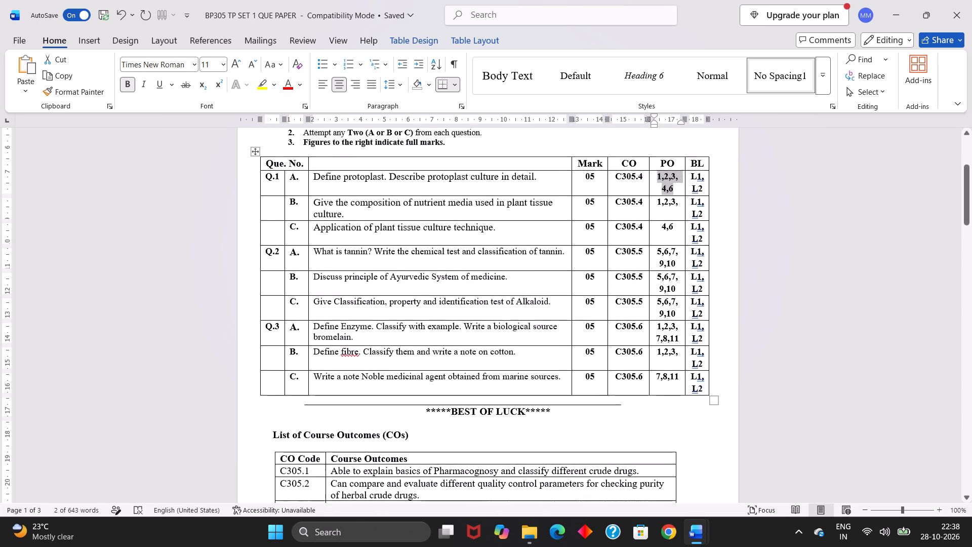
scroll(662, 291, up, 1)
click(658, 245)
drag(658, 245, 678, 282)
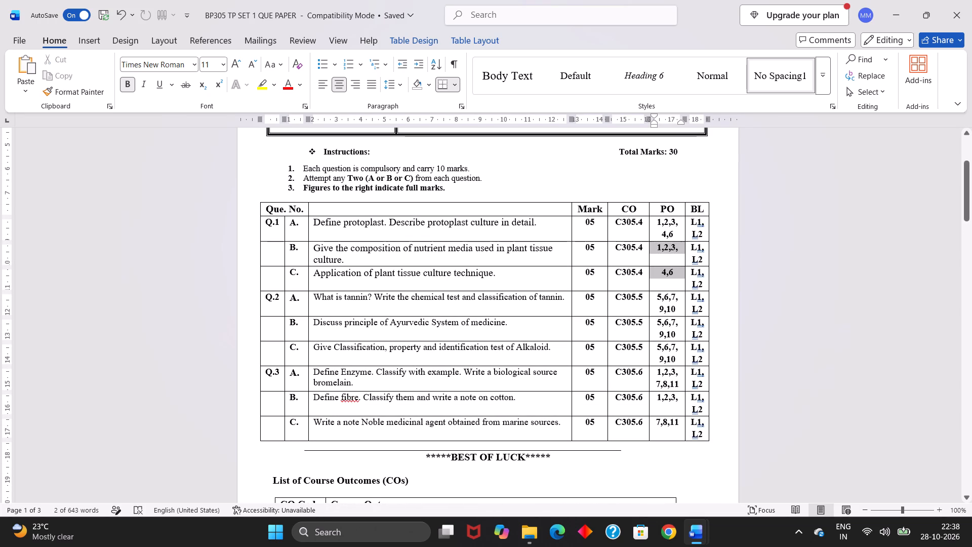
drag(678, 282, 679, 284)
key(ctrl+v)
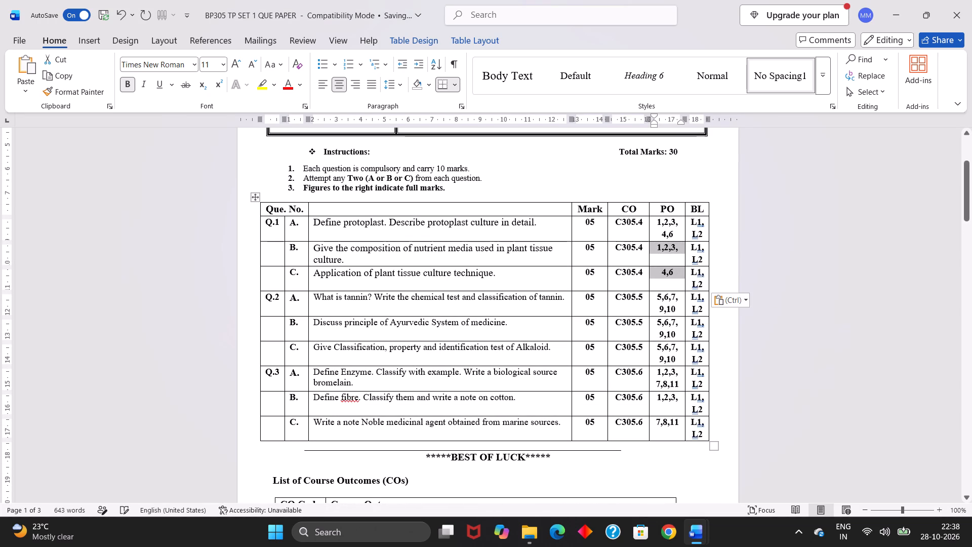
Complete the PO value of Q.1 B as 1,2,3,4,6, with 4,6 on a second line, and copy it into Q.1 C.
click(683, 253)
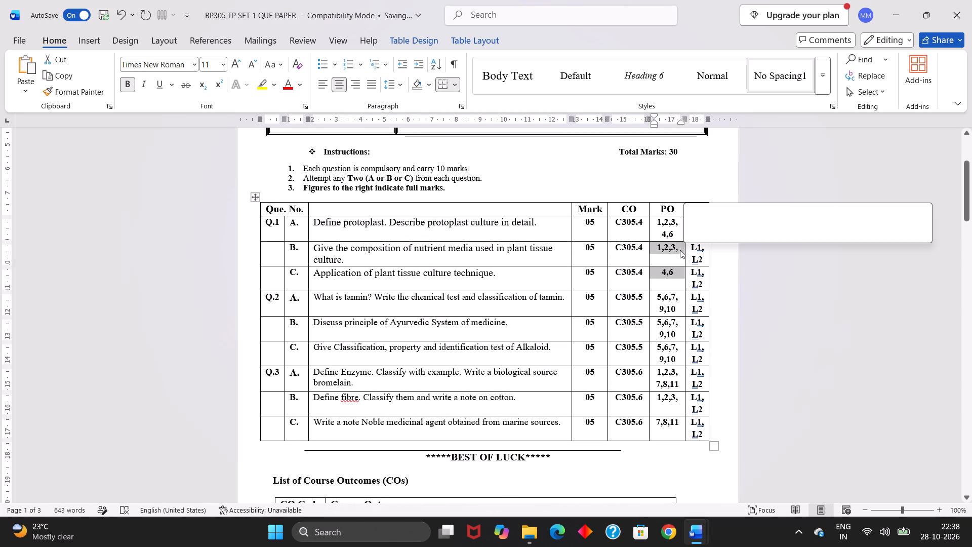
click(680, 250)
key(Return)
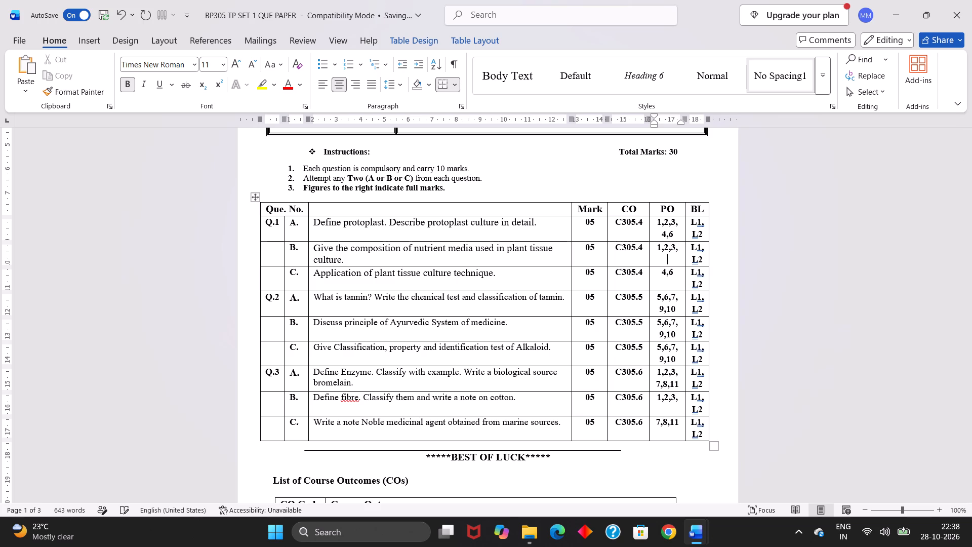
text(4,6,)
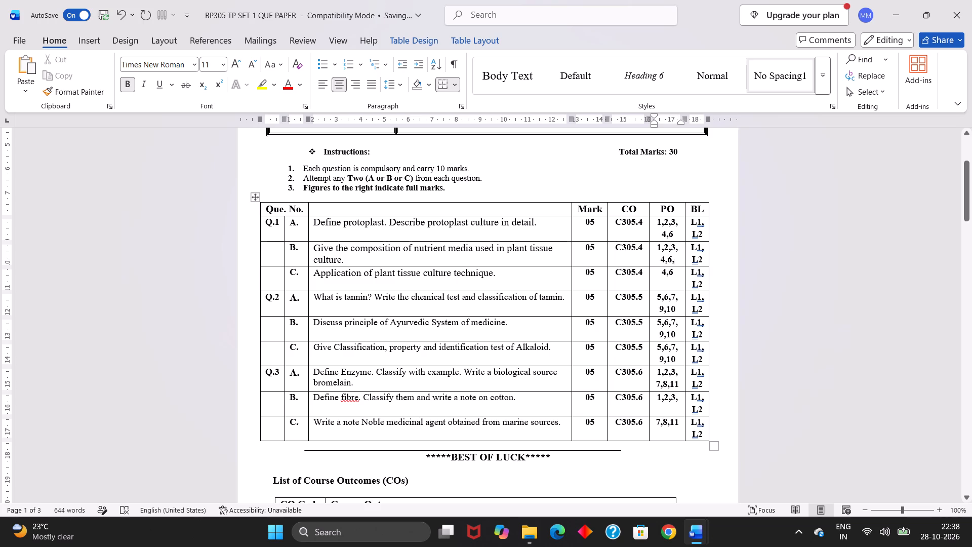
key(BackSpace)
drag(657, 249, 675, 258)
key(ctrl+c)
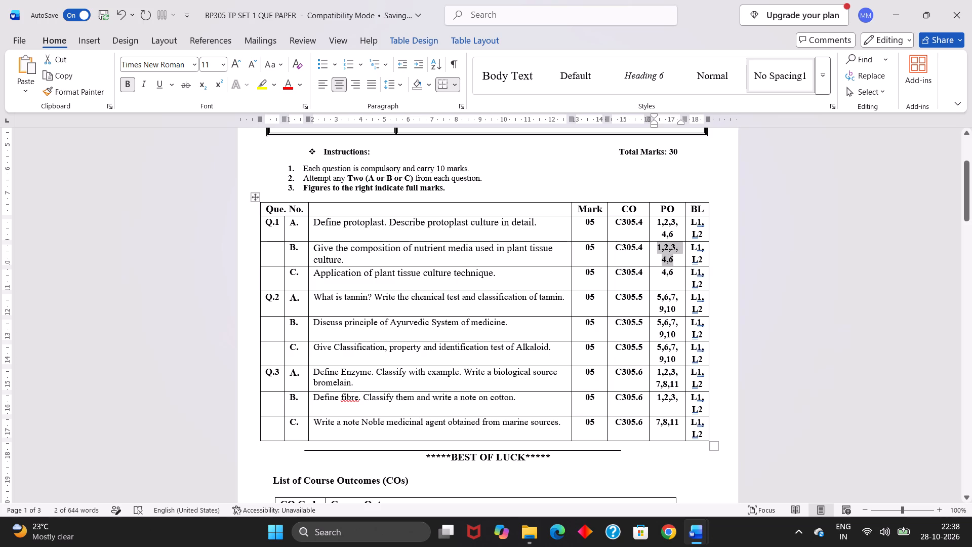
drag(658, 278, 672, 276)
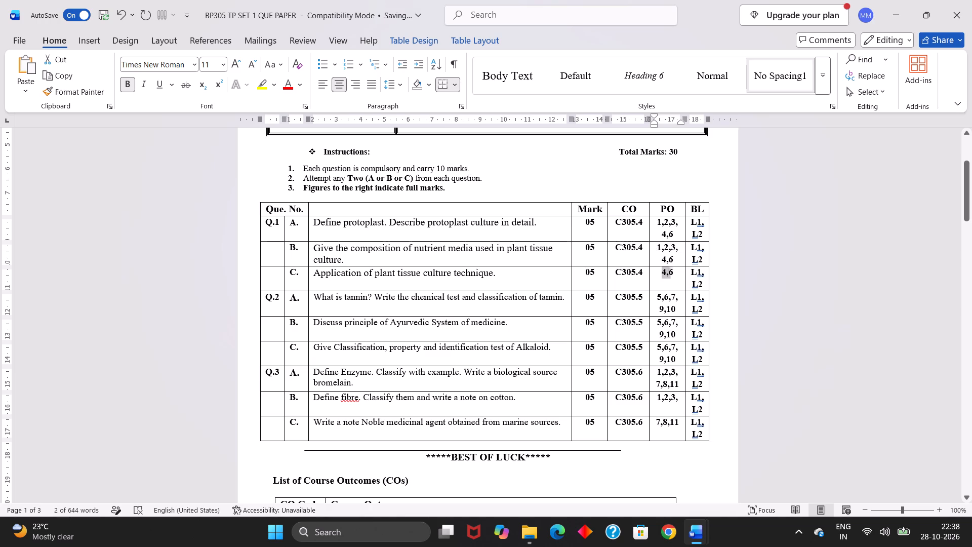
drag(672, 276, 675, 276)
key(ctrl+v)
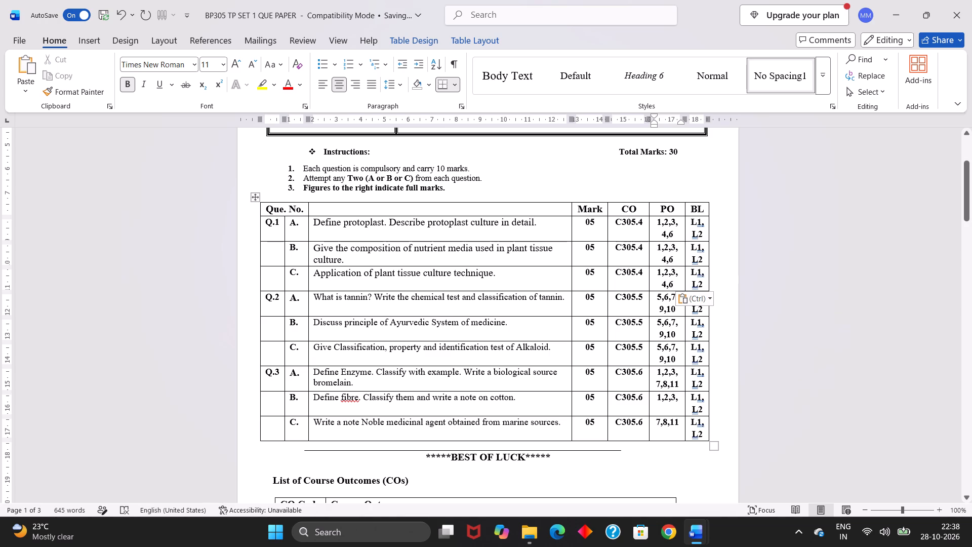
Complete the PO value of Q.3 B as 1,2,3,7,8,11, with 7,8,11 on a second line, and copy it into Q.3 C.
click(676, 394)
click(679, 398)
key(Return)
text(7,8,11)
drag(659, 401, 678, 409)
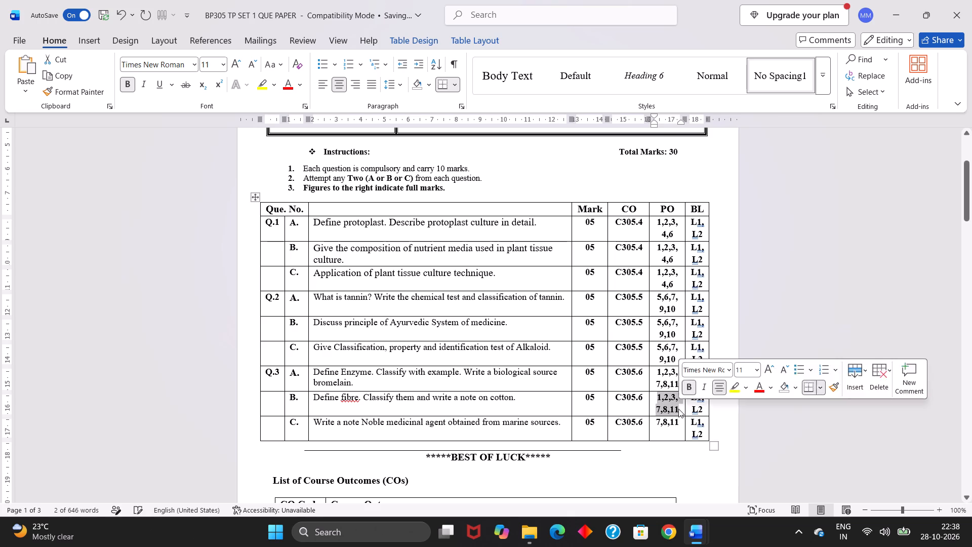
key(ctrl+c)
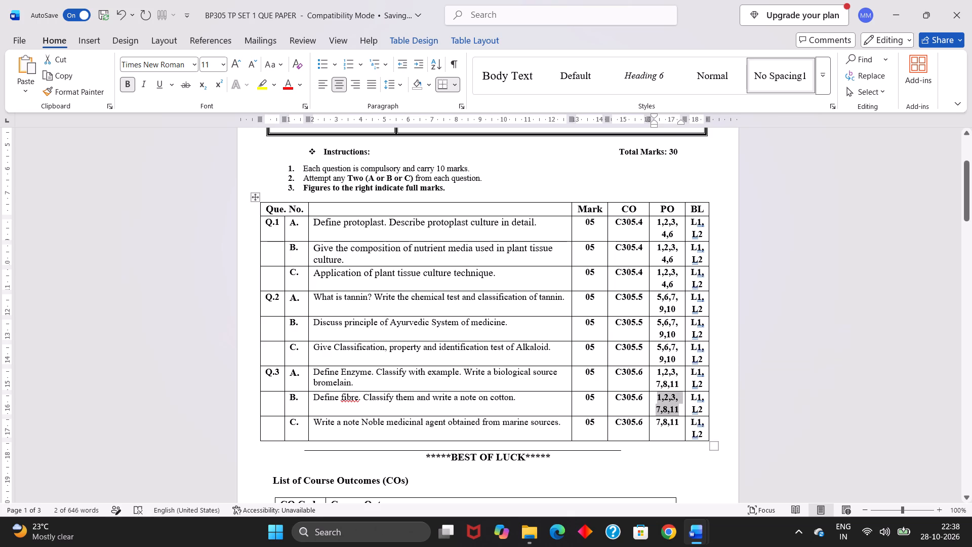
drag(655, 425, 675, 428)
key(ctrl+v)
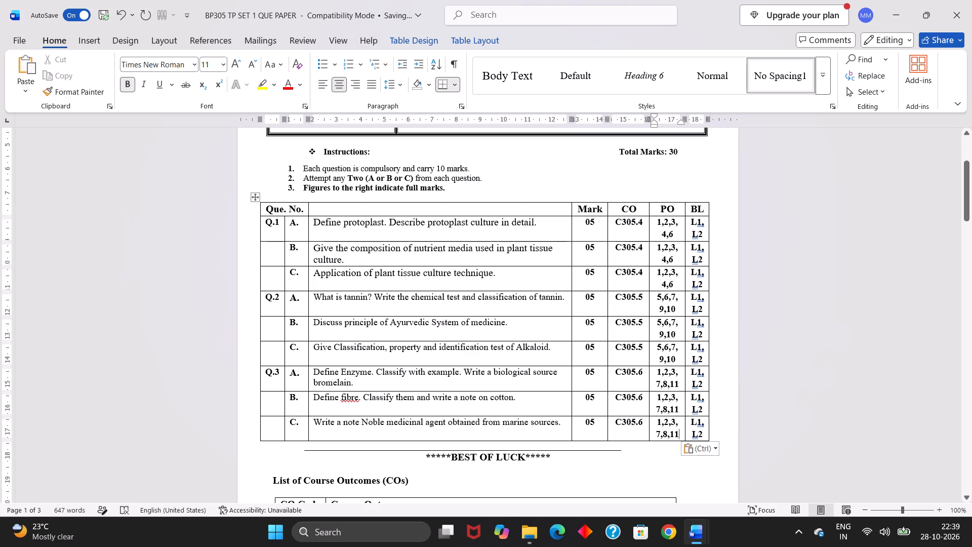
Replace the text of Q.1 A, B and C with the first three SET 2 questions from BP3 QUE PAPER, at font size 11.
click(683, 212)
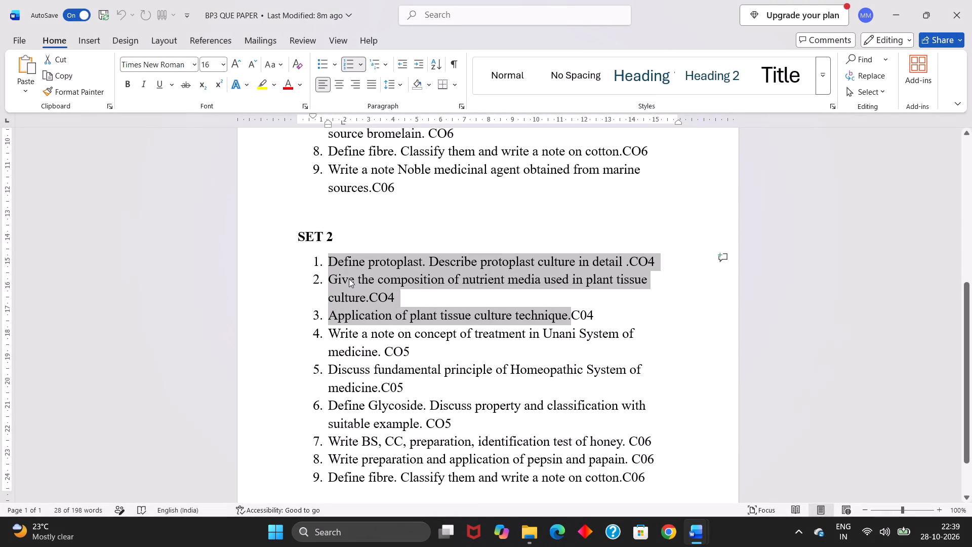
key(ctrl+c)
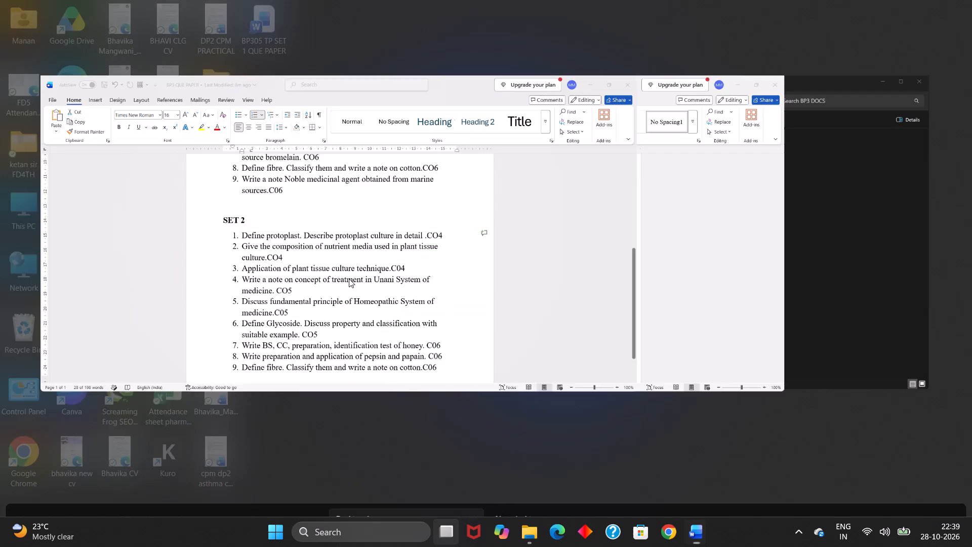
click(460, 184)
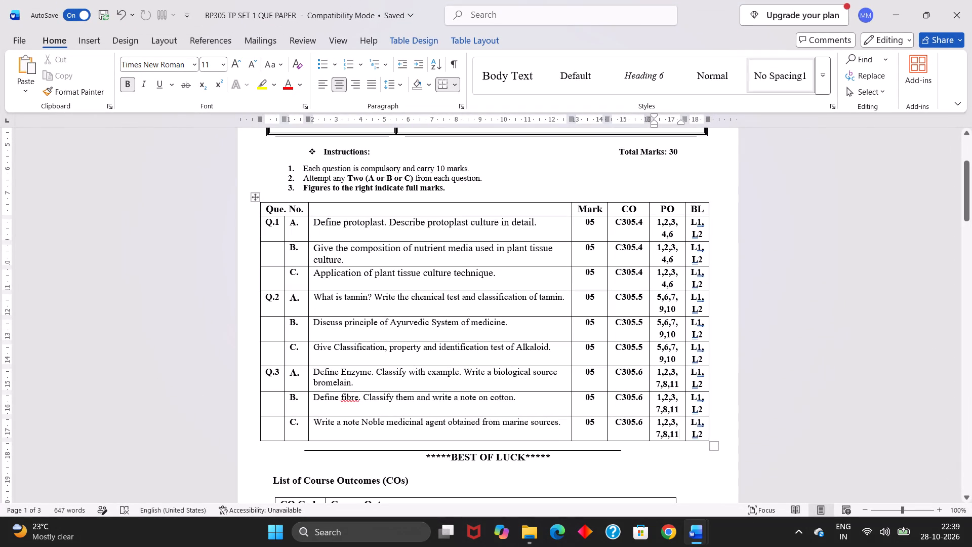
drag(316, 225, 445, 266)
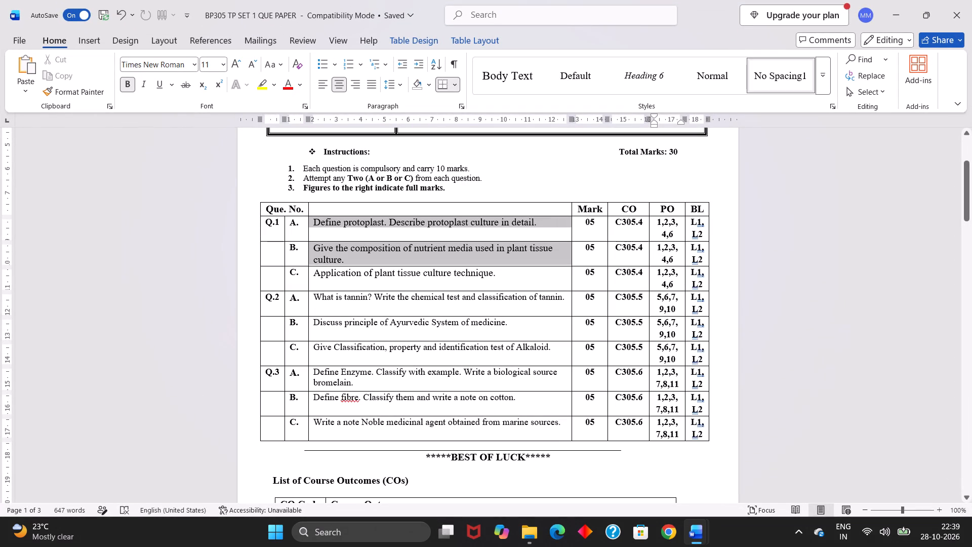
drag(445, 266, 464, 273)
key(ctrl+v)
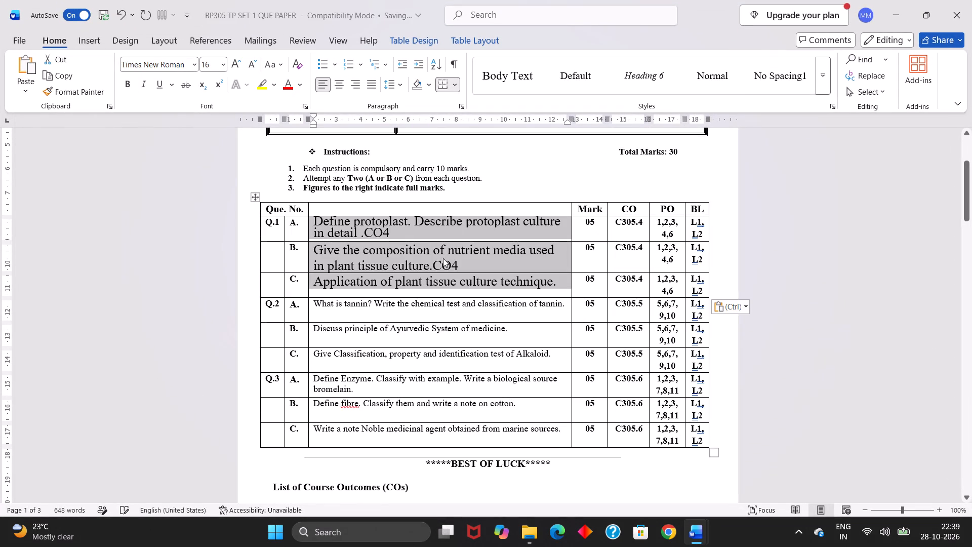
click(254, 63)
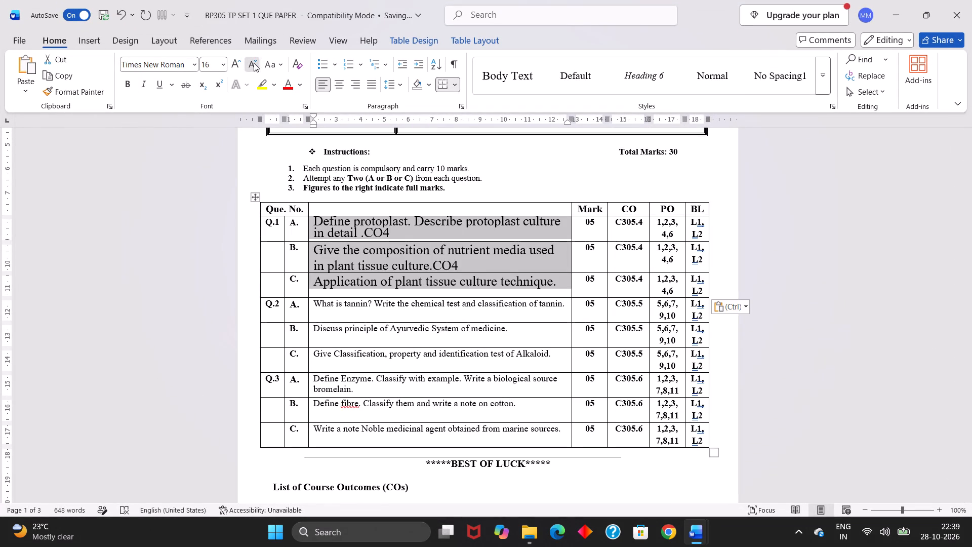
click(254, 63)
click(254, 63)
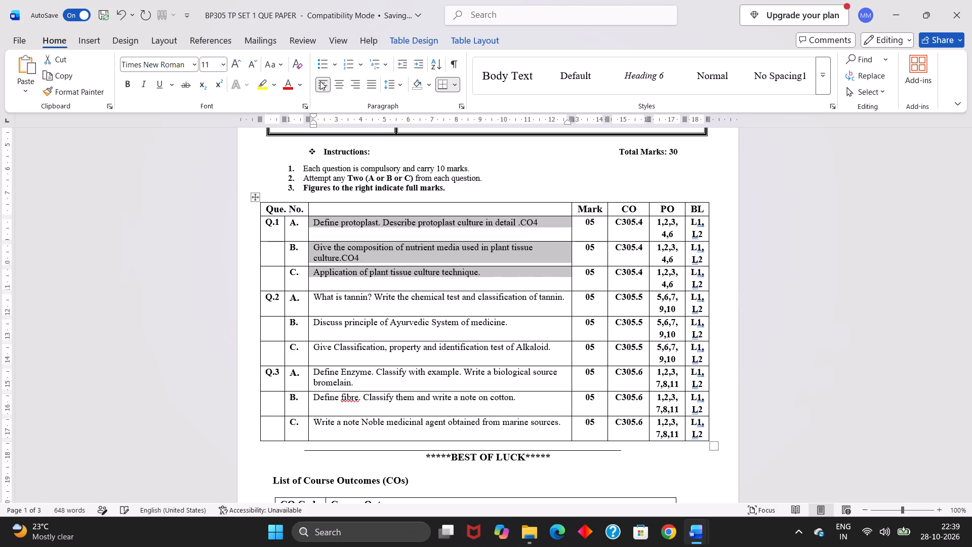
Remove the trailing CO4 codes from Q.1 B and Q.1 A, ending Q.1 A with a full stop directly after "detail".
click(368, 255)
key(BackSpace)
key(BackSpace)
key(BackSpace)
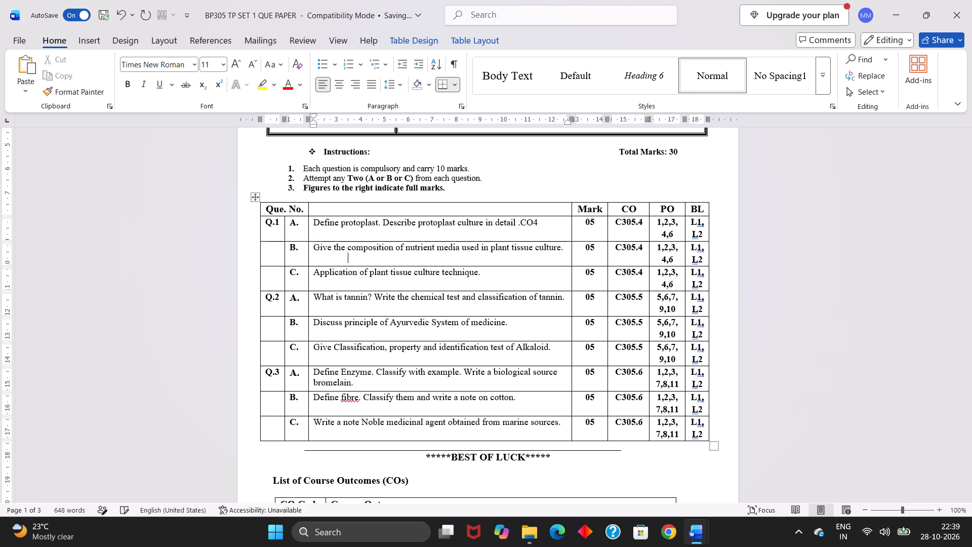
key(Up)
key(BackSpace)
key(BackSpace)
key(BackSpace)
key(BackSpace)
key(BackSpace)
key(period)
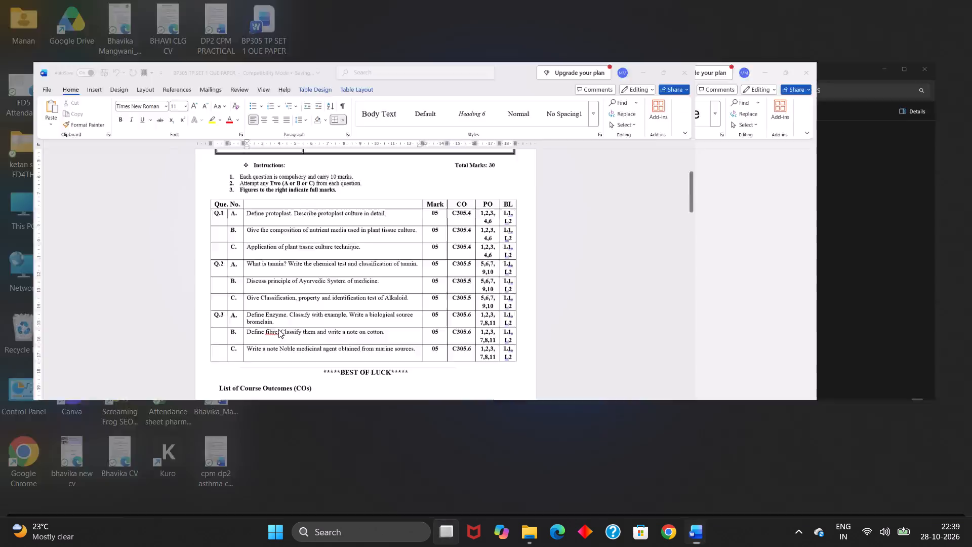
Replace the text of Q.2 A, B and C with SET 2 questions 4 to 6 from BP3 QUE PAPER, leaving out the last question's CO5 code.
click(487, 223)
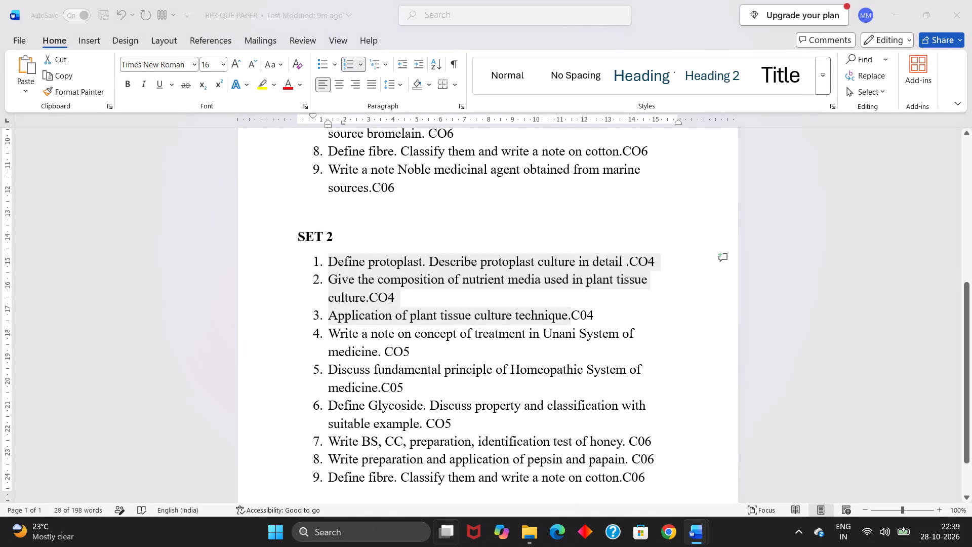
click(464, 209)
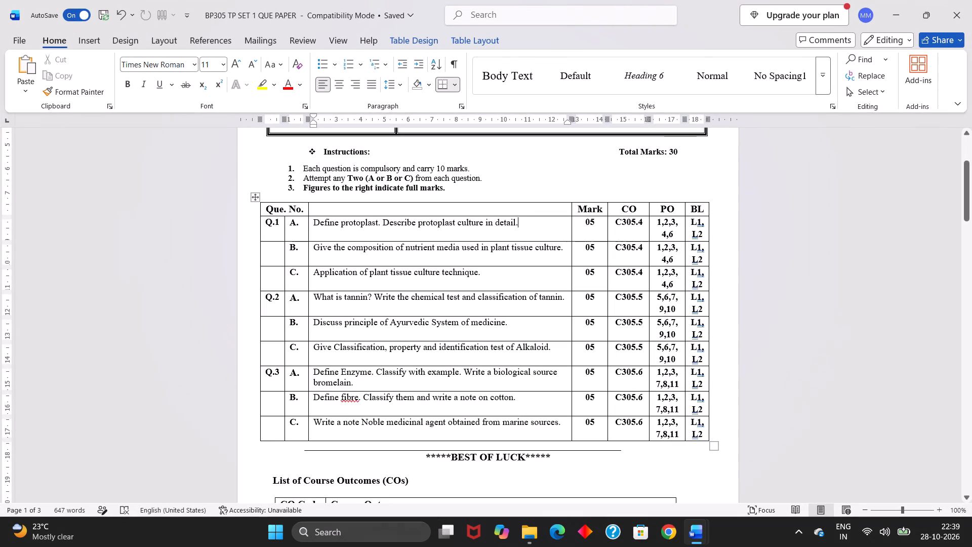
click(493, 216)
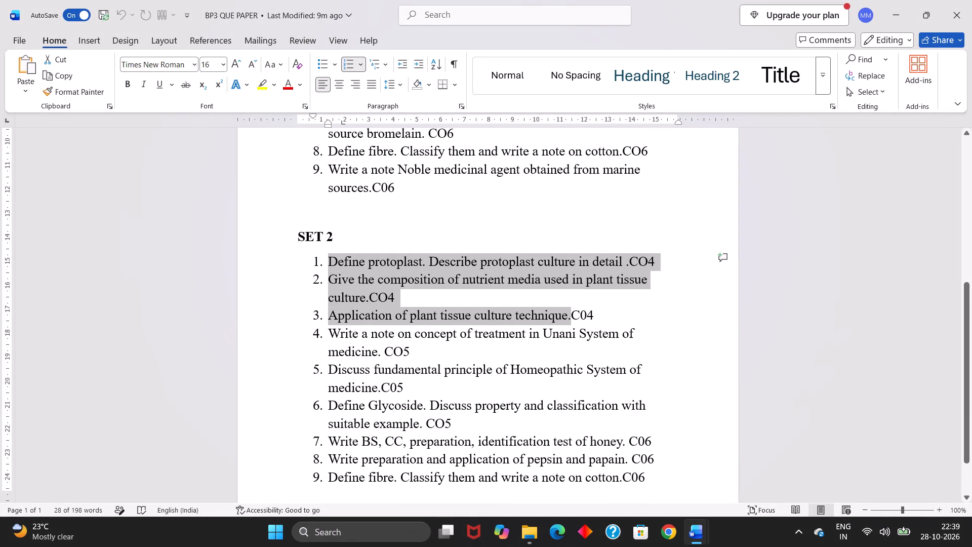
scroll(452, 303, down, 1)
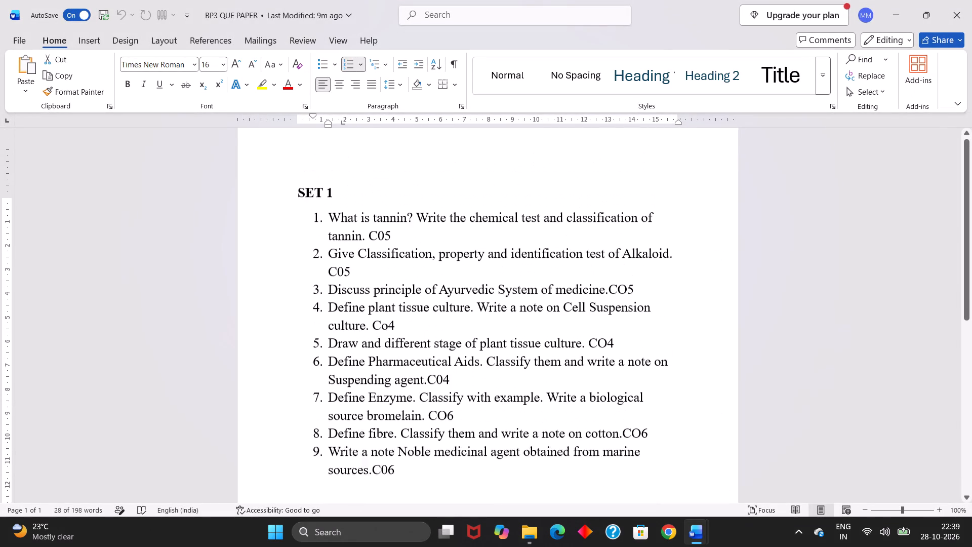
scroll(452, 303, down, 2)
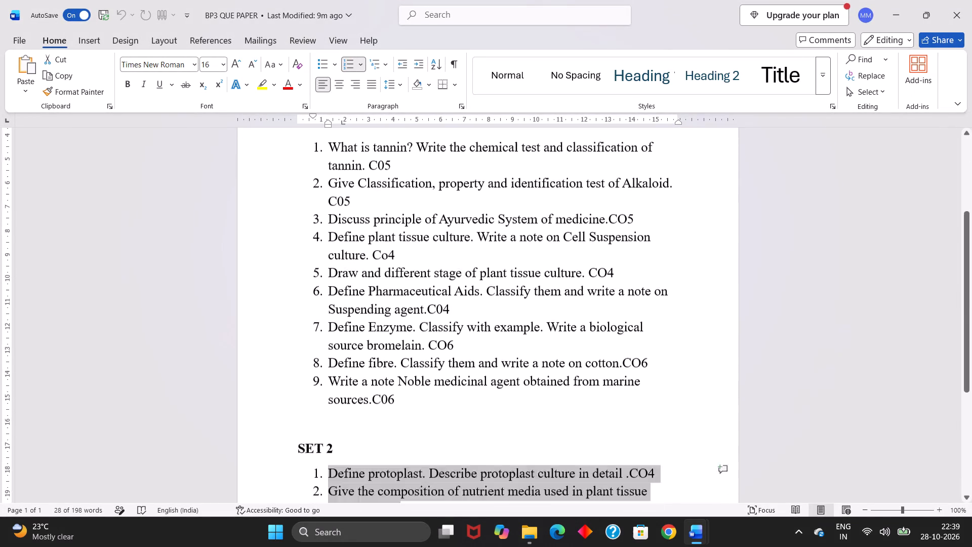
scroll(452, 303, down, 1)
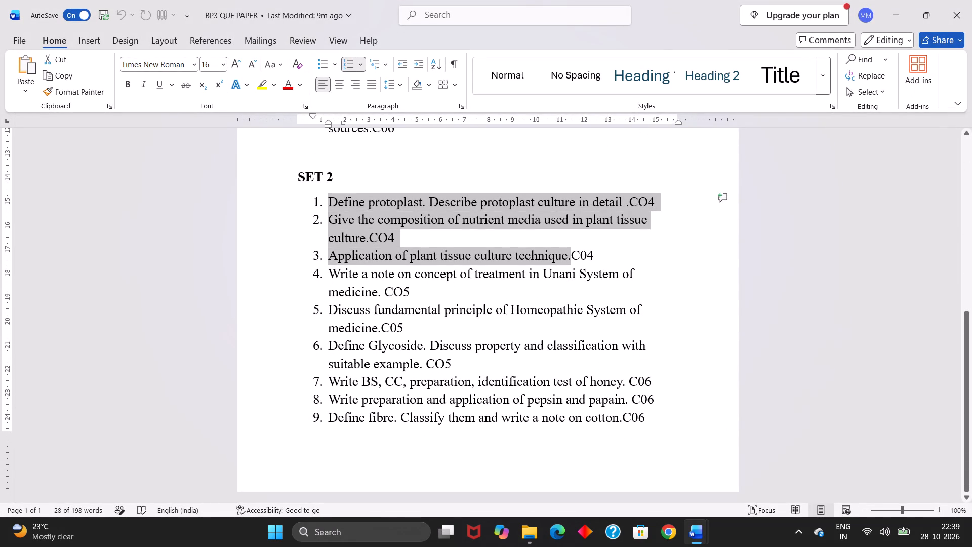
drag(332, 275, 424, 363)
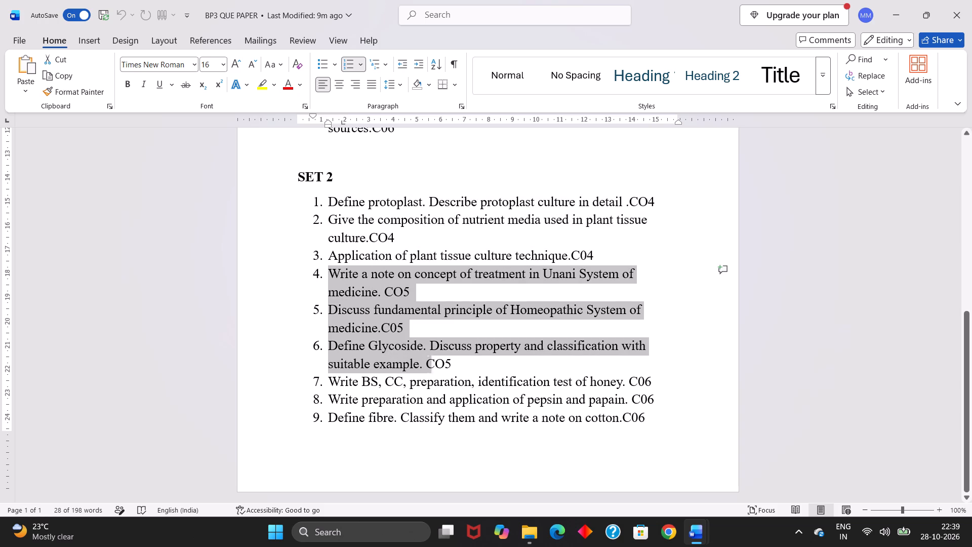
drag(424, 363, 420, 366)
drag(420, 366, 424, 366)
key(ctrl+c)
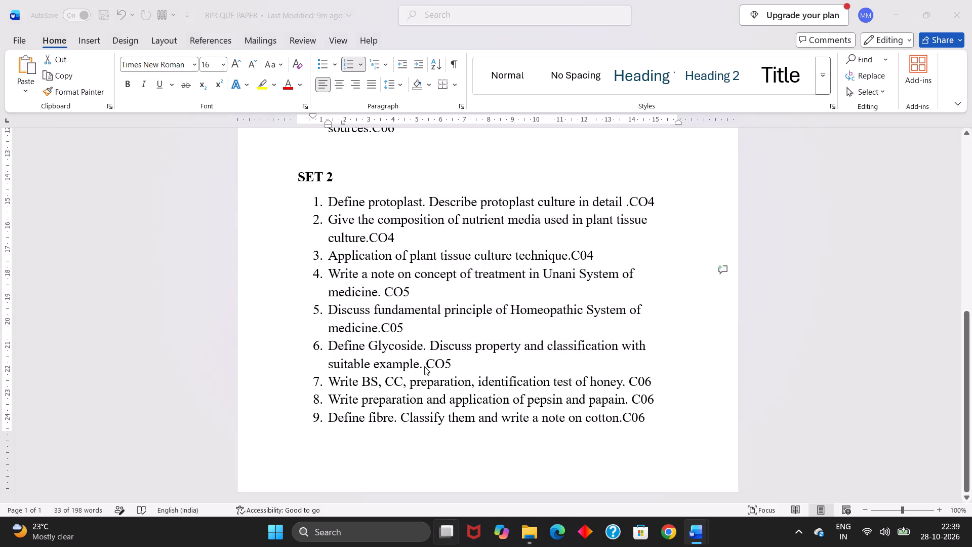
click(486, 224)
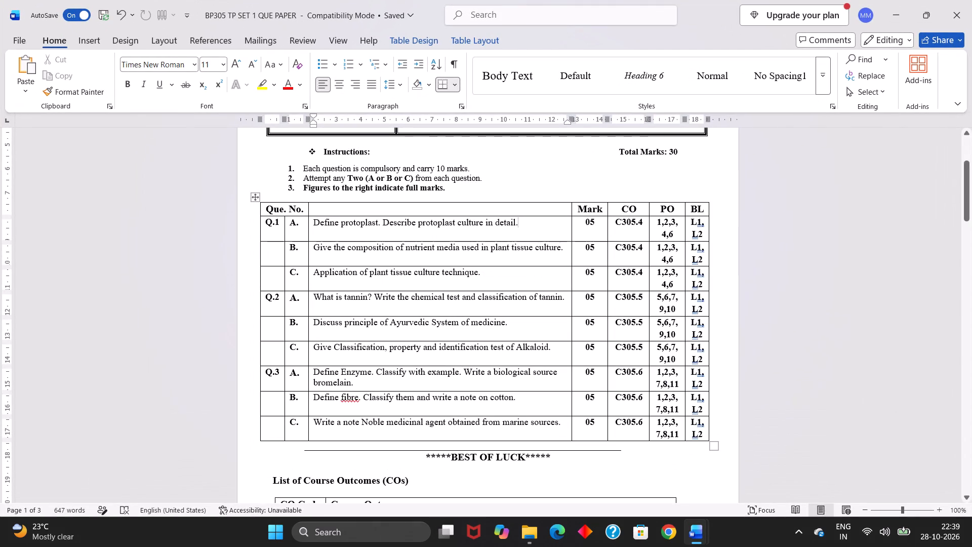
drag(314, 303, 461, 351)
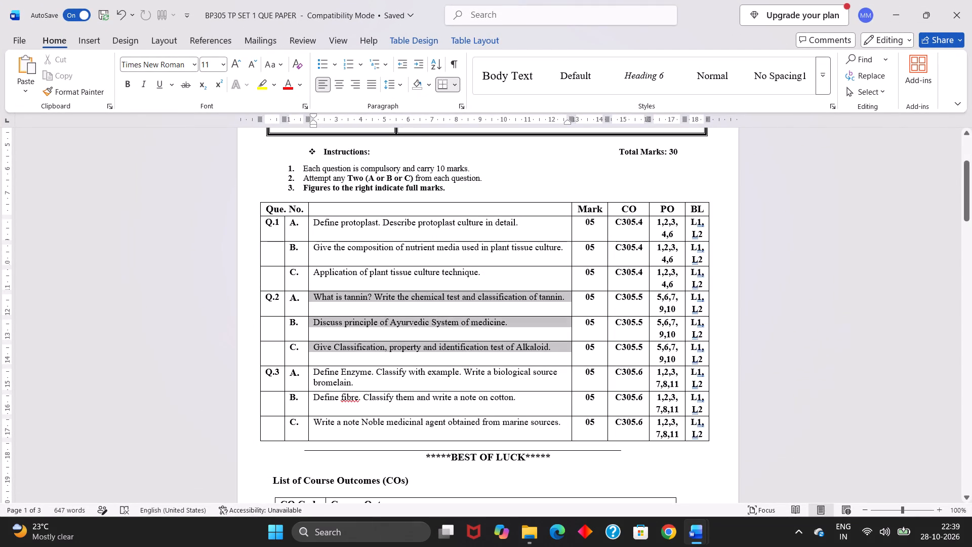
drag(461, 351, 461, 351)
key(ctrl+v)
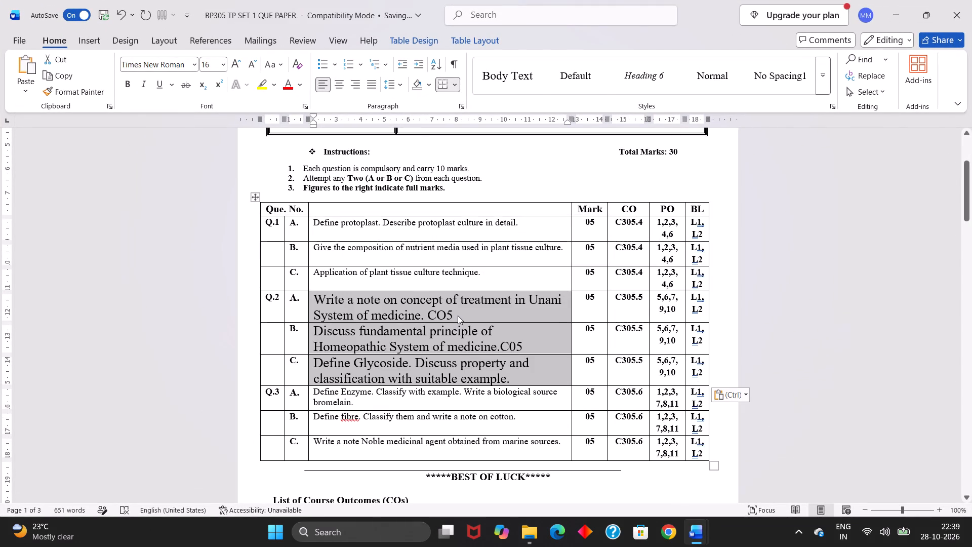
Remove the trailing CO5 code from Q.2 A and C05 from Q.2 B, ending both with the full stop after "medicine".
click(458, 316)
key(BackSpace)
key(BackSpace)
key(BackSpace)
key(BackSpace)
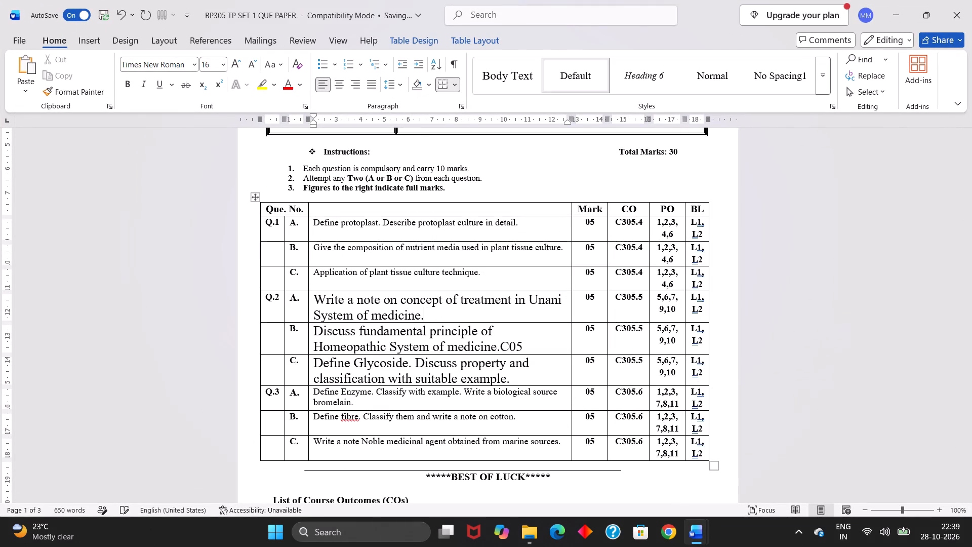
key(Down)
key(Right)
key(Right)
key(Right)
key(Right)
key(Right)
key(Right)
key(Right)
key(Right)
key(Right)
key(Right)
key(Right)
key(Right)
key(Right)
key(Right)
key(Right)
key(Right)
key(Right)
key(Right)
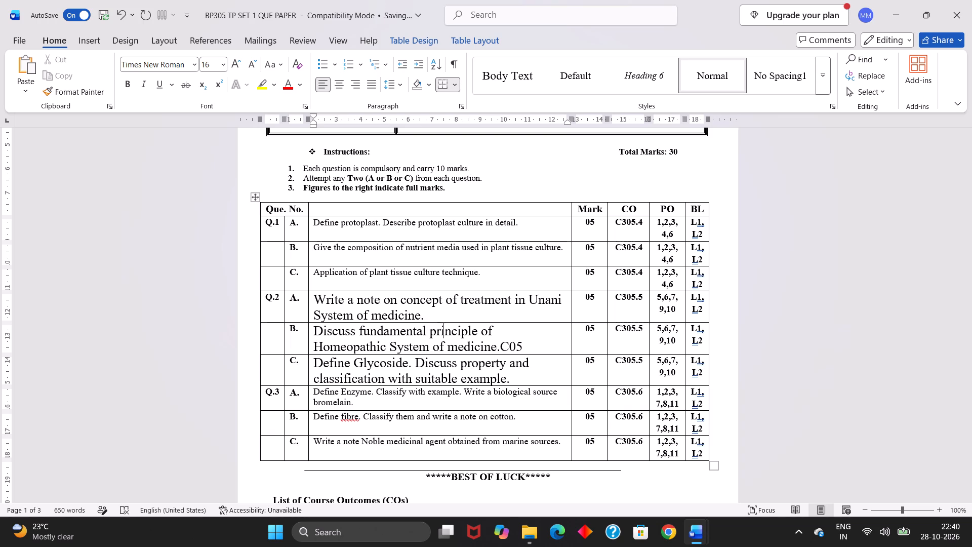
key(Down)
key(Up)
key(Right)
key(Right)
key(Right)
key(Right)
key(Right)
key(Right)
key(Right)
key(Right)
key(Right)
key(Right)
key(Right)
key(Right)
key(Right)
key(Right)
key(Right)
key(Right)
key(Right)
key(Right)
key(Right)
key(Right)
key(Down)
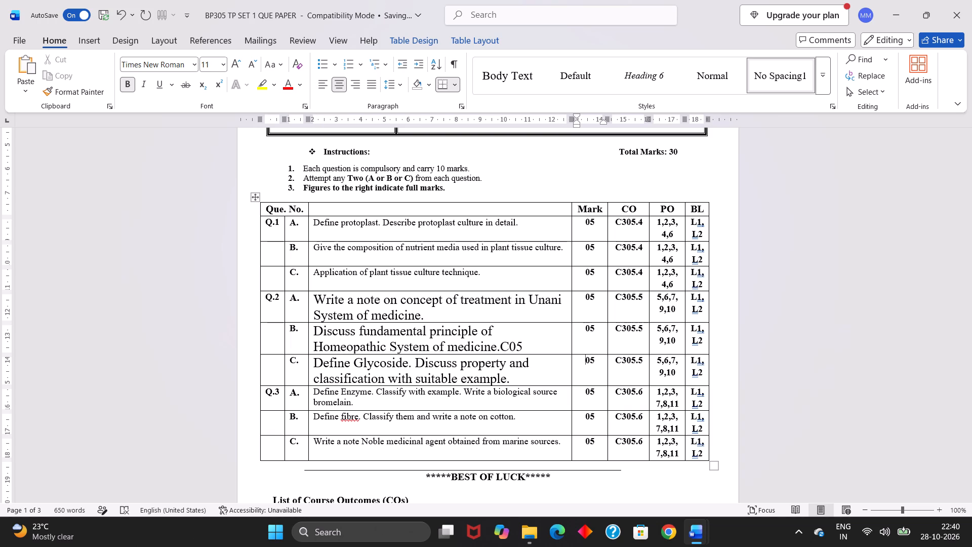
key(Left)
key(Up)
key(Up)
key(Right)
key(BackSpace)
key(BackSpace)
key(BackSpace)
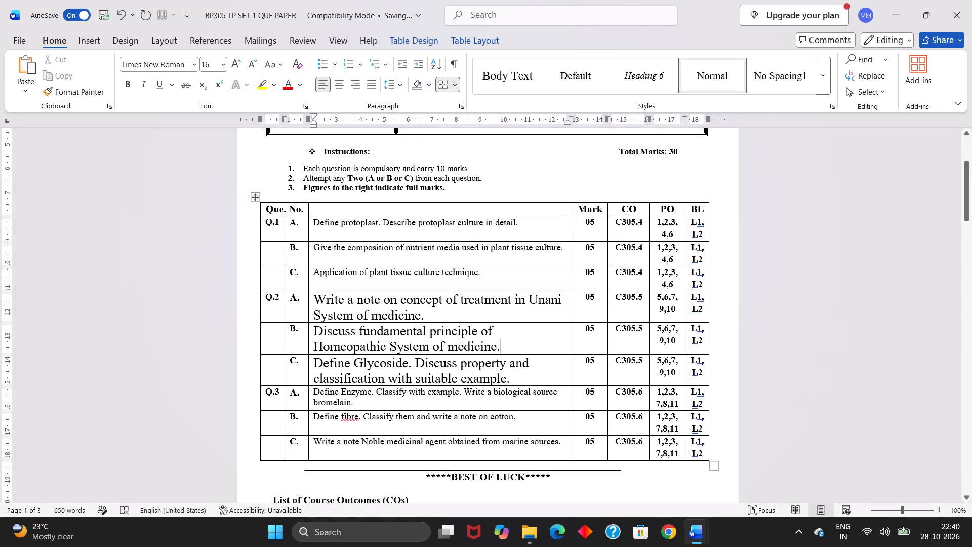
Reduce the text of questions Q.2 A, B and C to font size 11.
drag(317, 305, 479, 381)
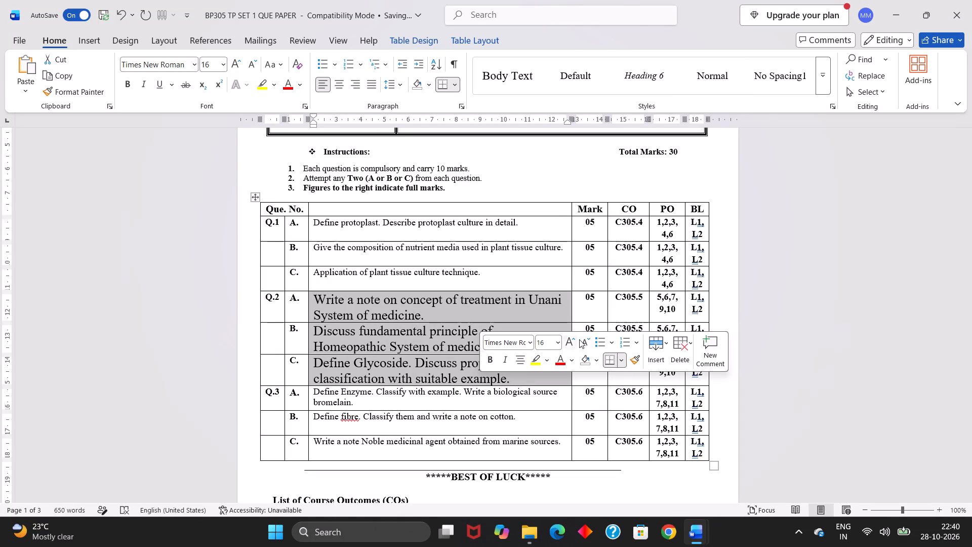
click(583, 337)
click(583, 337)
click(583, 337)
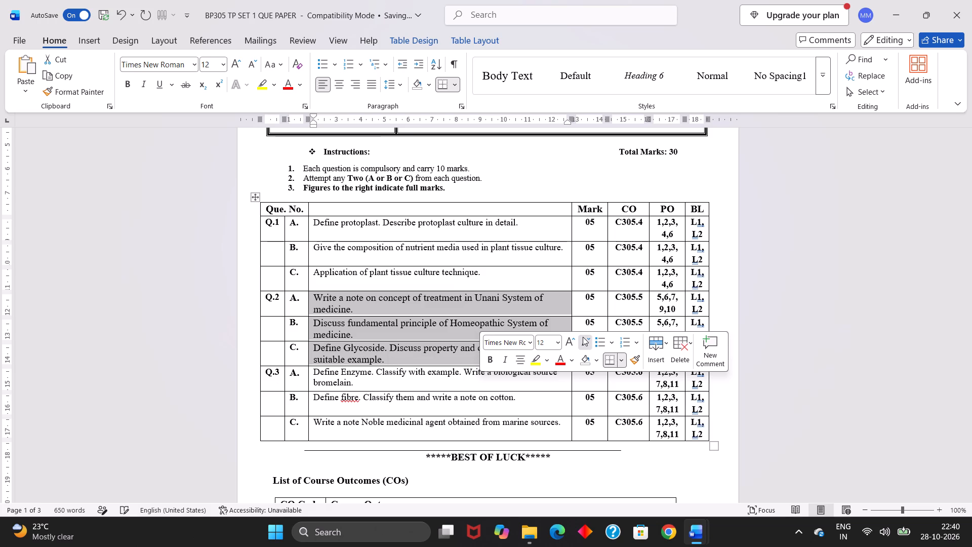
click(528, 299)
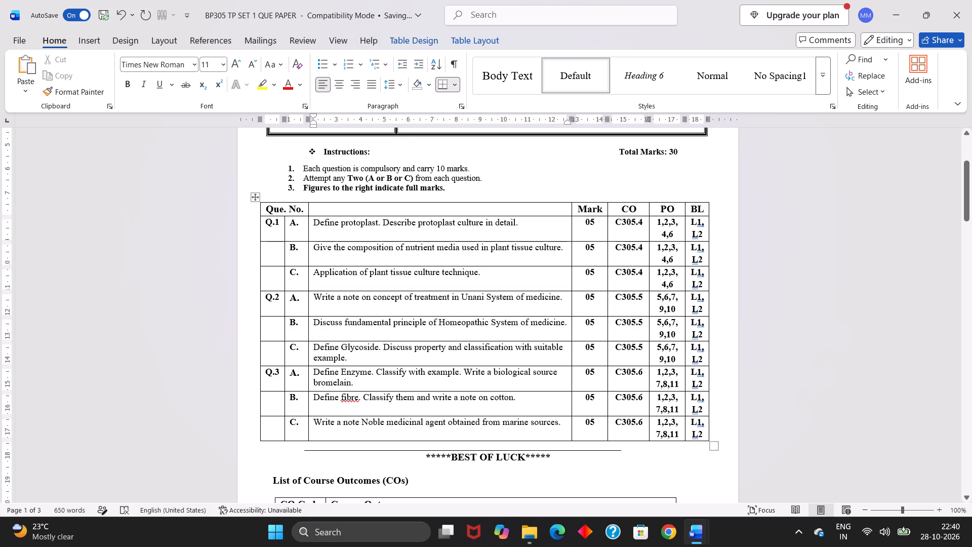
Increase the question text of Q.1 A to Q.2 C to font size 12.
double_click(413, 251)
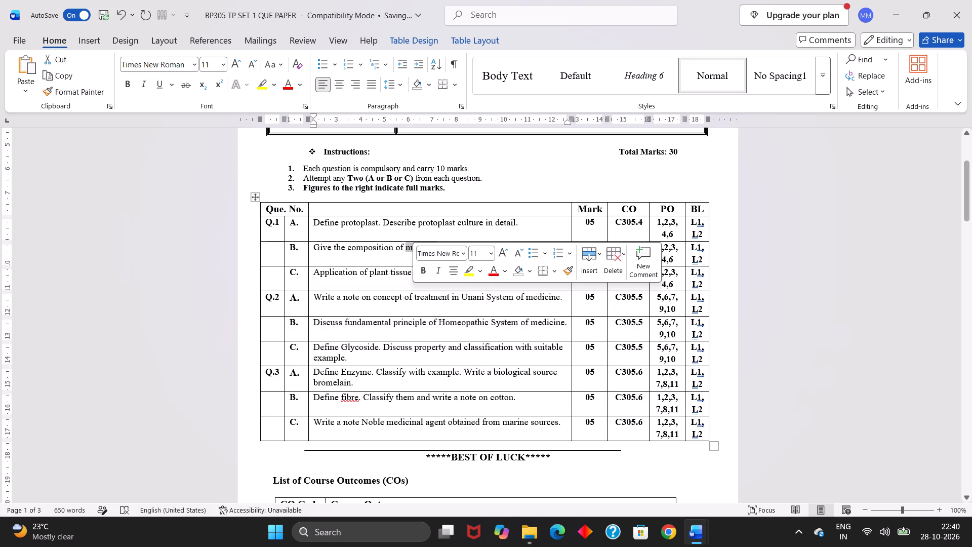
drag(317, 229, 418, 349)
click(511, 308)
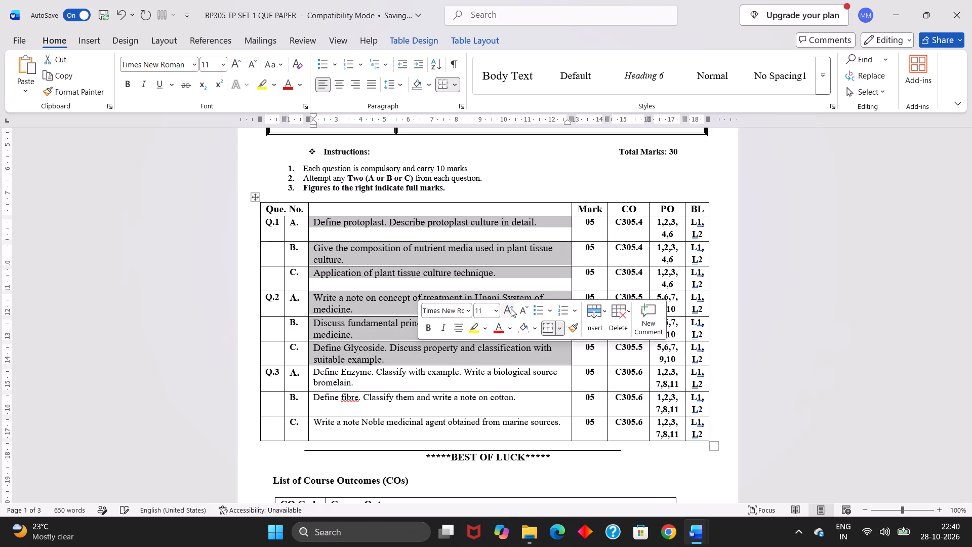
click(508, 265)
Replace the text of Q.3 A, B and C with SET 2 questions 7 to 9 from BP3 QUE PAPER, including their C06 codes.
scroll(511, 333, down, 1)
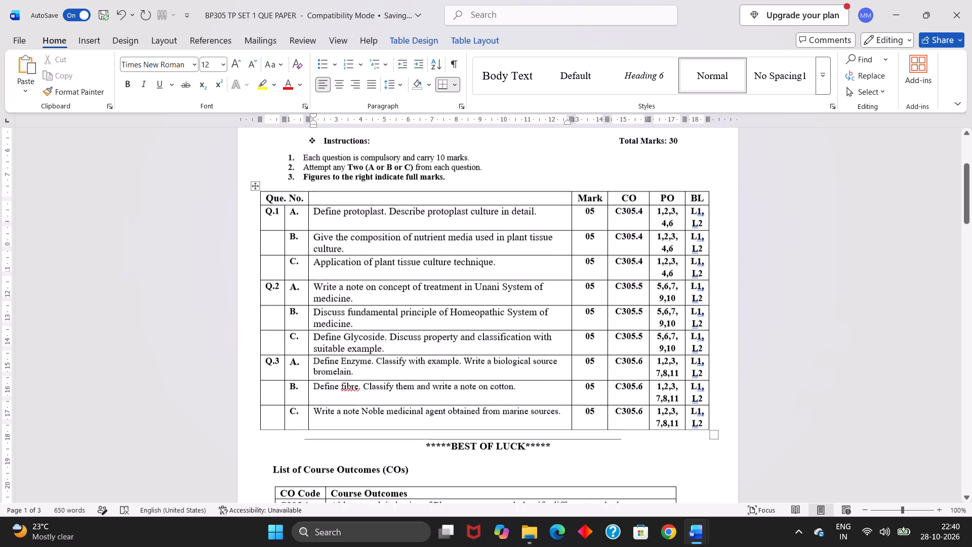
scroll(511, 333, down, 2)
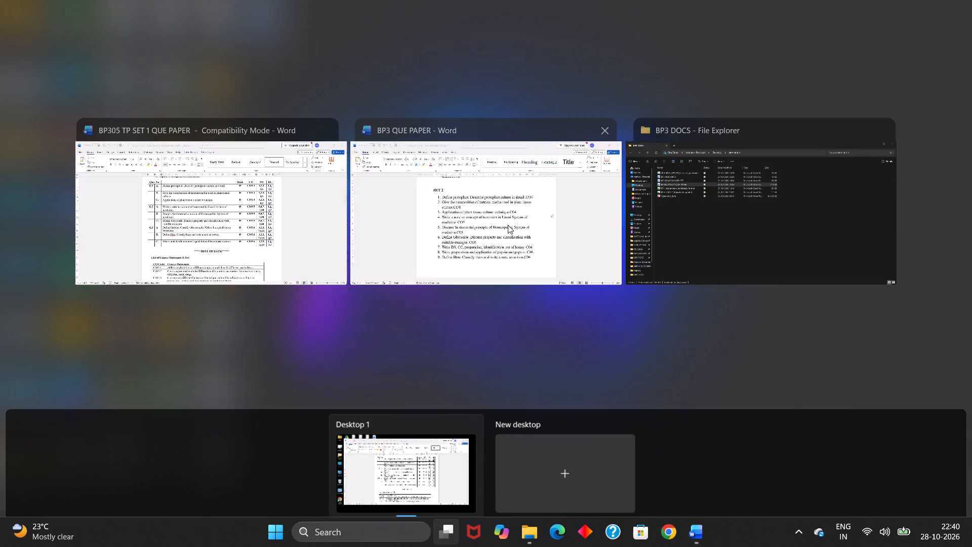
click(524, 187)
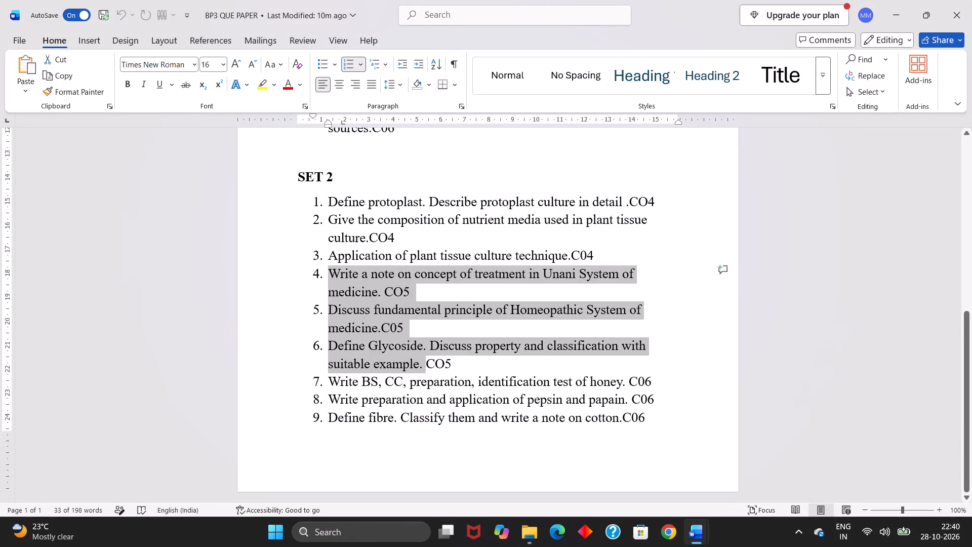
drag(334, 382, 584, 414)
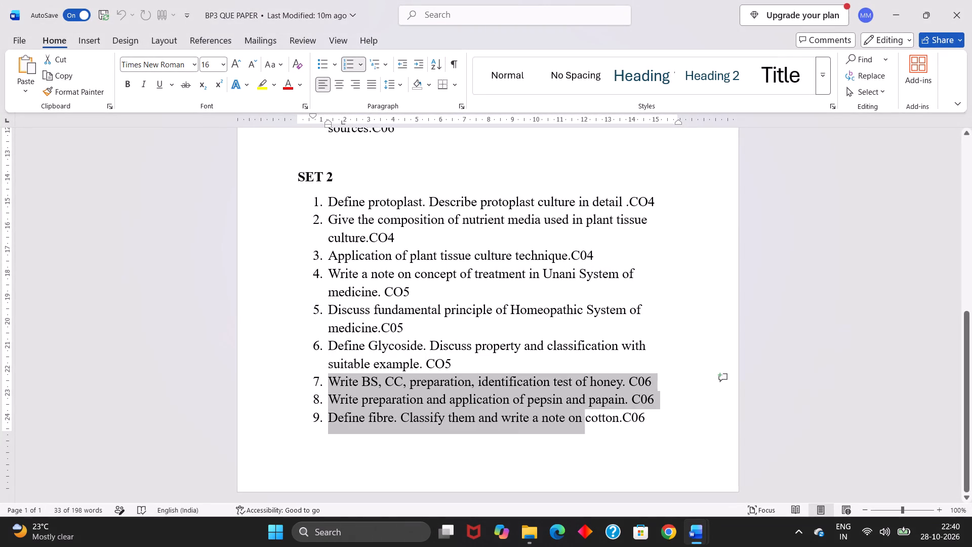
drag(584, 414, 629, 426)
drag(629, 426, 680, 425)
key(ctrl+c)
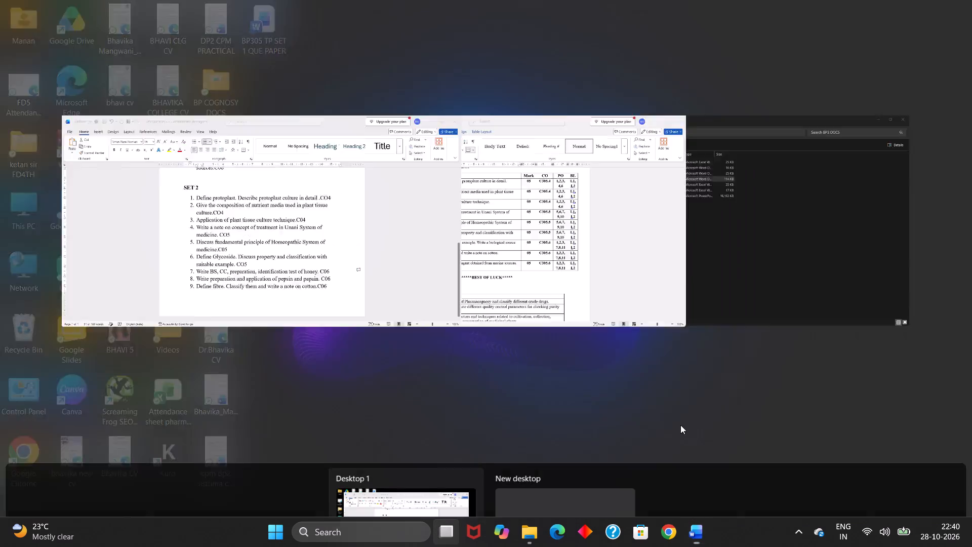
click(540, 238)
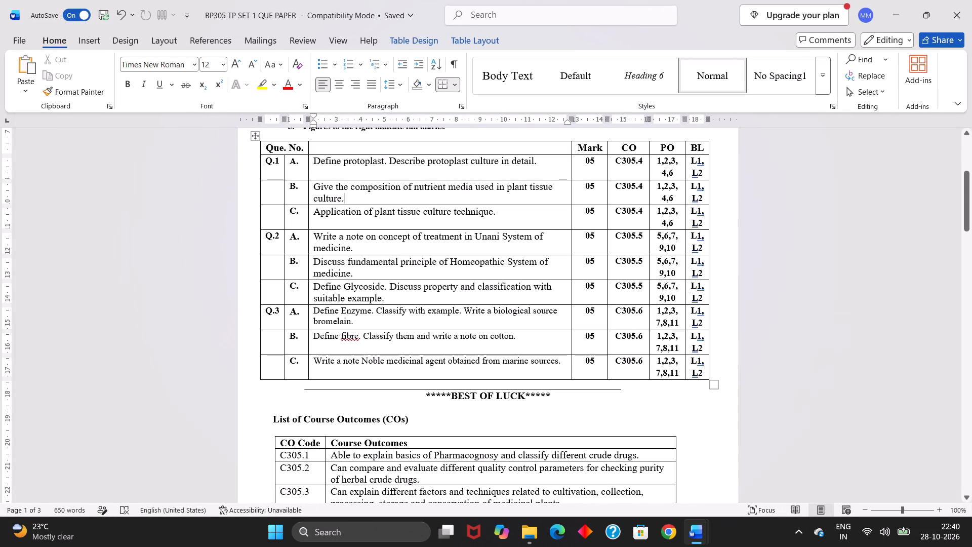
drag(316, 312, 490, 381)
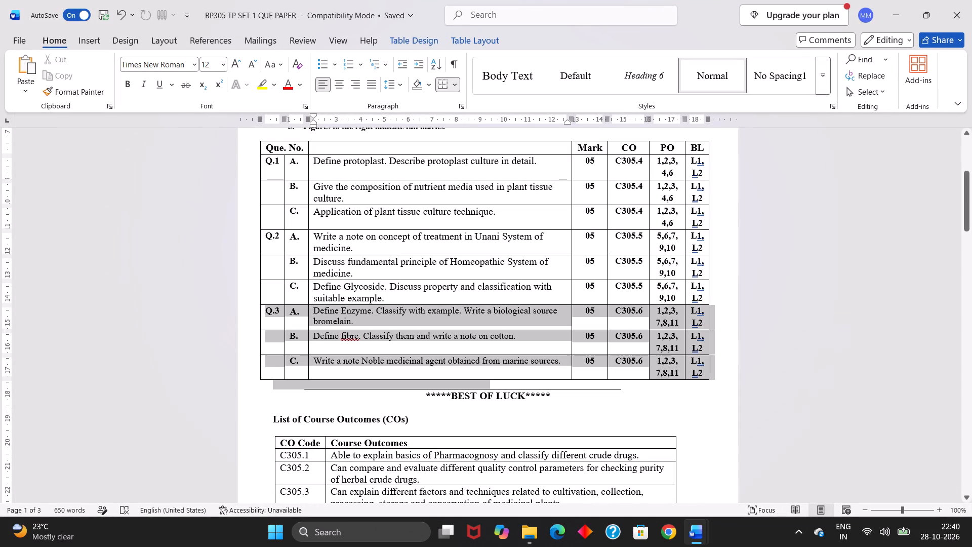
drag(490, 381, 490, 380)
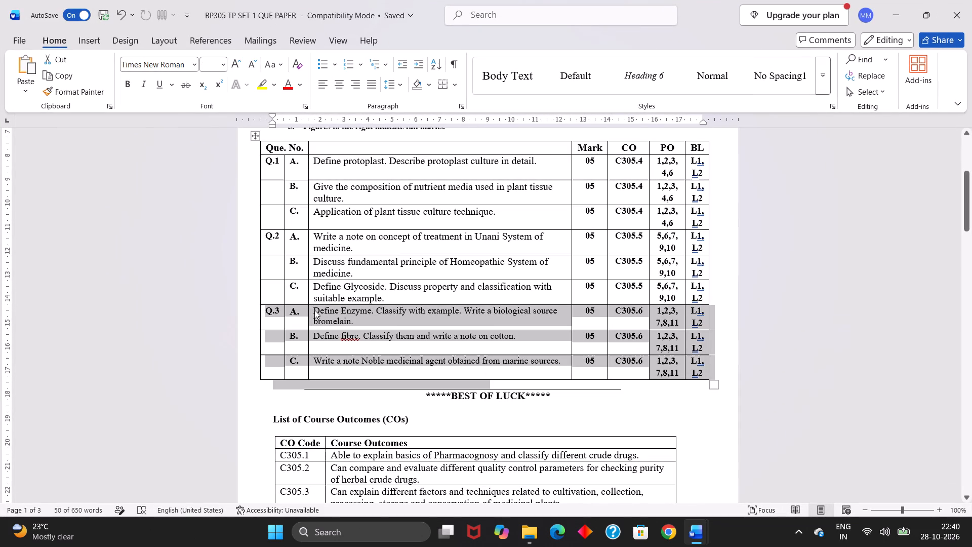
double_click(314, 310)
drag(314, 310, 377, 327)
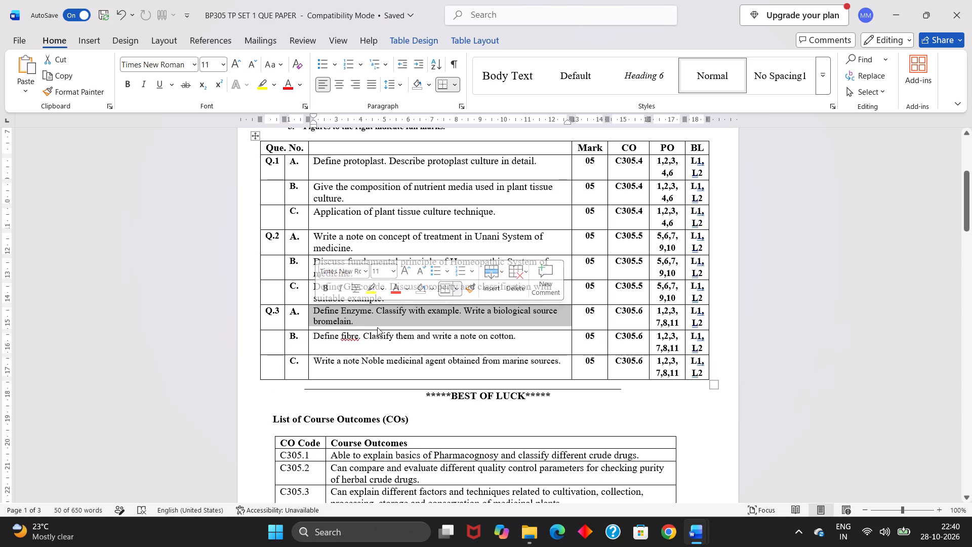
drag(377, 327, 554, 362)
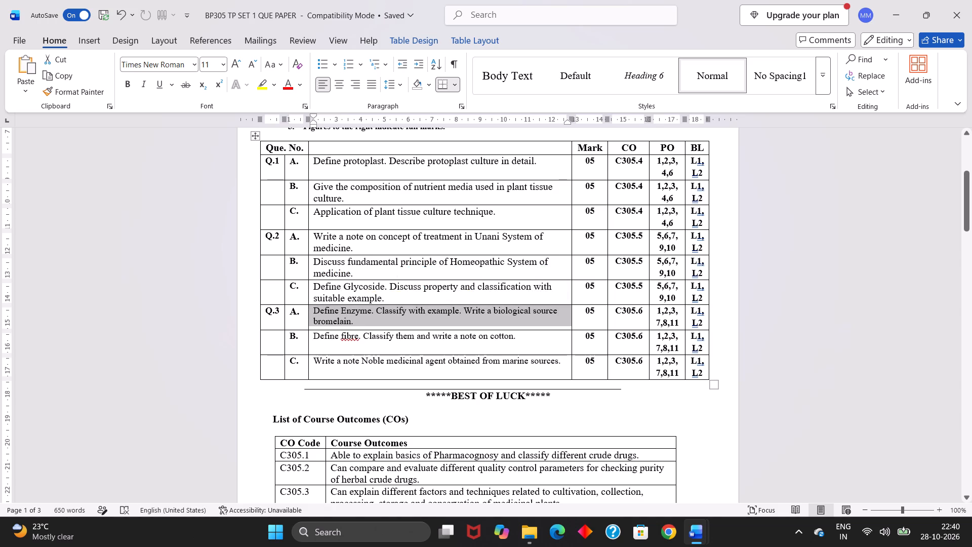
drag(554, 362, 558, 362)
click(558, 362)
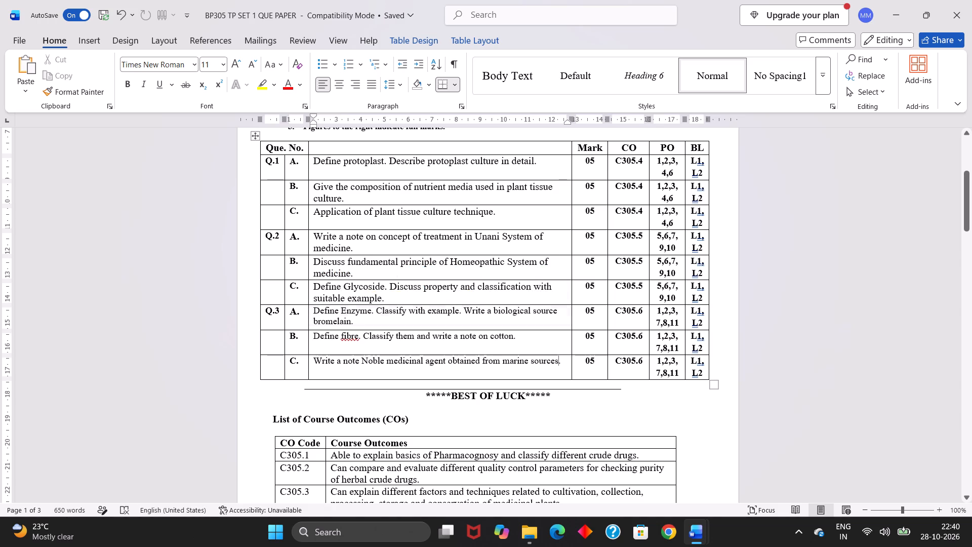
drag(565, 363, 415, 321)
key(ctrl+v)
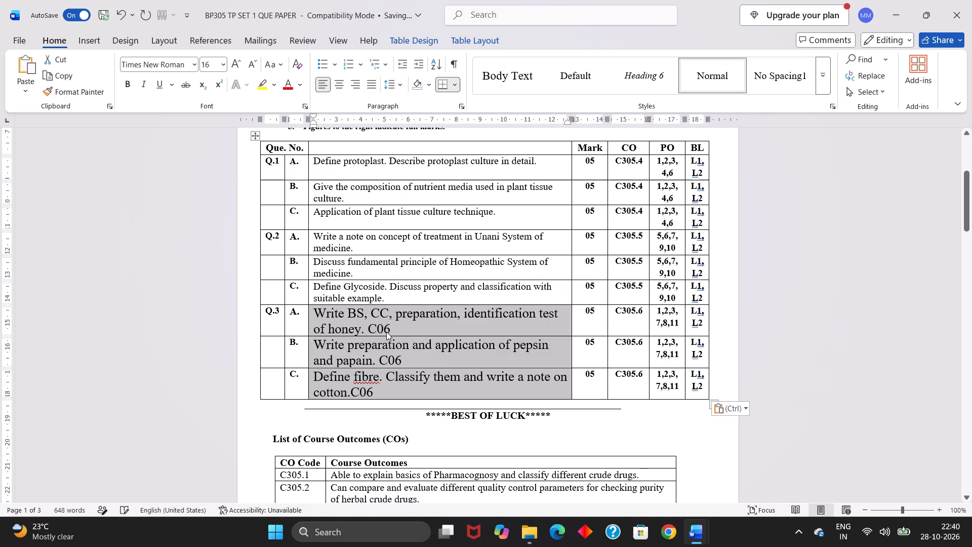
Remove the trailing C06 code from Q.3 A, ending the question with the full stop after "honey".
click(386, 332)
key(BackSpace)
key(BackSpace)
key(BackSpace)
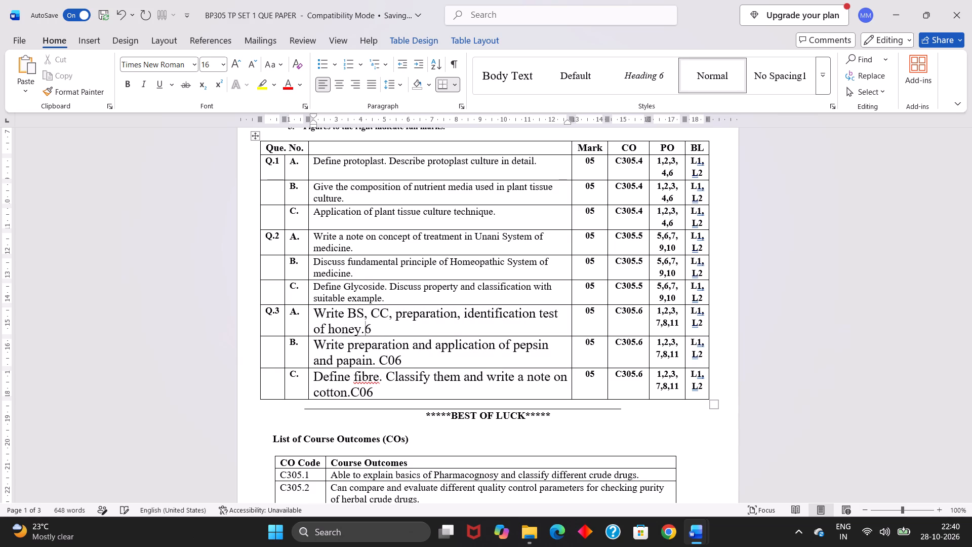
key(Down)
key(Right)
key(Right)
key(Up)
key(BackSpace)
Remove the trailing C06 code from Q.3 B, ending the question with the full stop after "papain".
key(Down)
key(Down)
key(Right)
key(Right)
key(Right)
key(Right)
key(Right)
key(Right)
key(BackSpace)
key(BackSpace)
key(BackSpace)
Remove the trailing C06 code from Q.3 C, ending the question with the full stop after "cotton".
key(Down)
key(Down)
key(BackSpace)
key(BackSpace)
key(BackSpace)
Reduce the text of questions Q.3 A, B and C to font size 12.
click(319, 315)
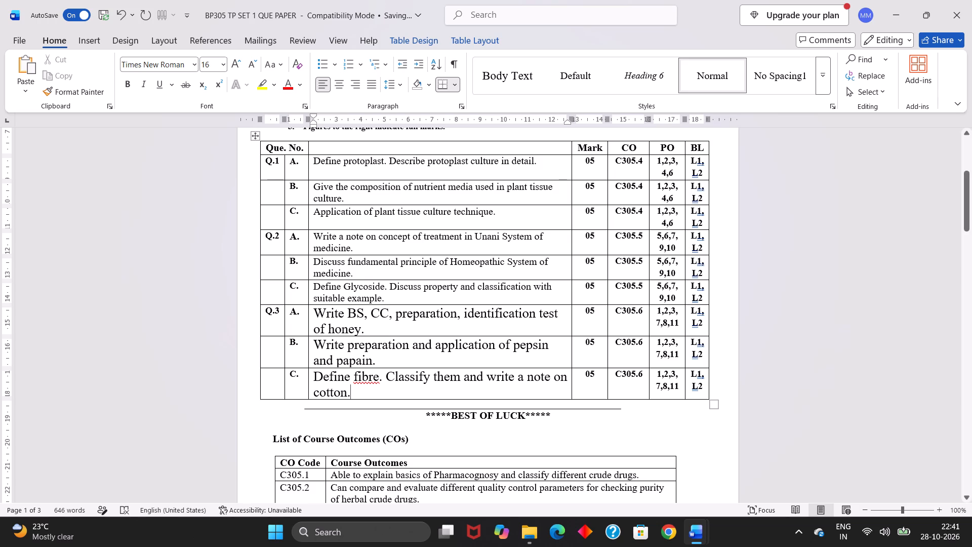
drag(319, 315, 350, 375)
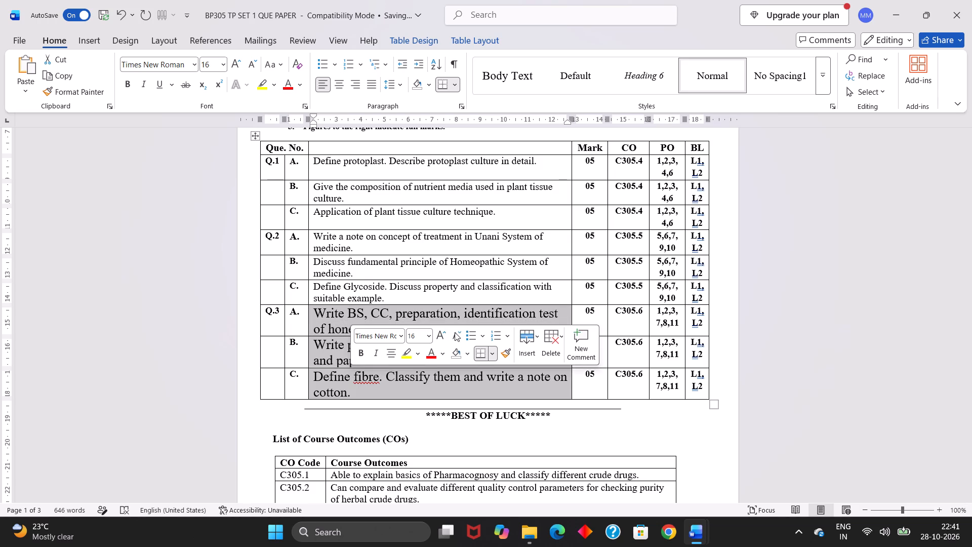
click(456, 333)
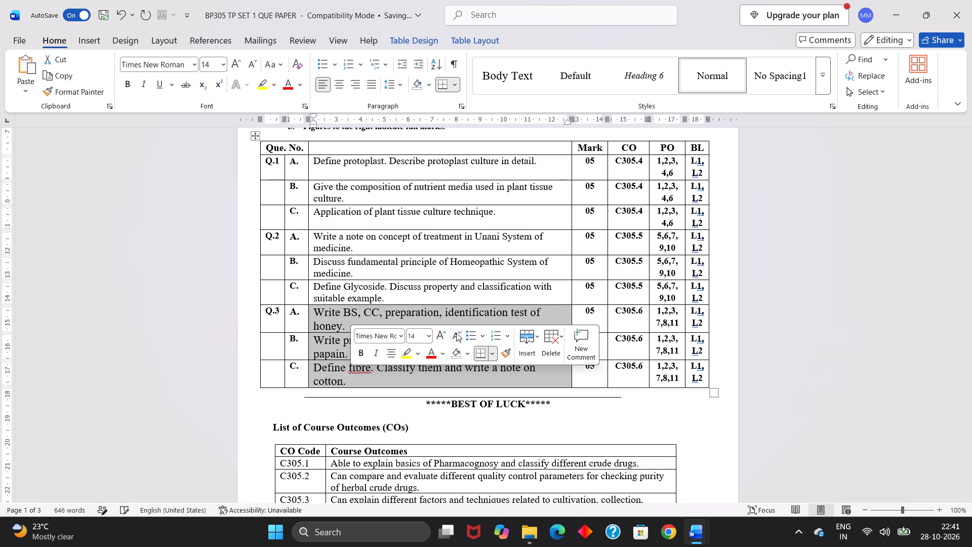
click(456, 333)
click(437, 287)
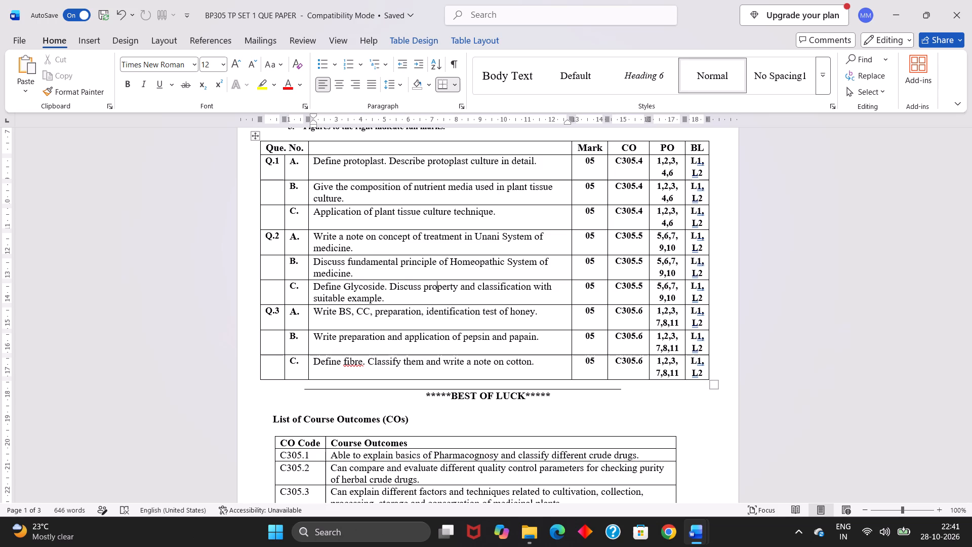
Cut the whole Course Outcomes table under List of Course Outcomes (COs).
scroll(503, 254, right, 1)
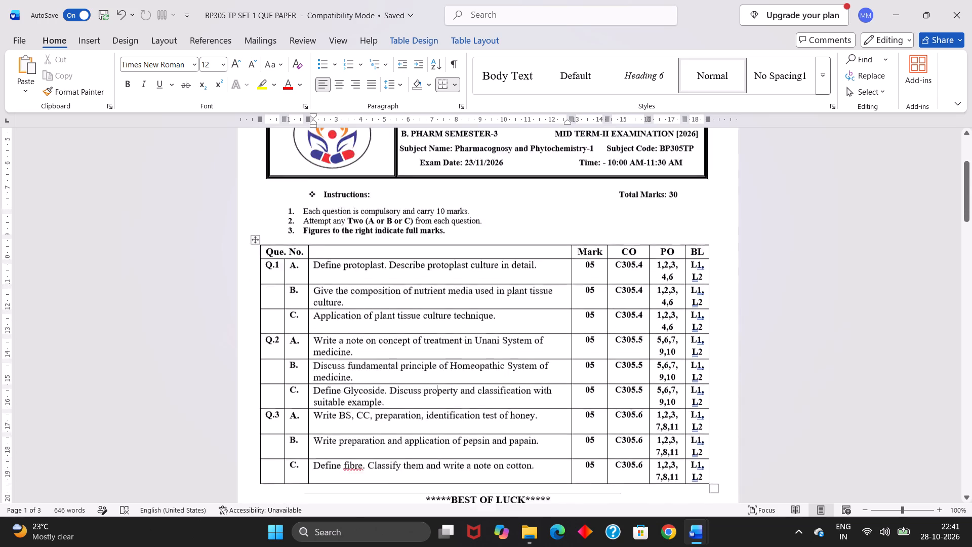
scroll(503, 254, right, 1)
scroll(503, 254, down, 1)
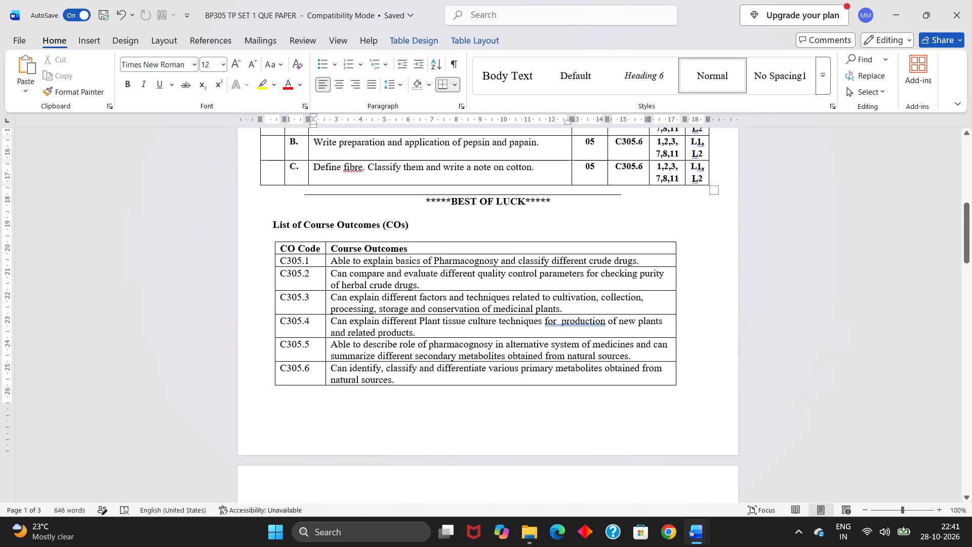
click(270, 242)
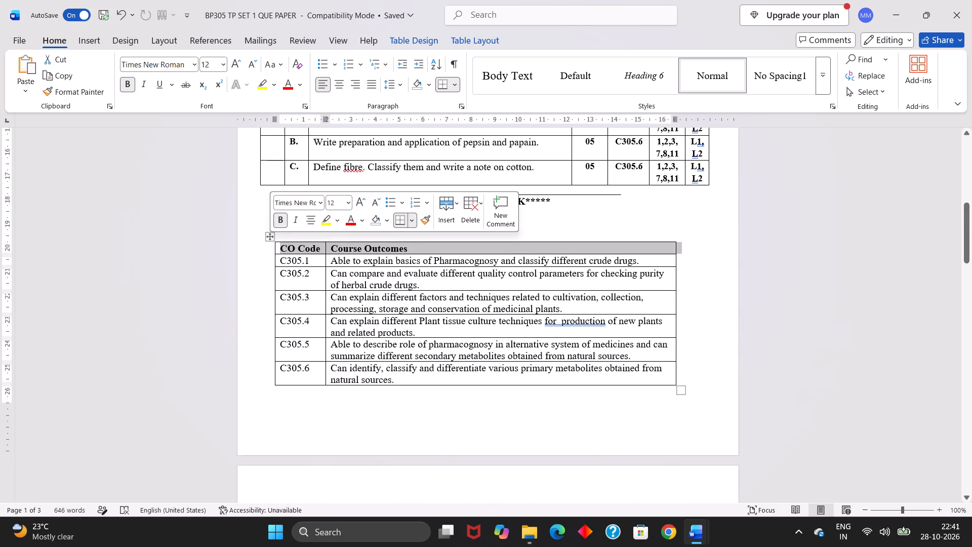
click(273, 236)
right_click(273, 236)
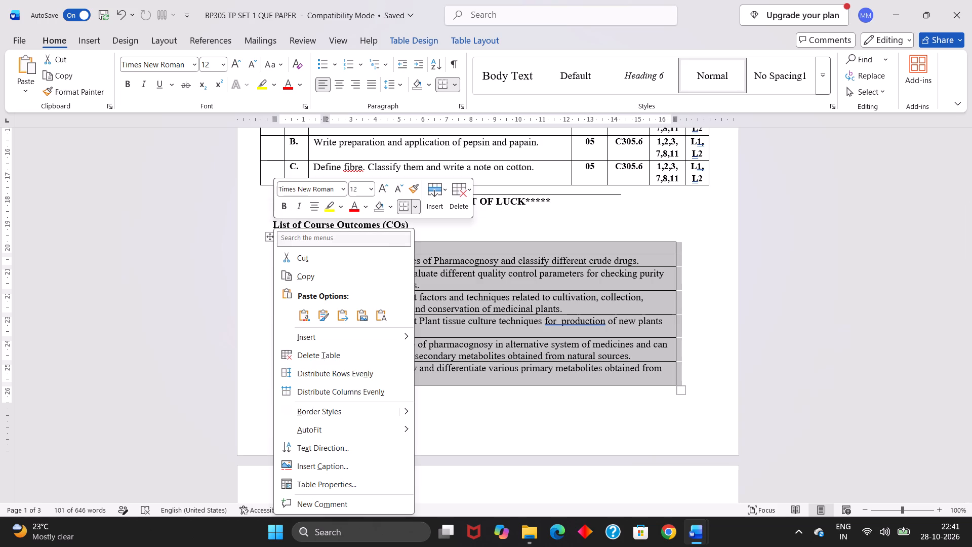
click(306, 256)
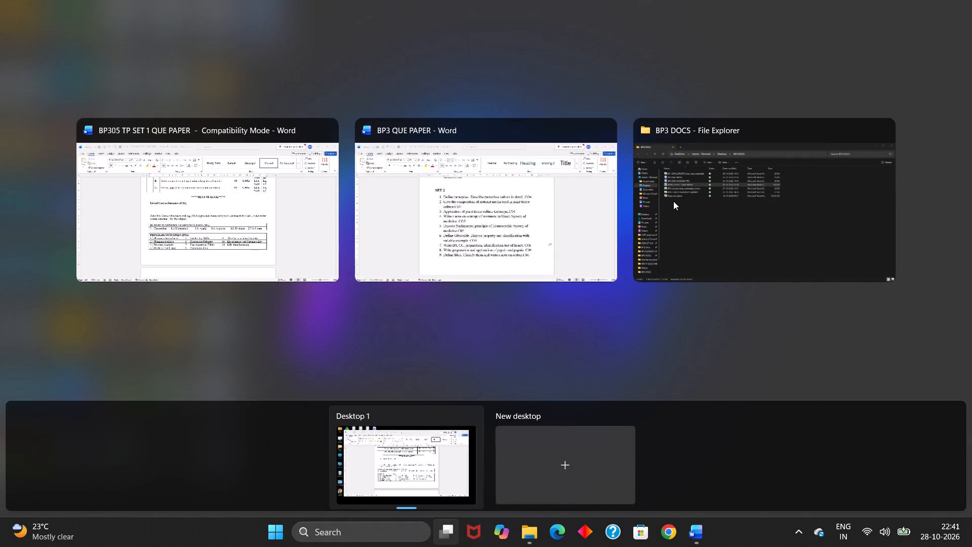
Switch to the BP3 DOCS folder and open the BP305 TP SET 1 QUE PAPER document.
click(673, 201)
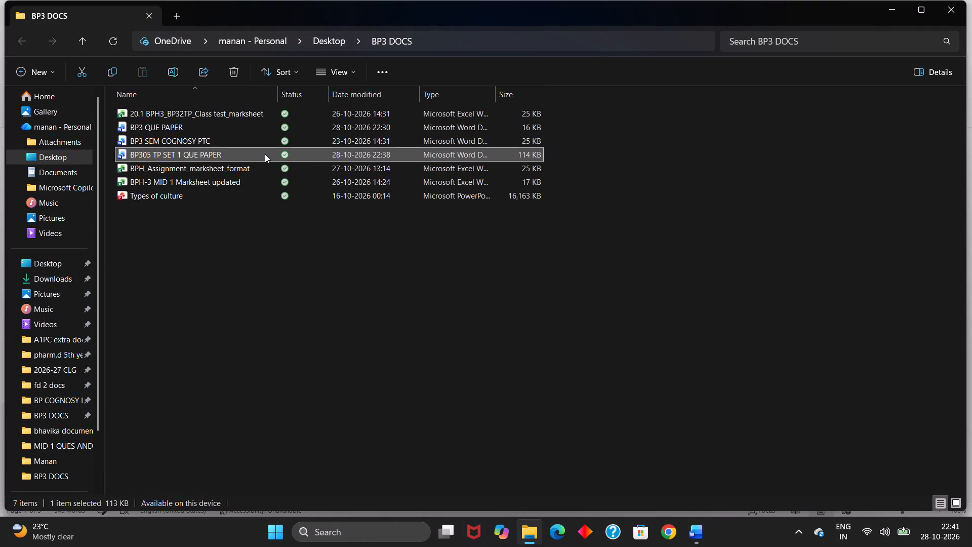
click(265, 154)
click(265, 154)
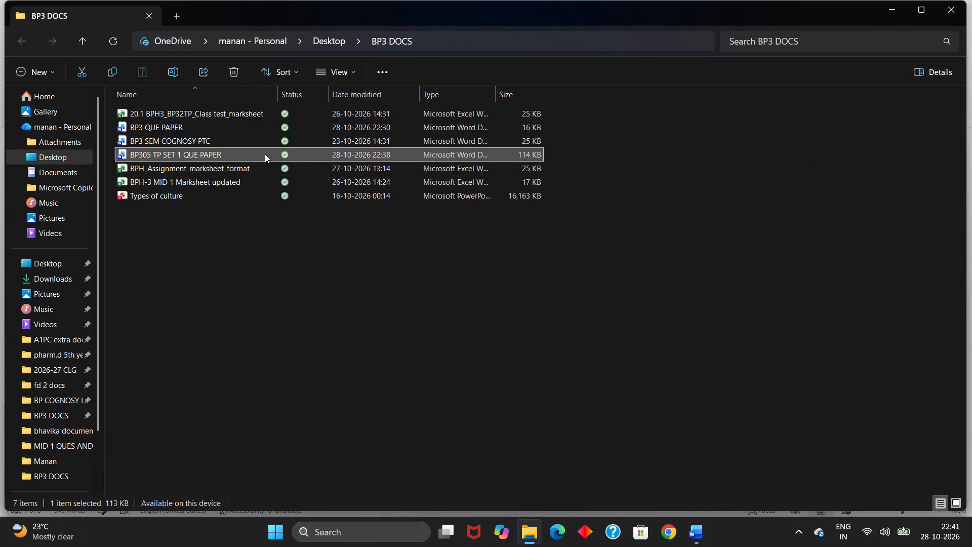
click(265, 154)
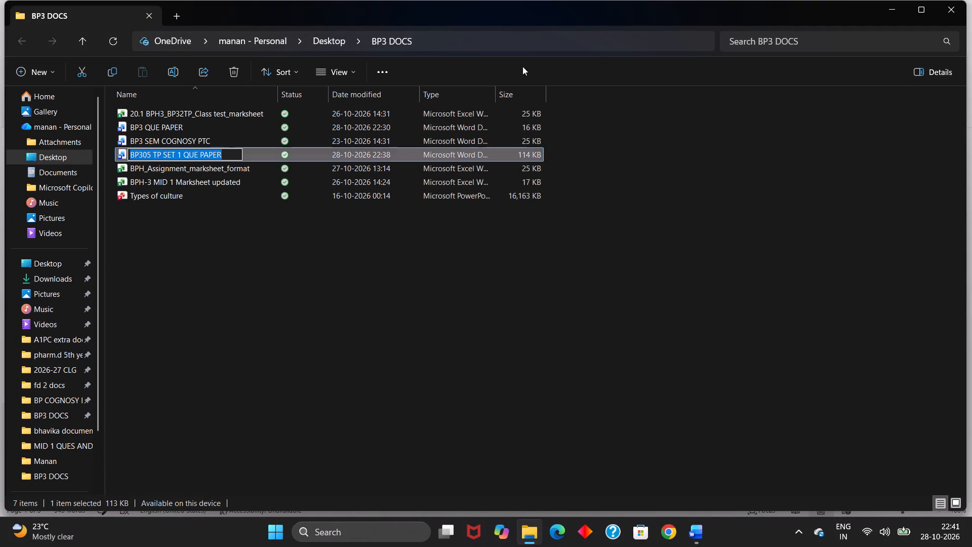
double_click(266, 155)
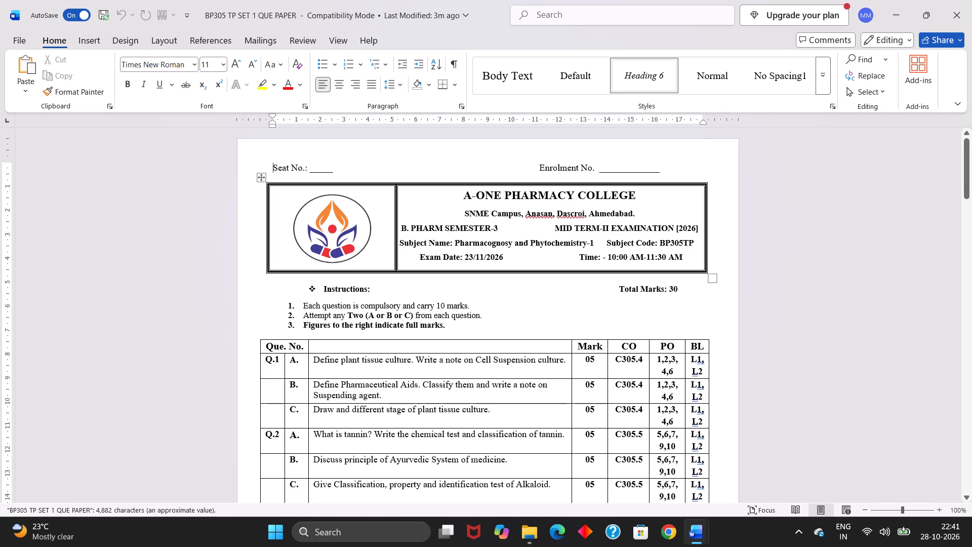
Increase the question text of Q.1 A to Q.3 C in the newly opened SET 1 paper to font size 12.
scroll(376, 319, down, 1)
scroll(320, 324, down, 1)
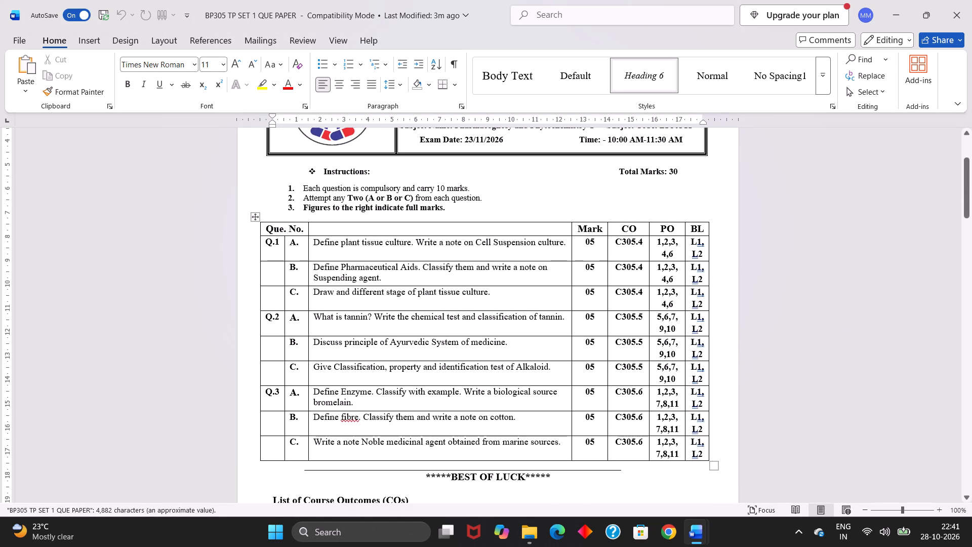
drag(315, 250, 451, 463)
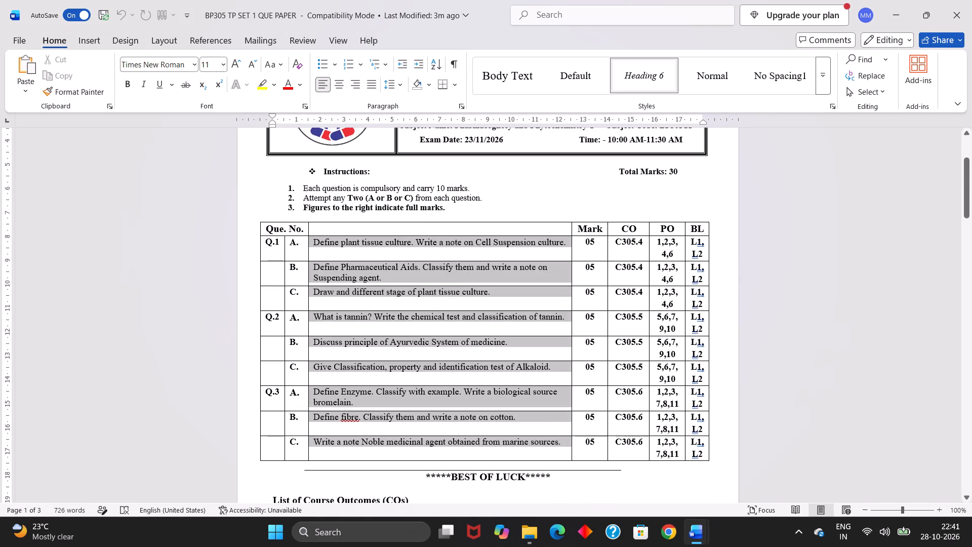
drag(451, 463, 451, 462)
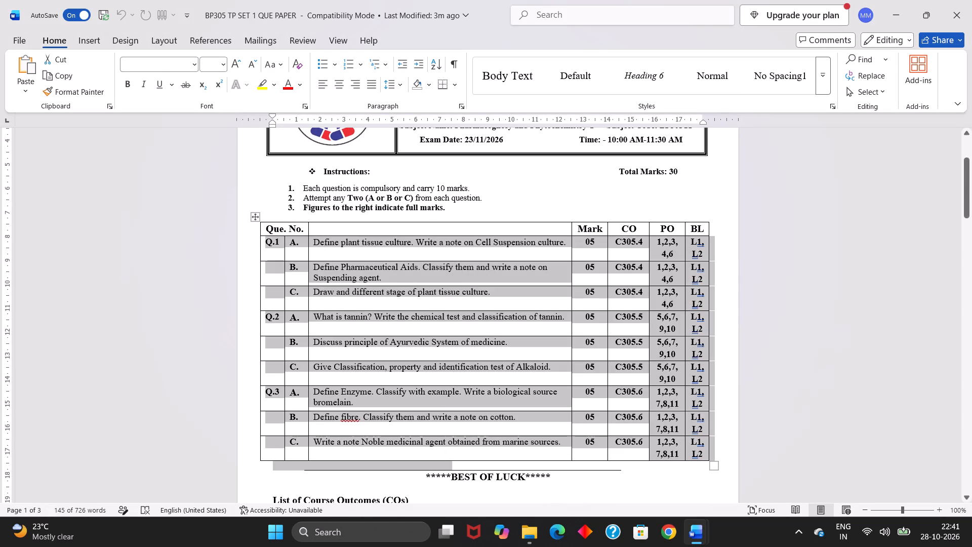
click(315, 250)
click(315, 250)
drag(315, 250, 450, 446)
click(539, 404)
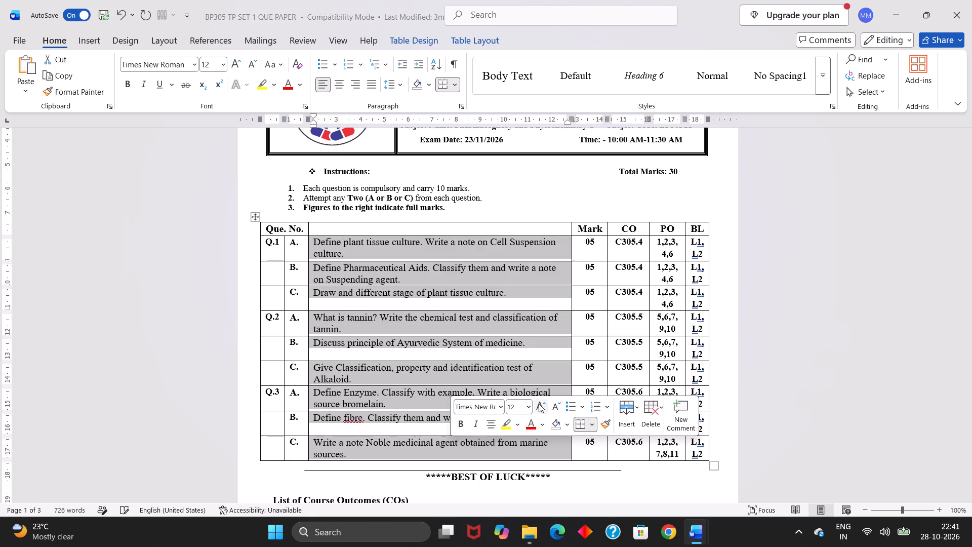
click(508, 350)
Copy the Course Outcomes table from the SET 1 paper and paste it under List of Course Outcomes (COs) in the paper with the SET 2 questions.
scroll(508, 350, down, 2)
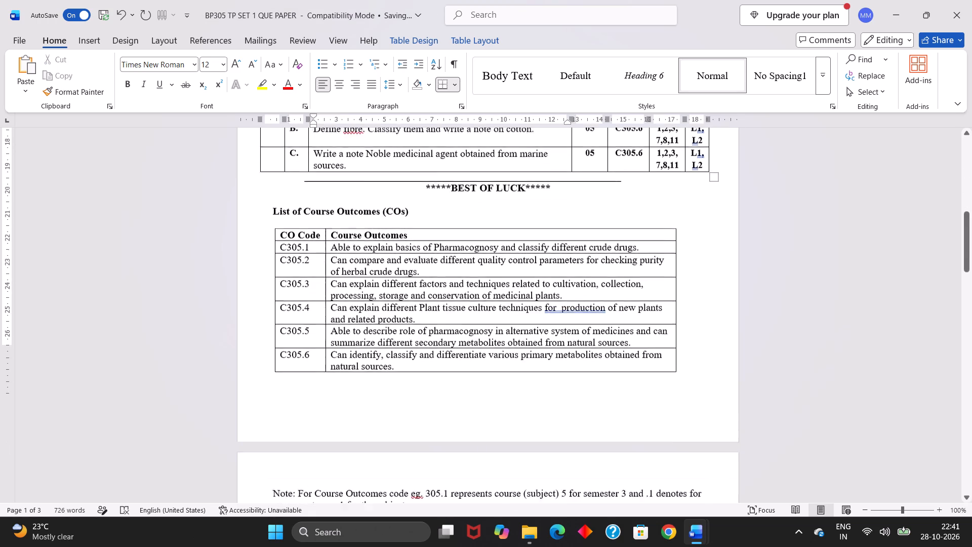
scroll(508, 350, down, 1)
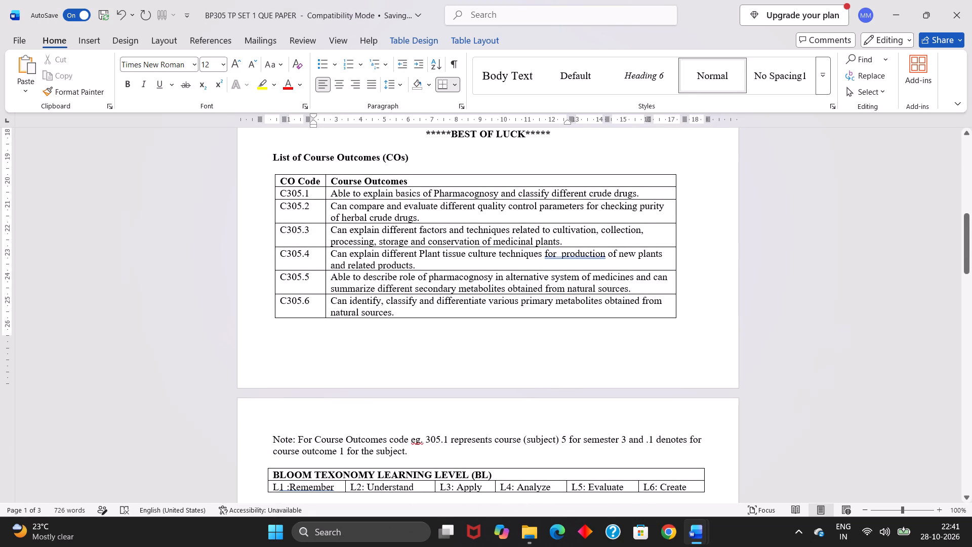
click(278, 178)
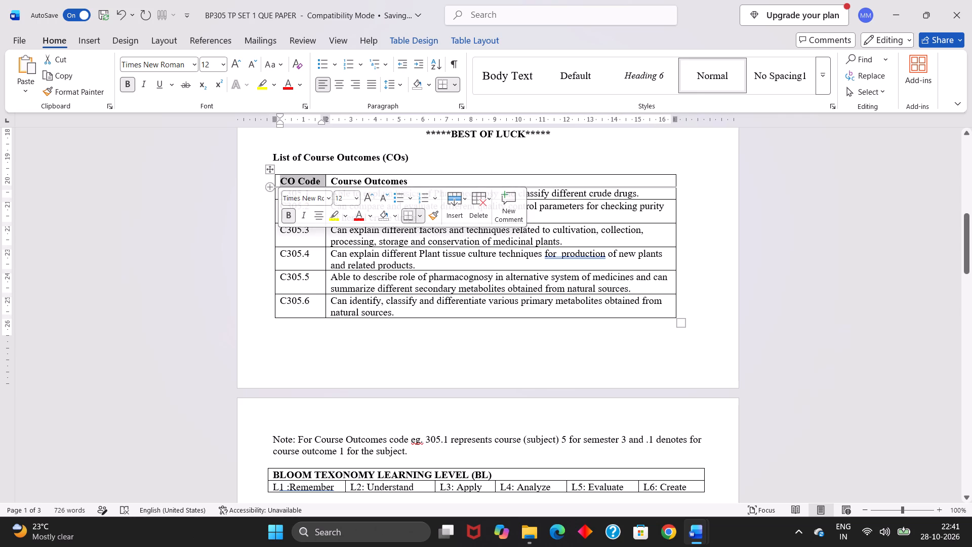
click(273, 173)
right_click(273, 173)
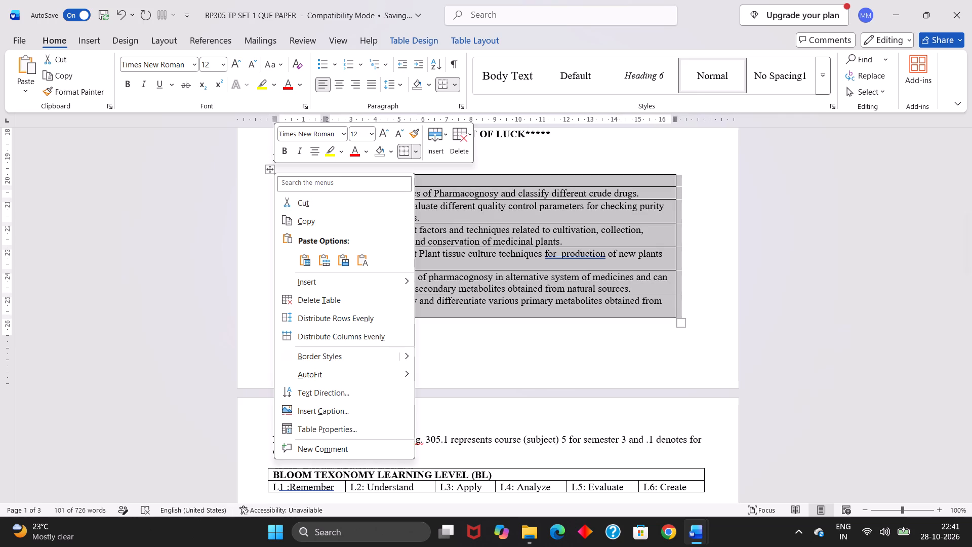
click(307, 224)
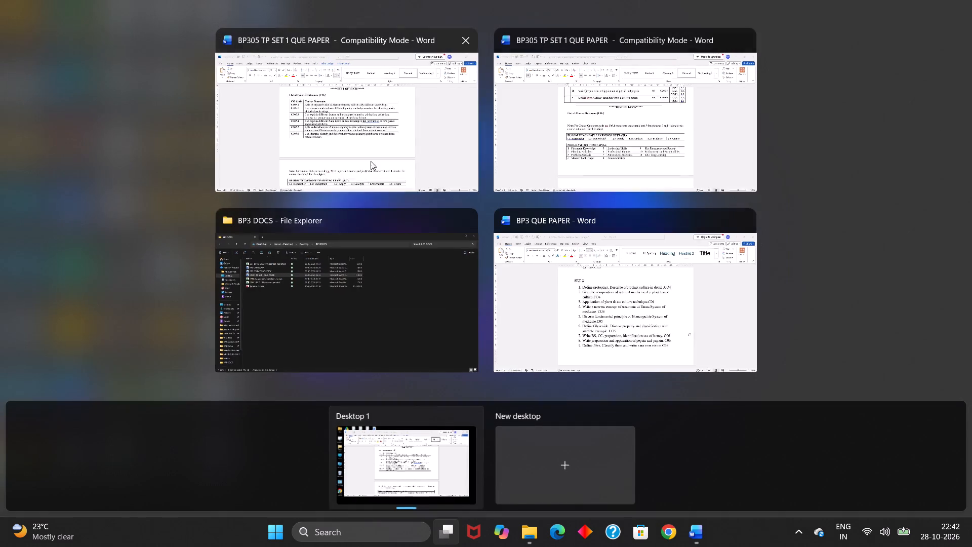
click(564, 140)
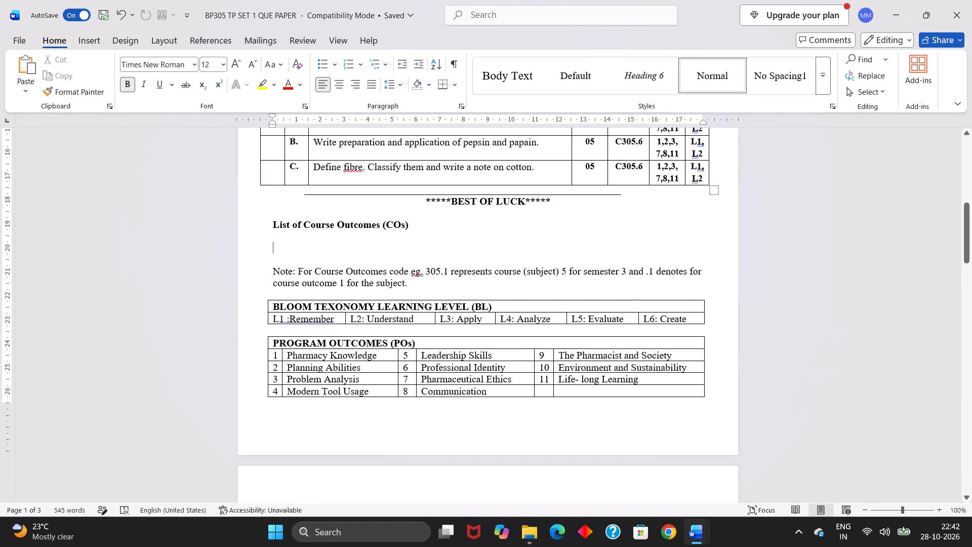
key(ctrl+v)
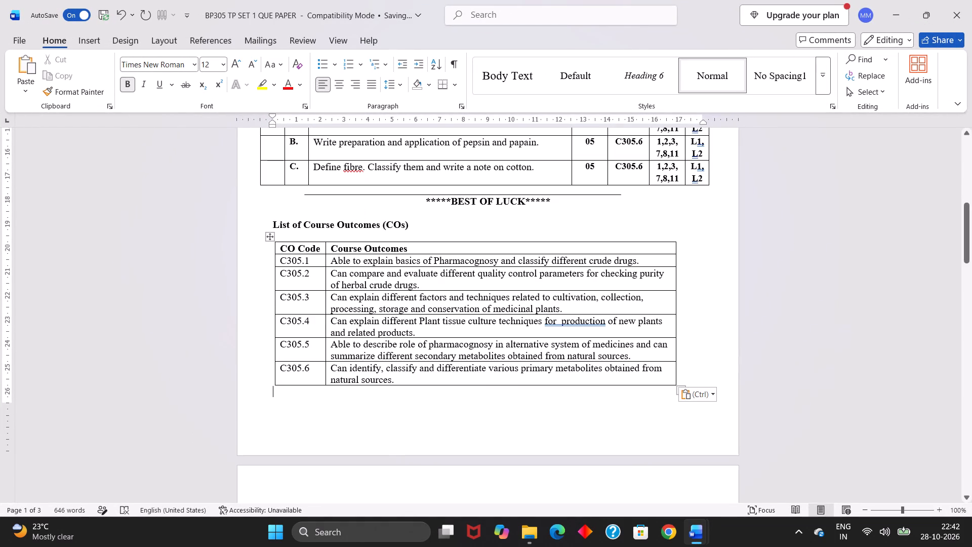
Add three line breaks between the Bloom learning level table and the Program Outcomes (POs) table on page 2.
scroll(390, 338, down, 3)
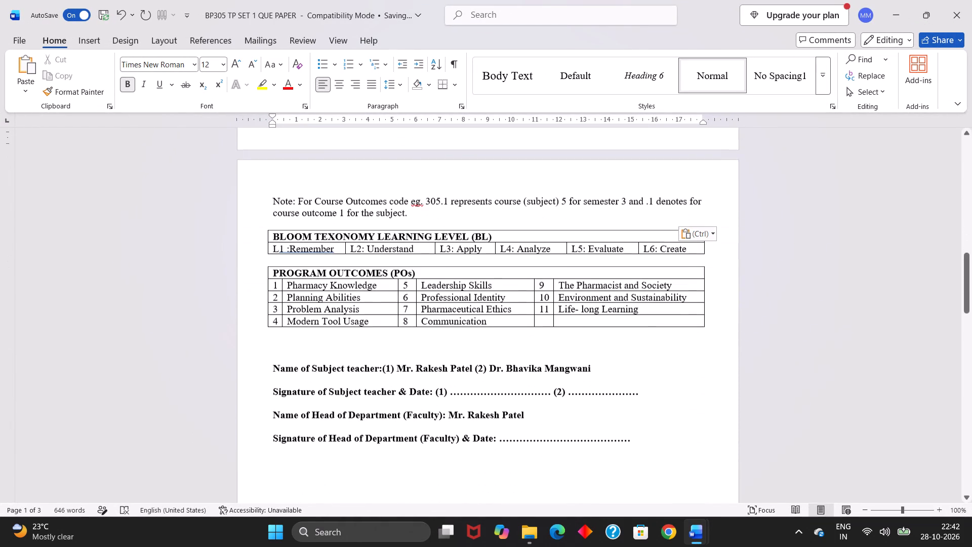
click(354, 260)
key(shift+Return)
key(Return)
key(Return)
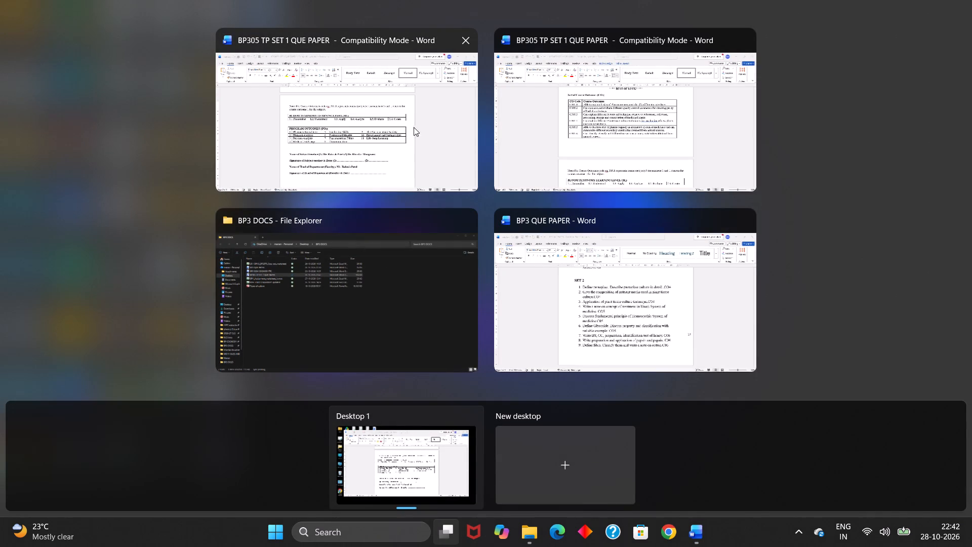
Look through the paper with the SET 2 questions, checking the CO, PO and BL columns of its page 1 and page 3 tables.
click(400, 130)
scroll(433, 326, down, 2)
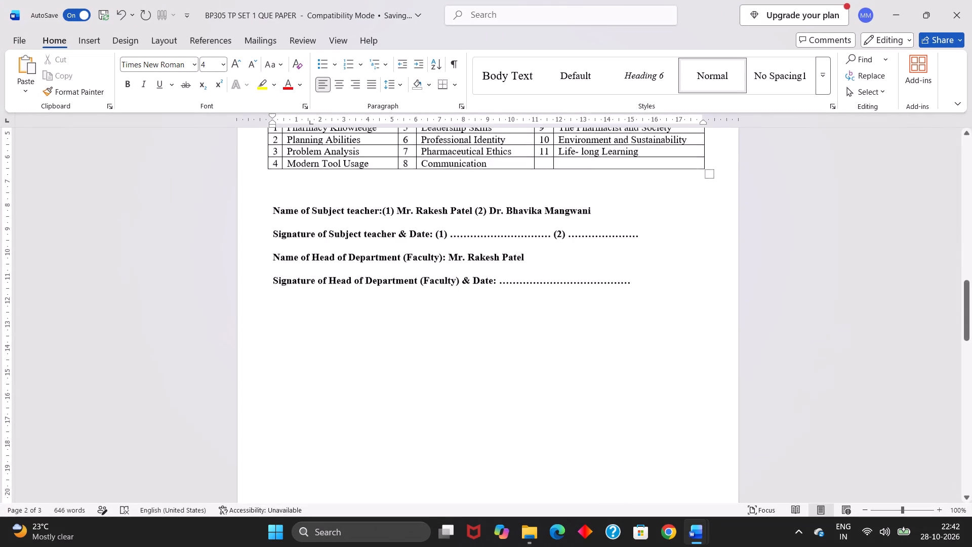
scroll(433, 326, down, 2)
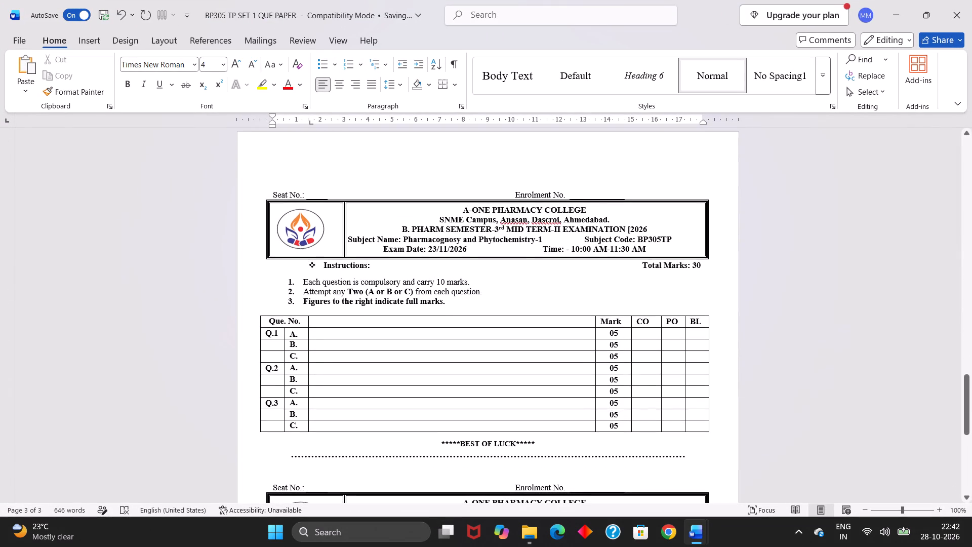
scroll(433, 326, down, 2)
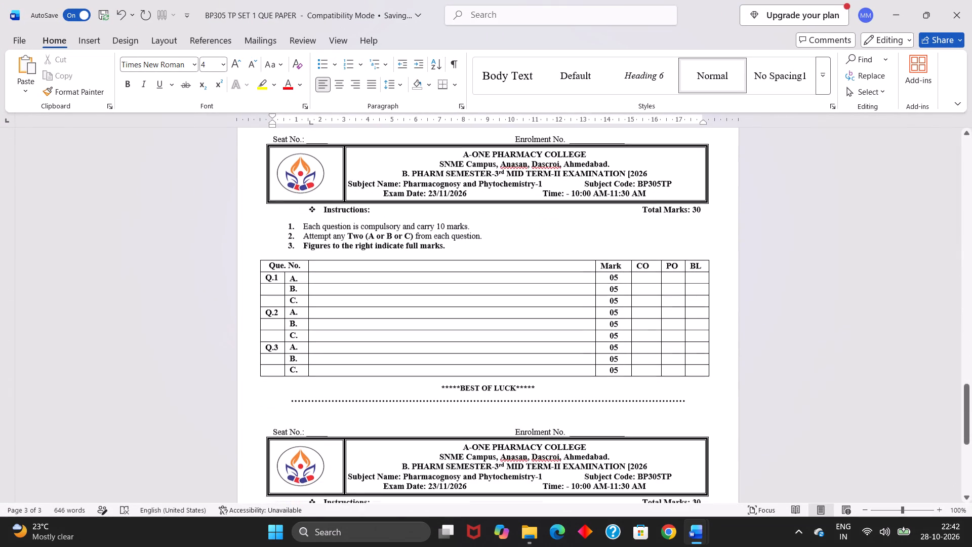
scroll(433, 326, down, 2)
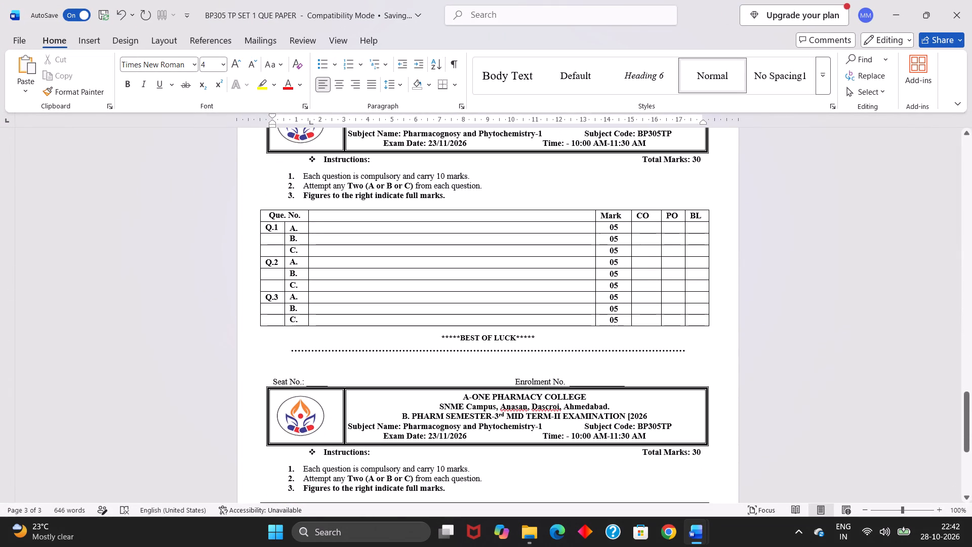
scroll(433, 326, up, 4)
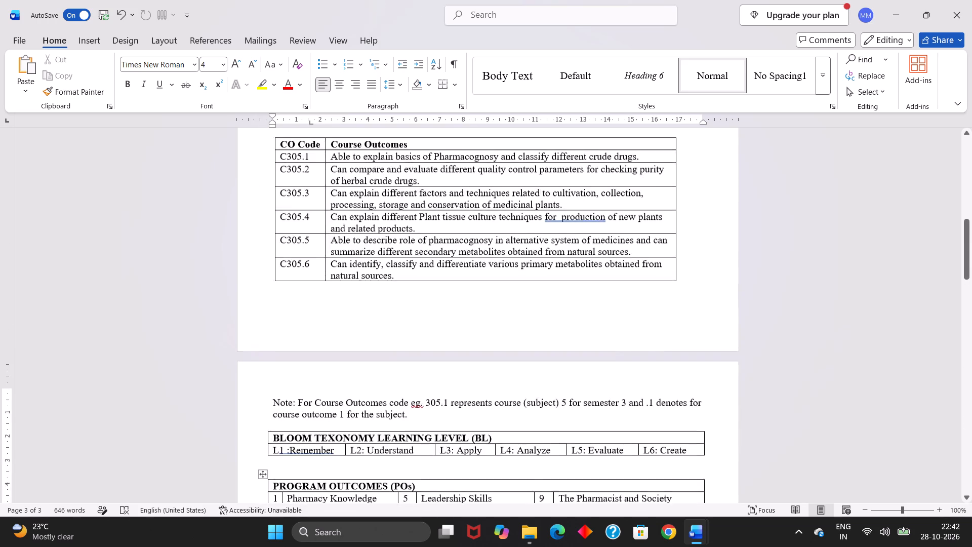
scroll(433, 326, up, 1)
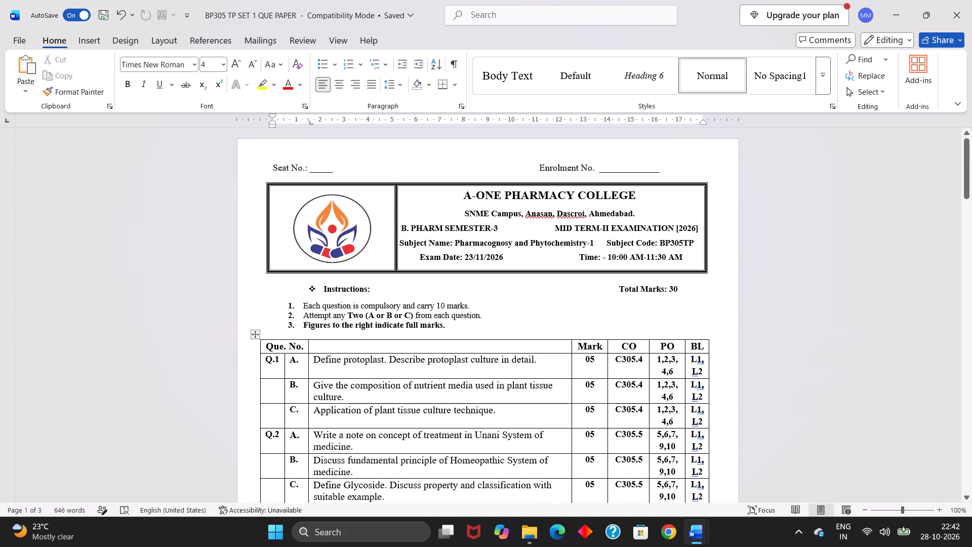
drag(615, 359, 676, 476)
click(676, 476)
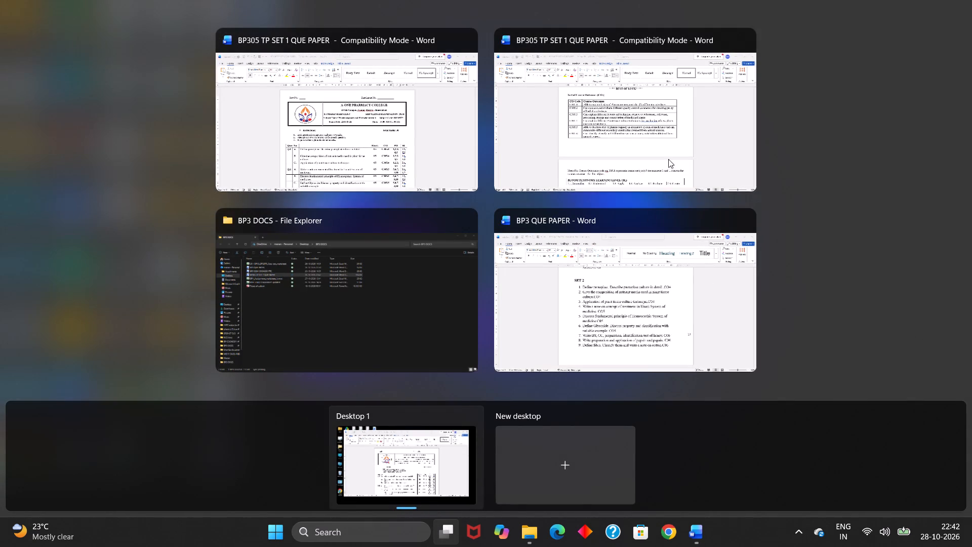
Copy the CO, PO and BL values of Q.1 A to Q.3 C from the first compact question table on the SET 1 paper's page 3.
click(671, 145)
scroll(658, 244, down, 3)
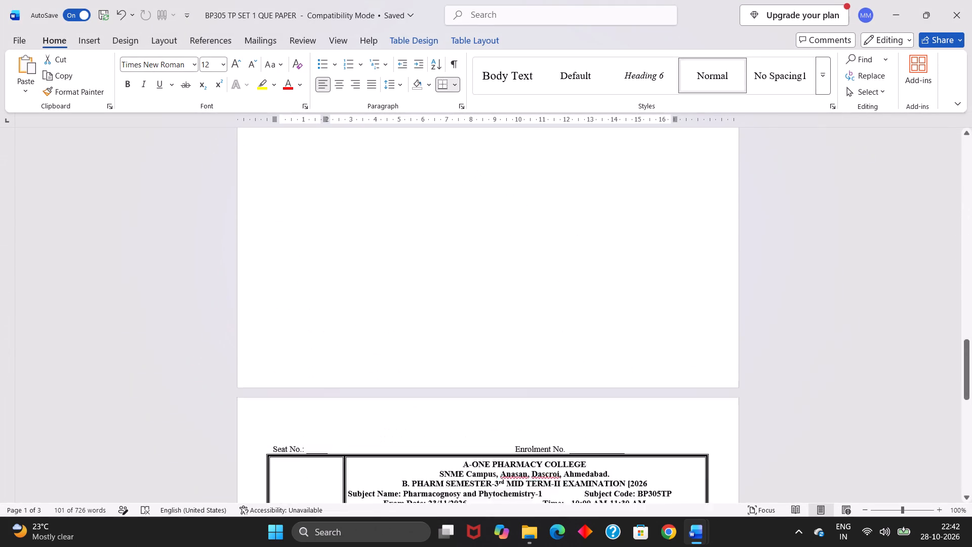
scroll(658, 244, down, 3)
scroll(658, 244, up, 2)
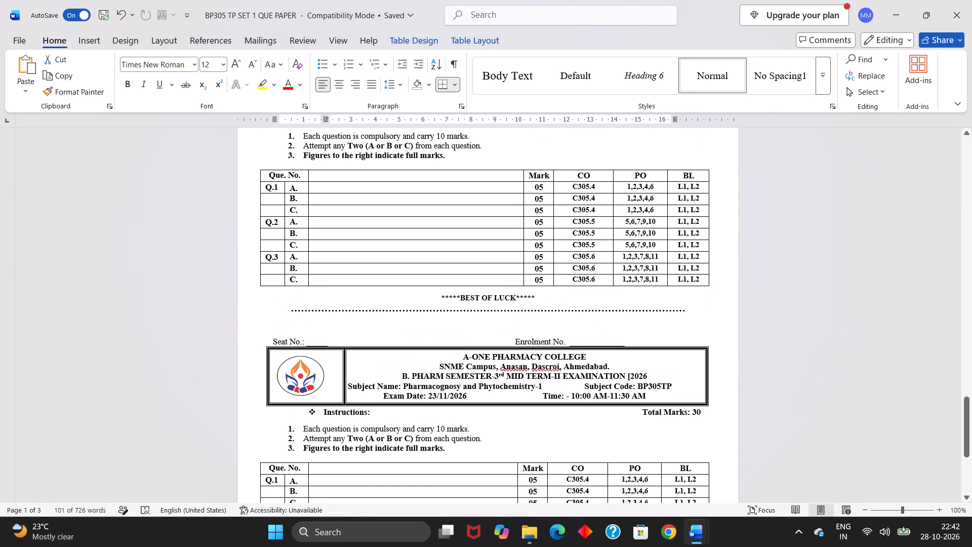
drag(568, 186, 676, 276)
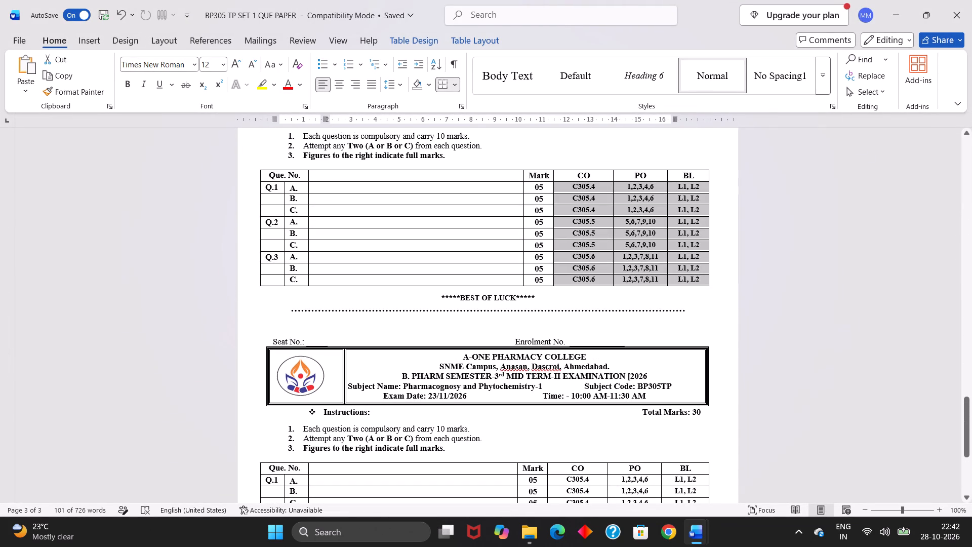
drag(676, 276, 681, 280)
key(ctrl+c)
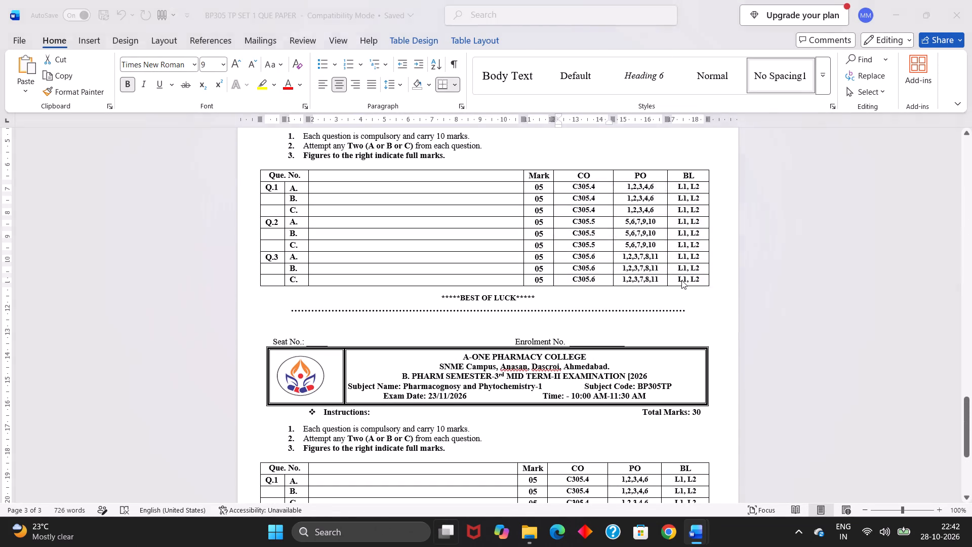
Rename the paper with the SET 2 questions as BP305 TP SET 2 QUE PAPER and move it to the BP3 DOCS folder.
click(589, 121)
scroll(637, 370, down, 7)
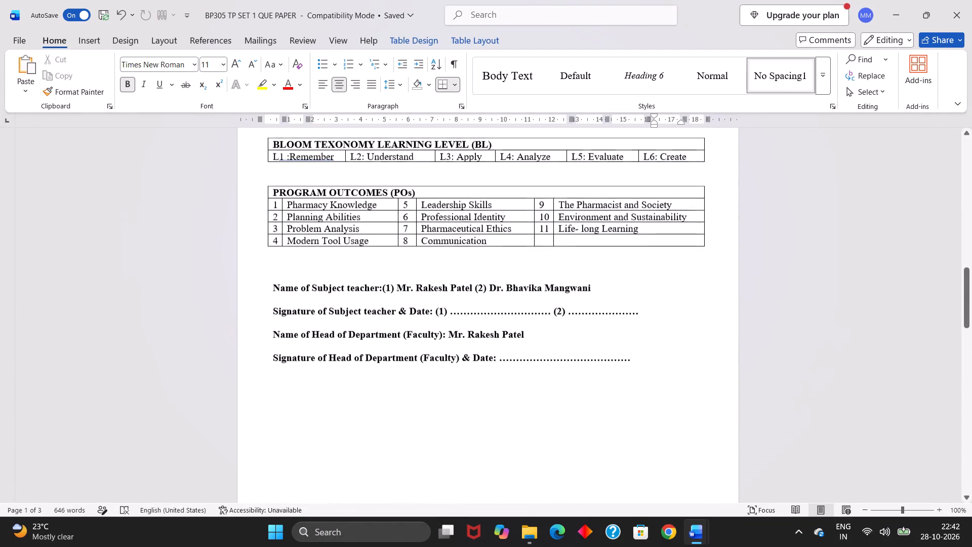
scroll(637, 370, up, 5)
scroll(637, 370, down, 5)
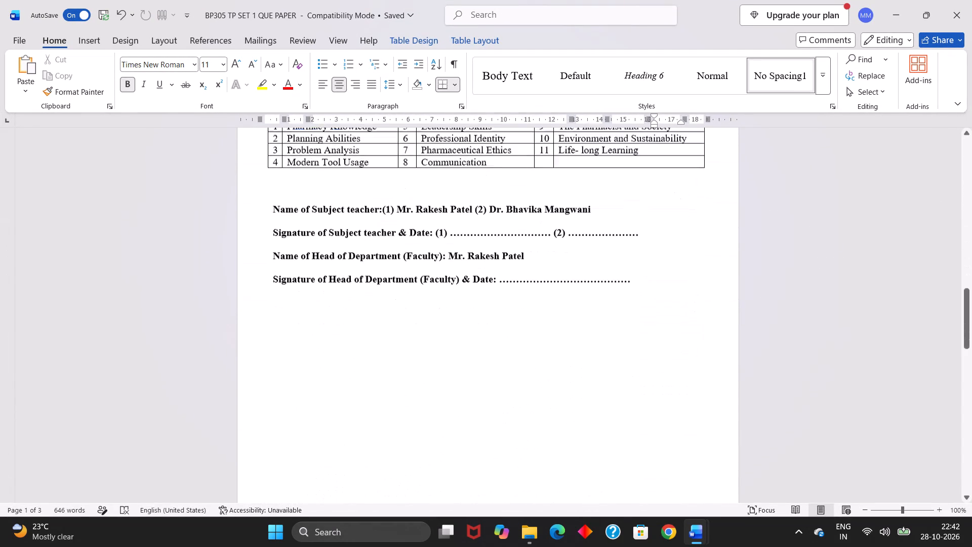
scroll(637, 370, down, 4)
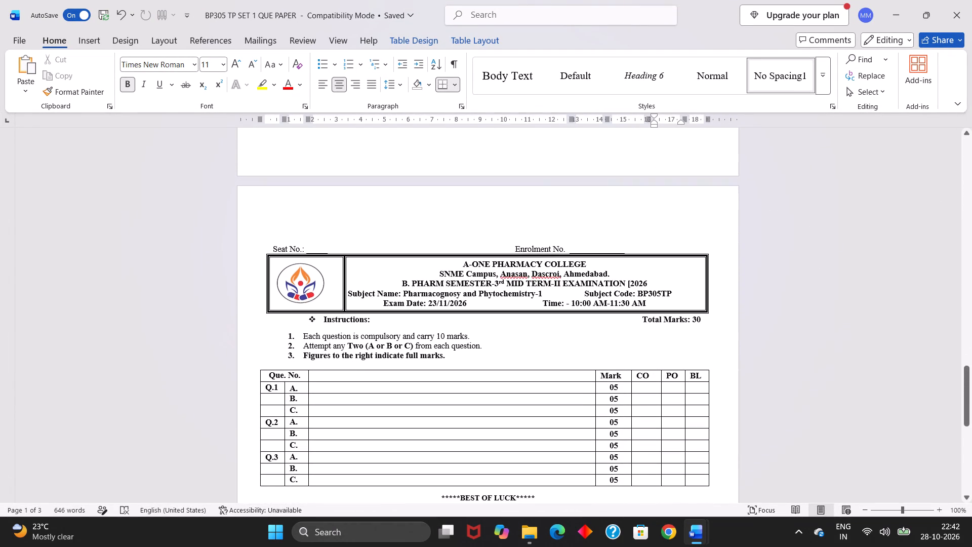
click(417, 16)
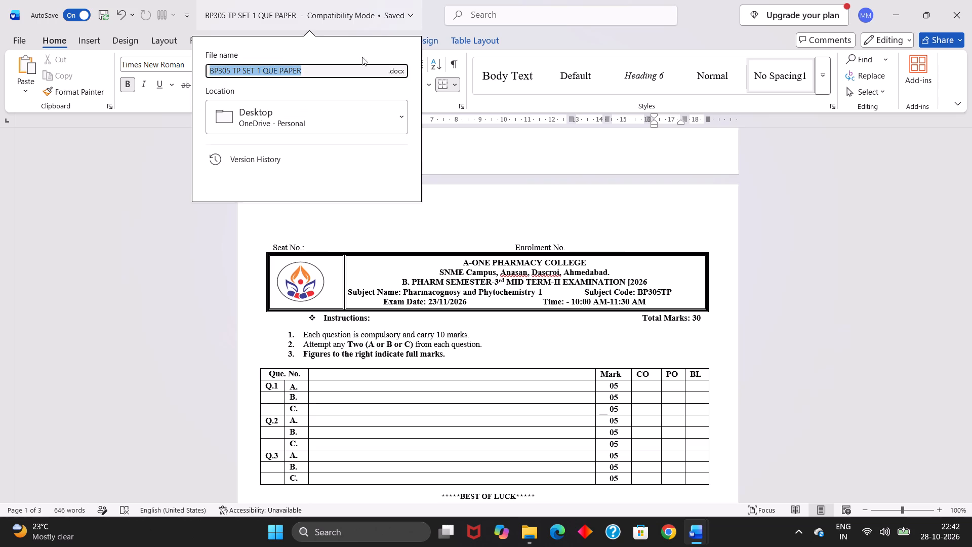
click(262, 67)
key(BackSpace)
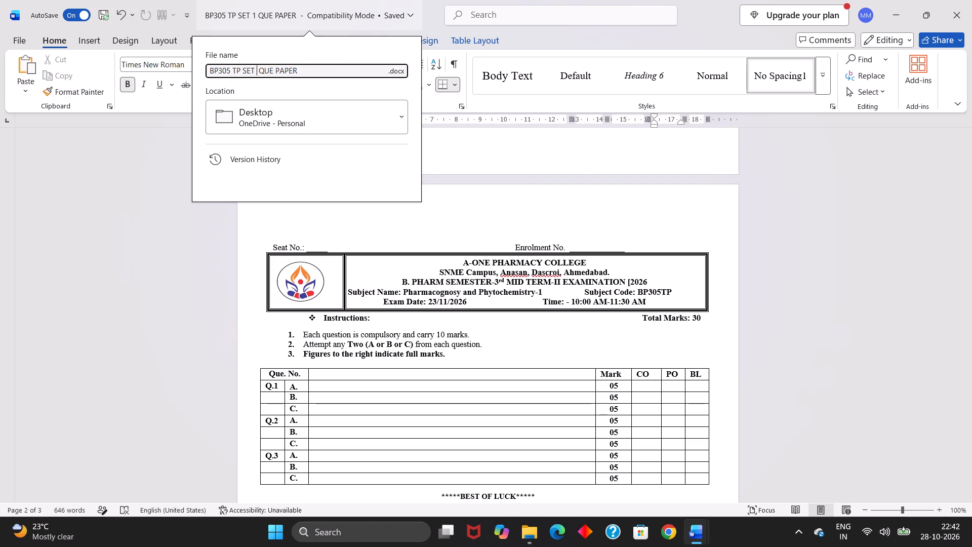
key(2)
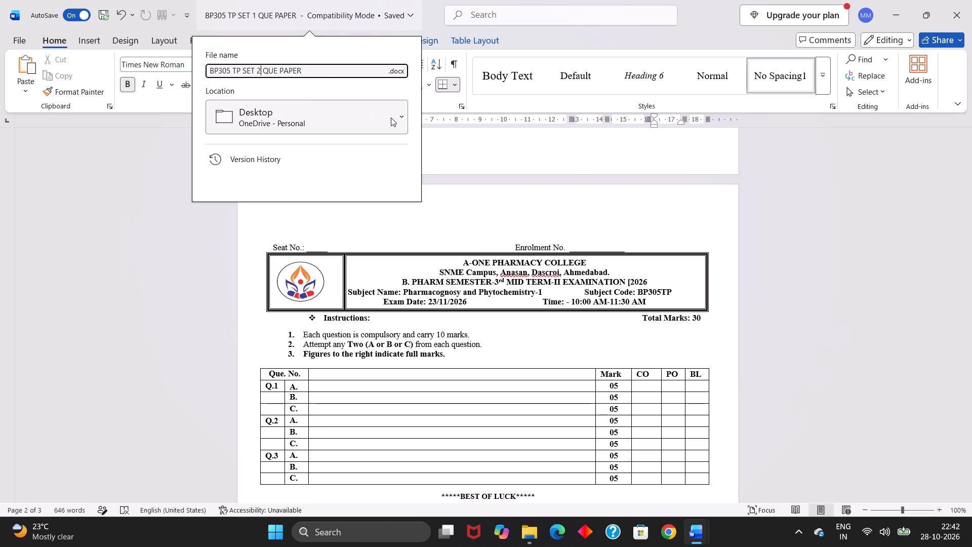
click(397, 119)
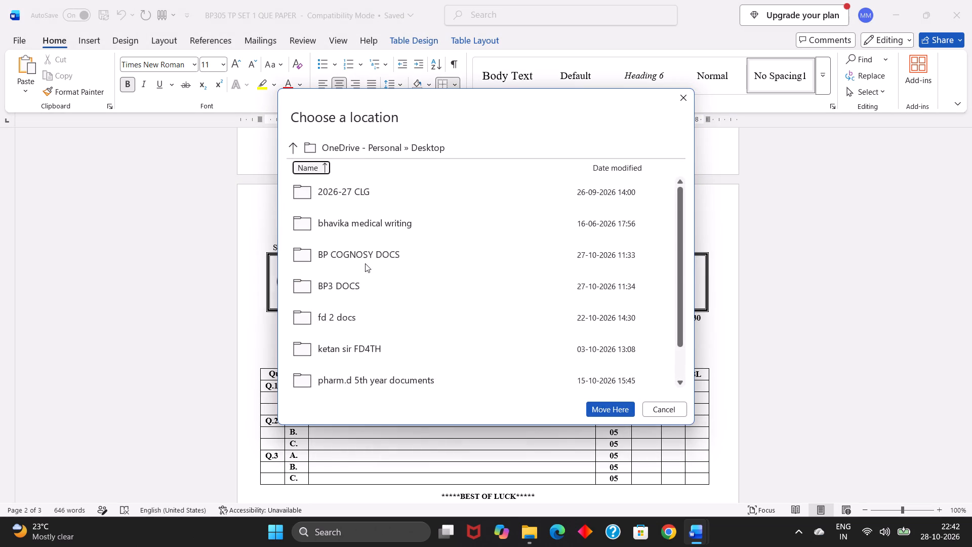
click(363, 277)
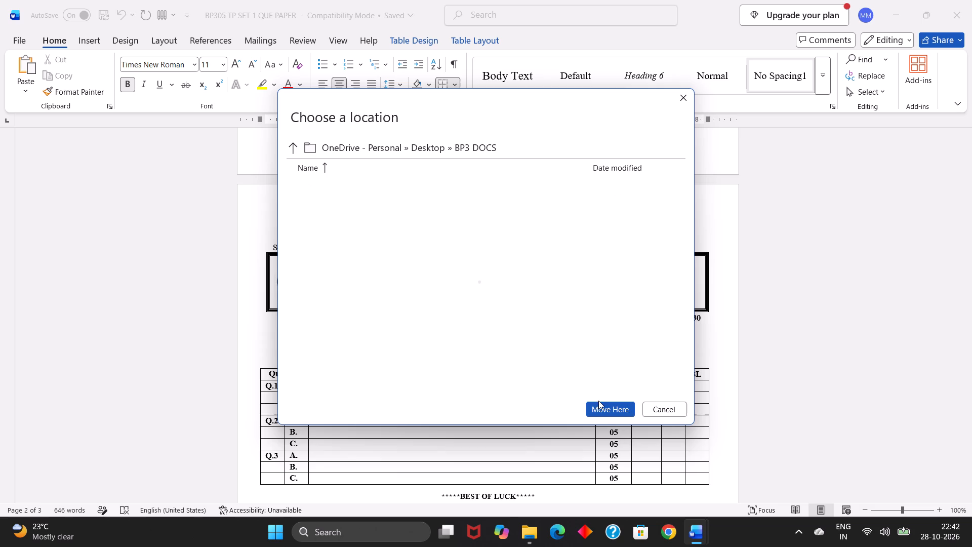
click(617, 412)
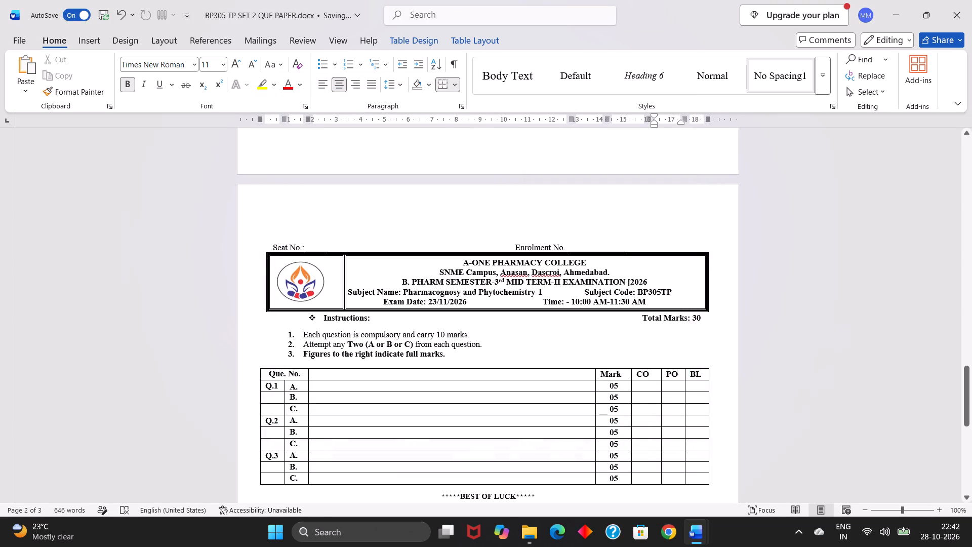
Paste the copied values into the empty CO, PO and BL cells of the first compact question table on page 3.
drag(638, 385, 637, 385)
drag(637, 385, 702, 475)
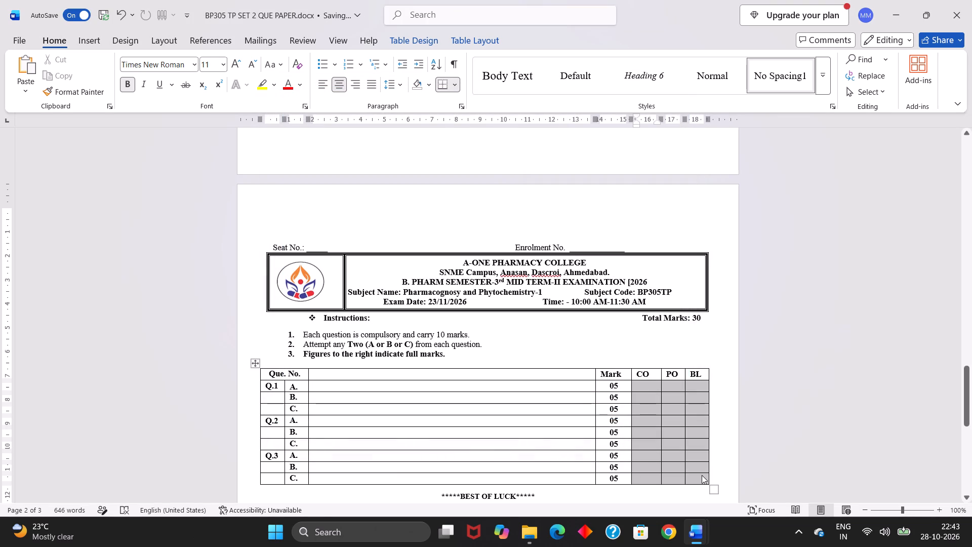
key(ctrl+v)
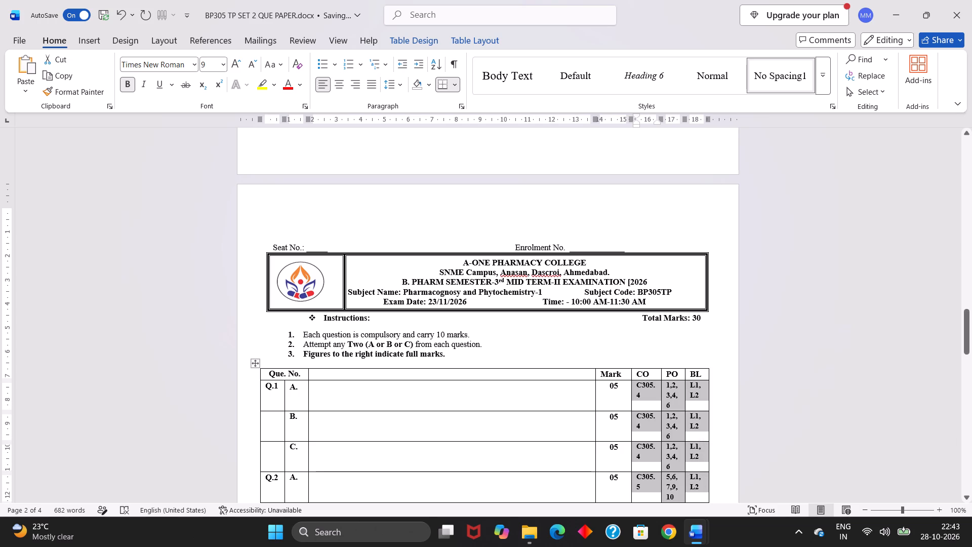
Narrow the blank question column and widen the CO and PO columns of the first compact question table on page 3 to fit their values on one line.
drag(594, 396, 543, 398)
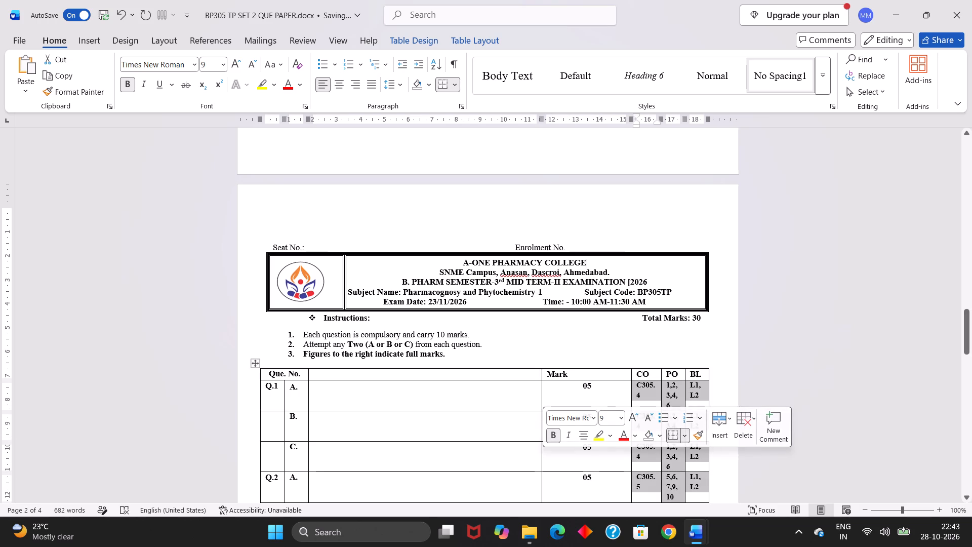
click(599, 394)
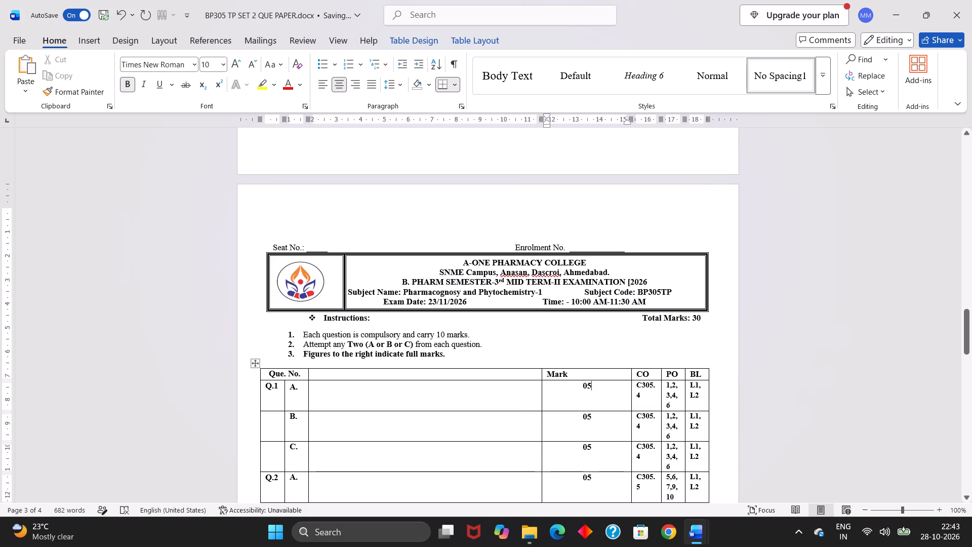
drag(630, 389, 582, 394)
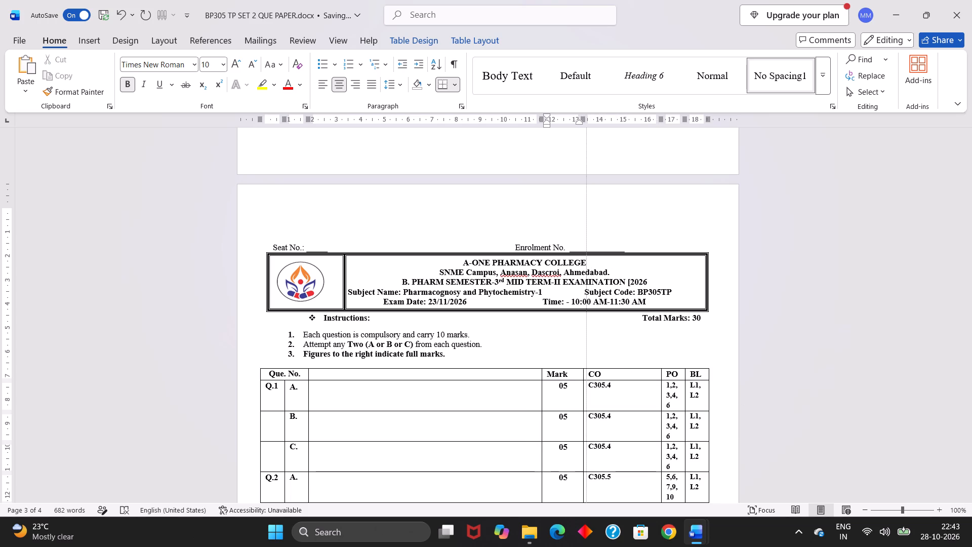
drag(582, 394, 581, 394)
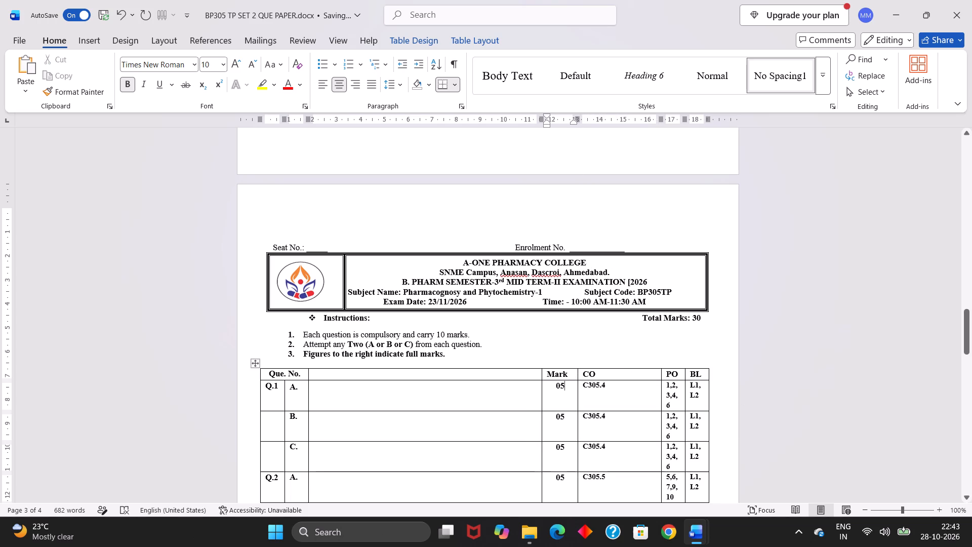
drag(660, 392, 628, 397)
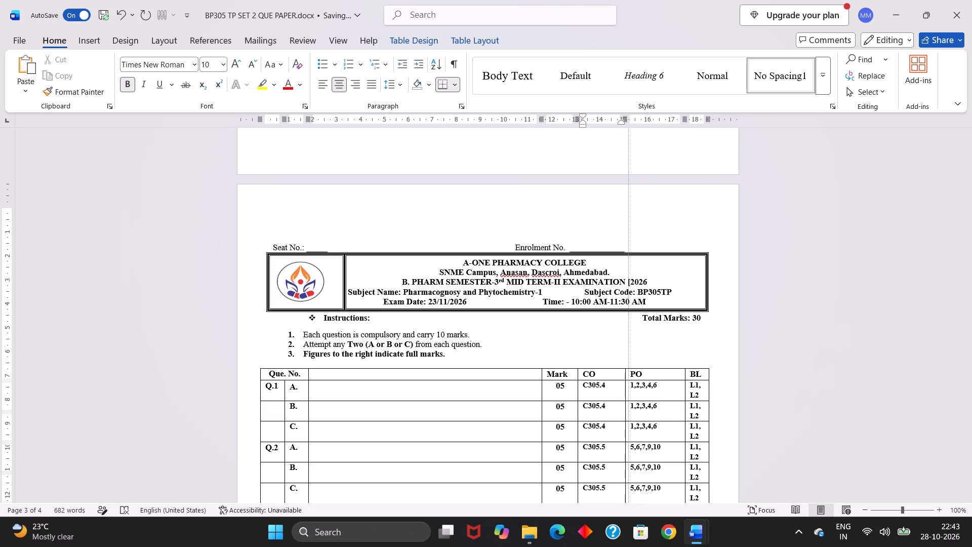
drag(628, 397, 625, 397)
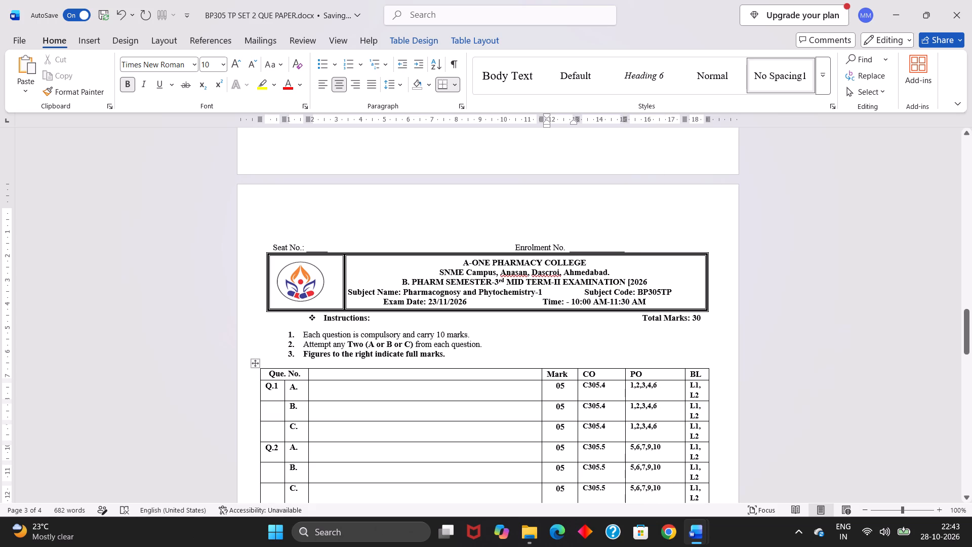
drag(683, 393, 672, 393)
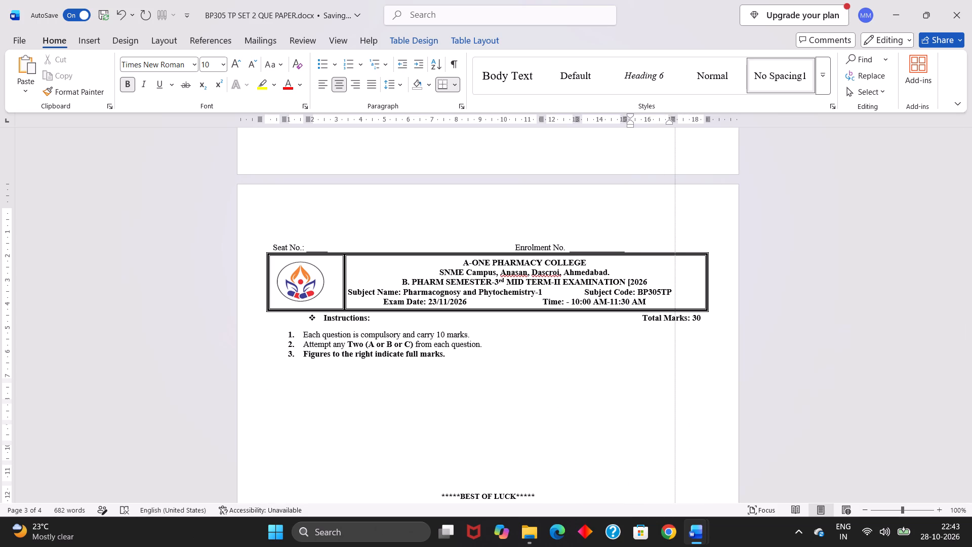
drag(672, 393, 681, 392)
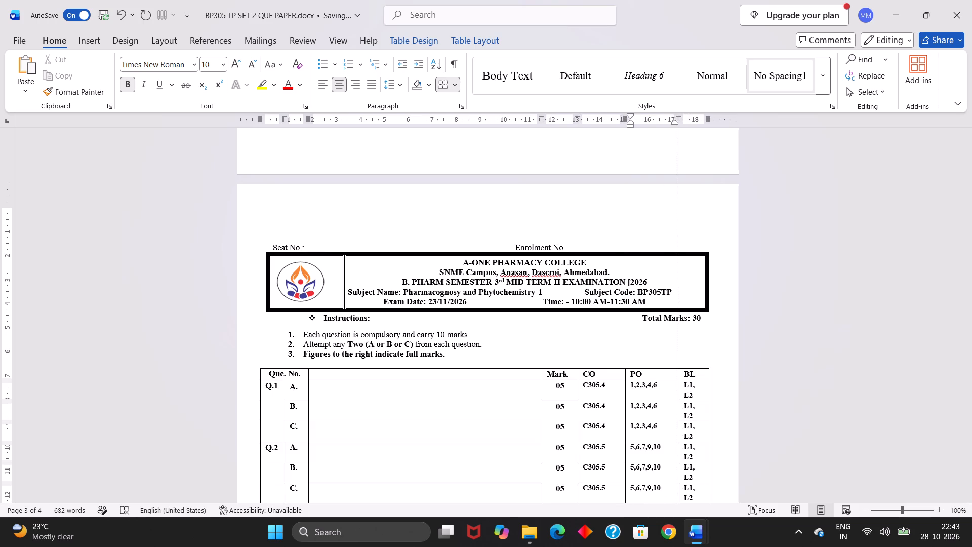
drag(681, 392, 676, 392)
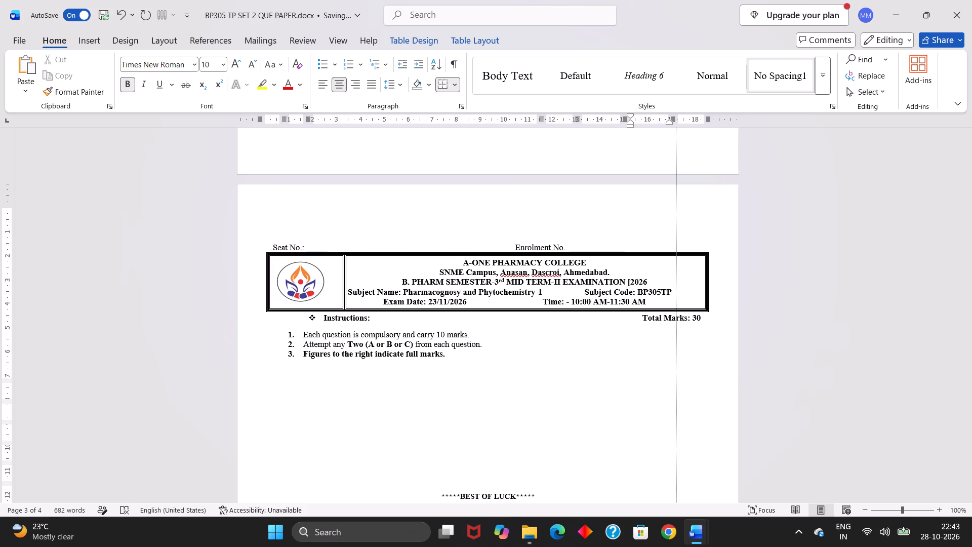
drag(676, 392, 678, 392)
Fine-tune the Mark, CO, PO and BL column widths in the first compact question table so every value fits on a single line.
scroll(629, 414, down, 1)
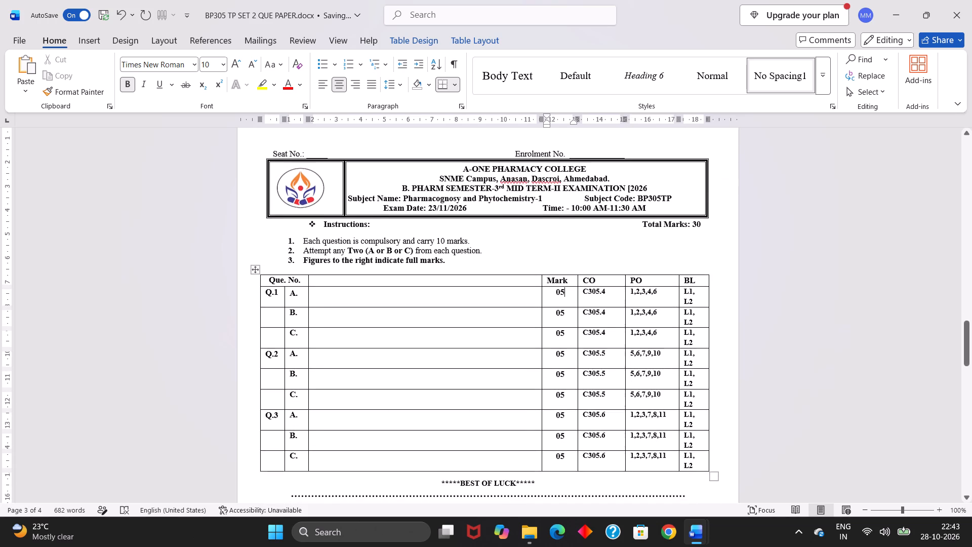
scroll(629, 414, down, 3)
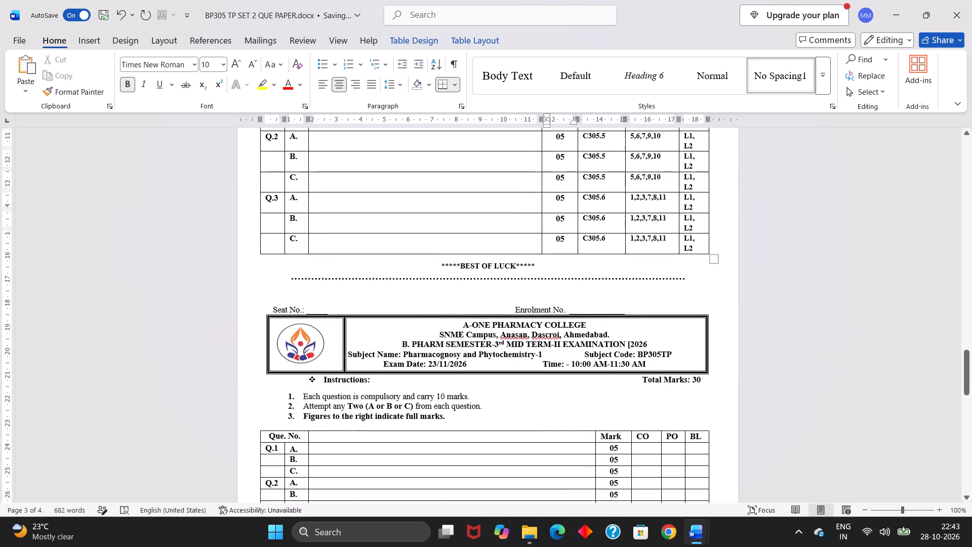
scroll(629, 414, down, 1)
scroll(629, 414, up, 2)
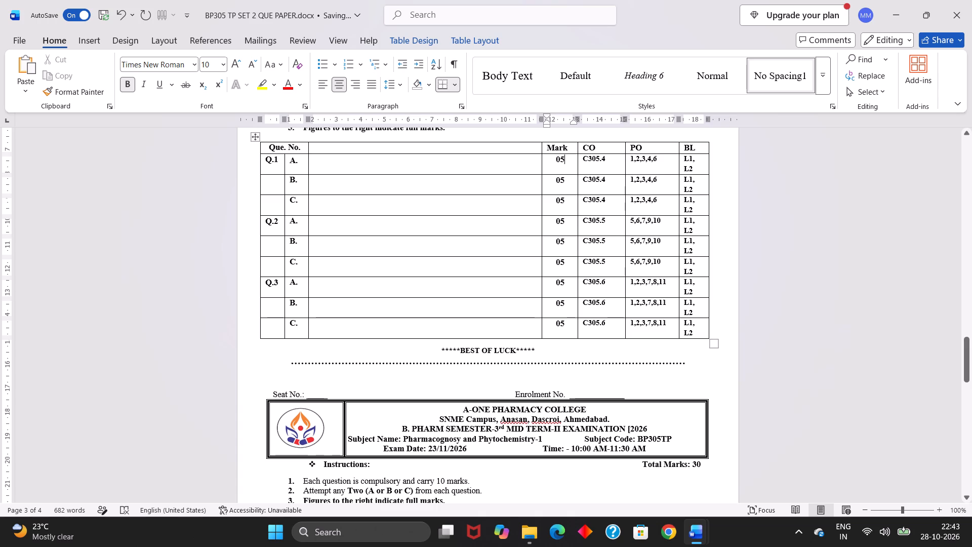
click(677, 121)
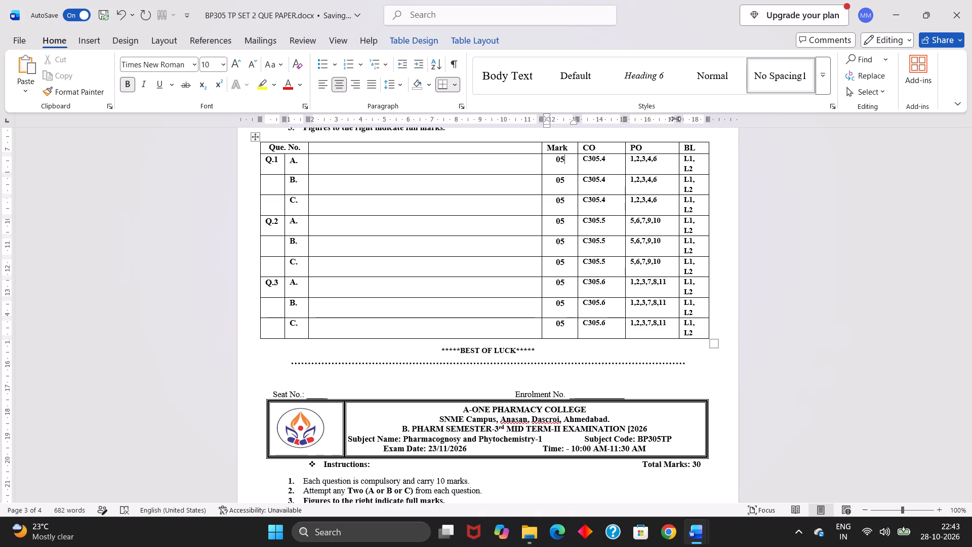
drag(677, 119, 664, 119)
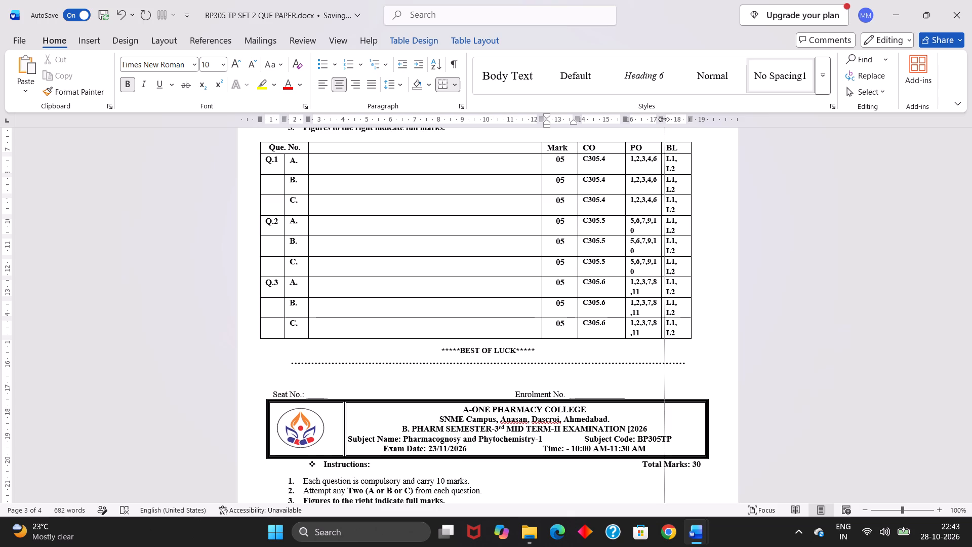
drag(664, 119, 670, 119)
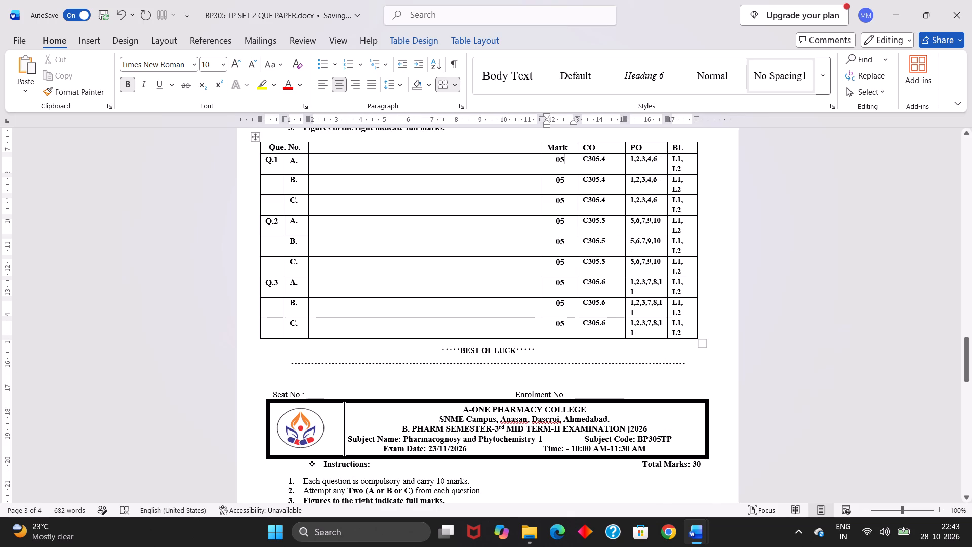
drag(577, 149, 574, 149)
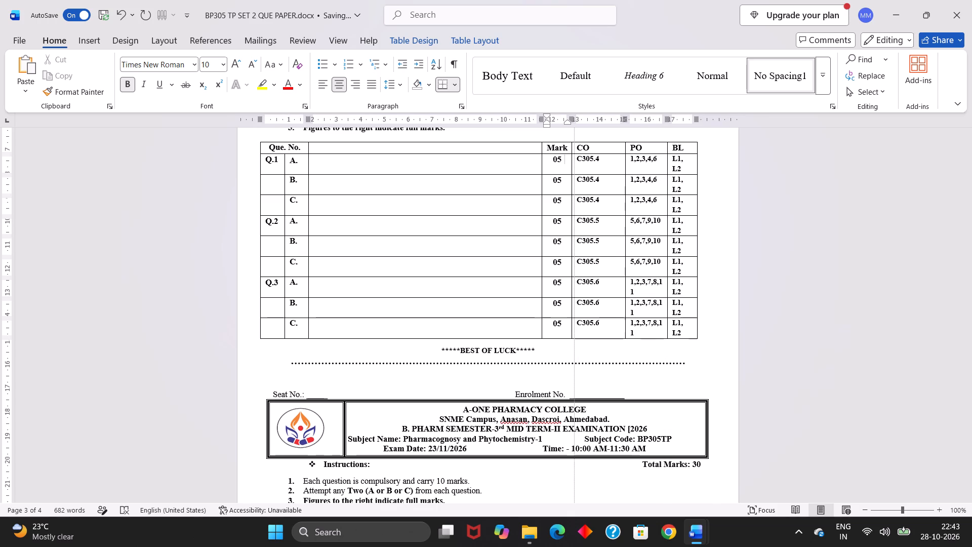
drag(574, 149, 573, 149)
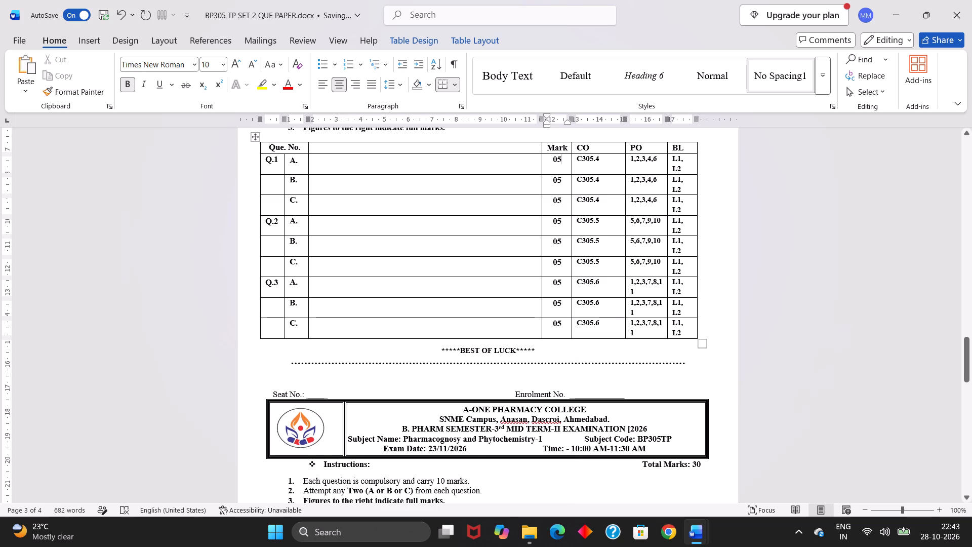
drag(624, 147, 614, 147)
drag(667, 147, 664, 147)
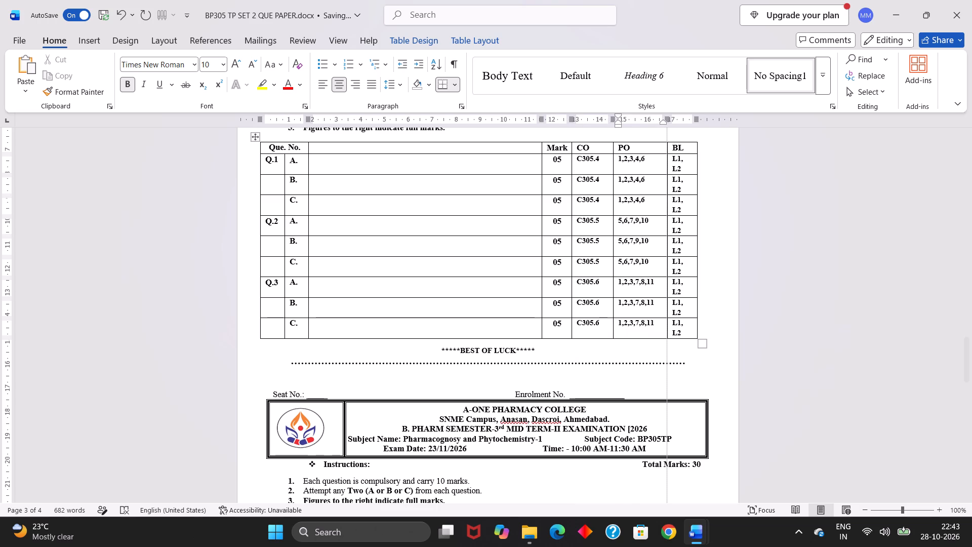
drag(664, 147, 661, 147)
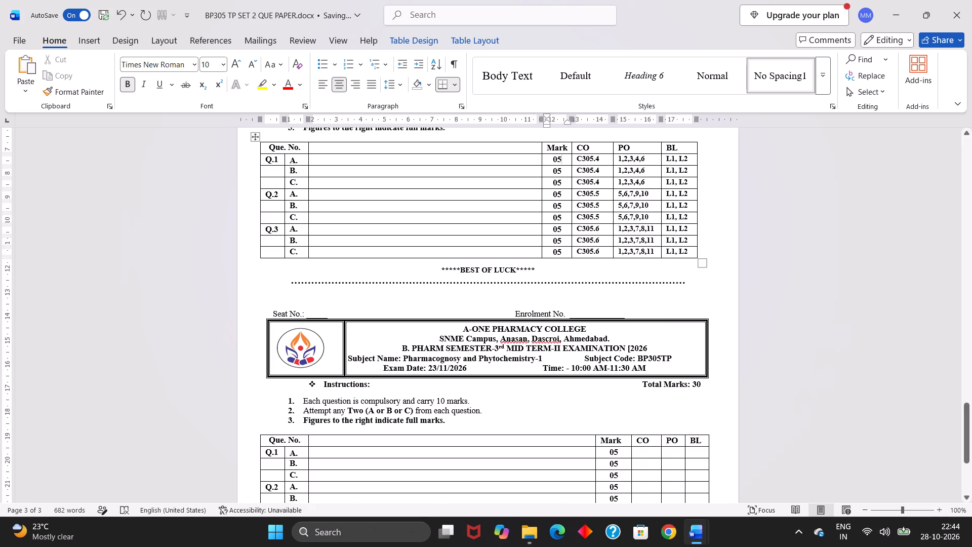
Resize the second compact question table's columns, narrowing the blank question column and widening CO, PO and BL to resemble the first table.
scroll(569, 348, down, 1)
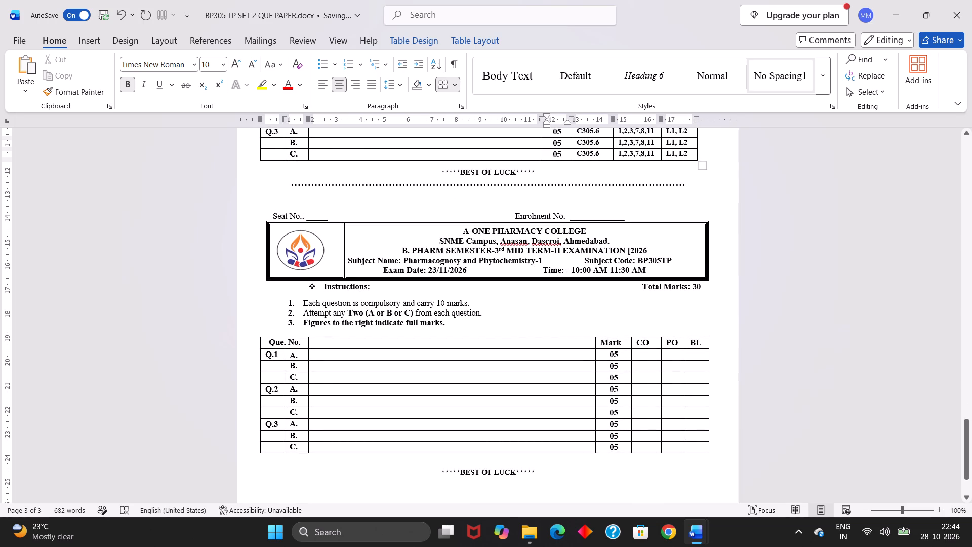
drag(595, 344, 551, 345)
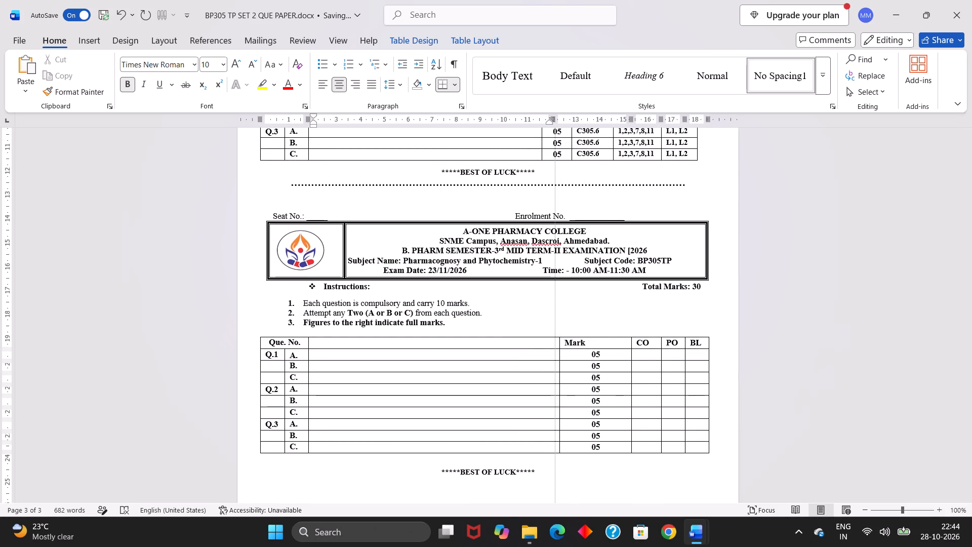
drag(551, 345, 539, 345)
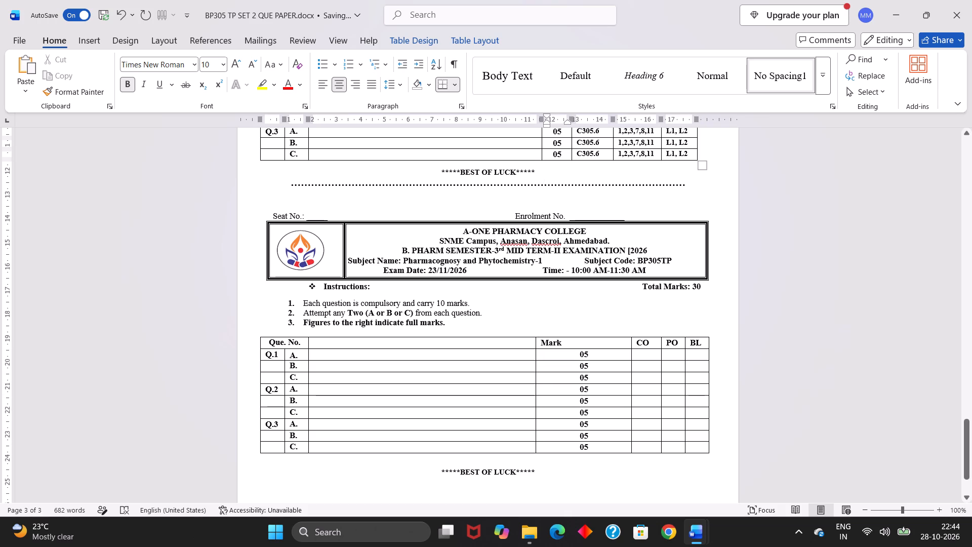
drag(630, 344, 598, 347)
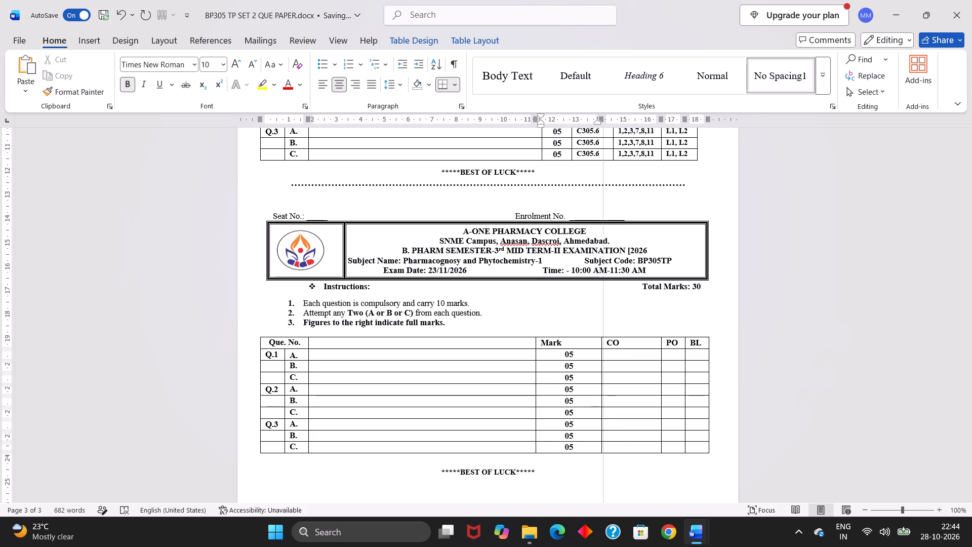
drag(598, 347, 567, 348)
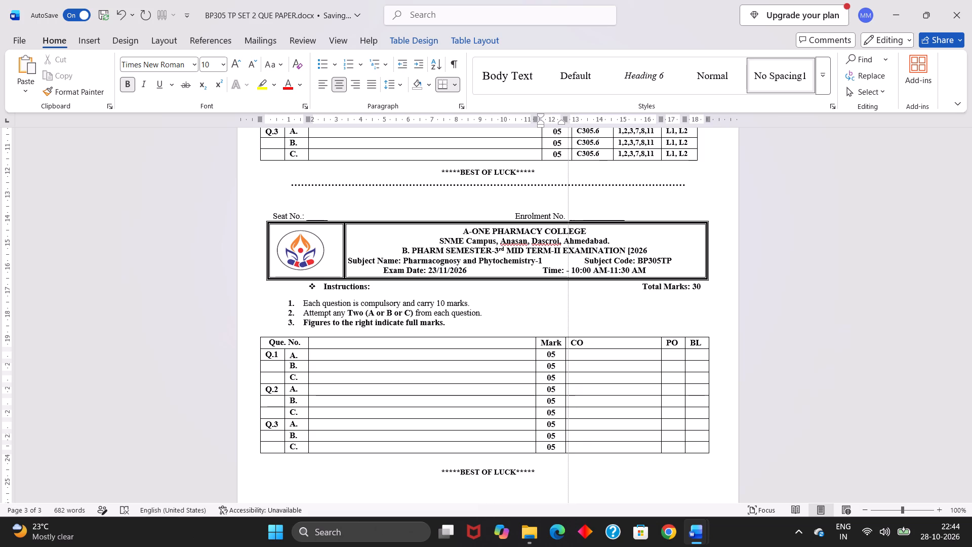
drag(567, 348, 563, 348)
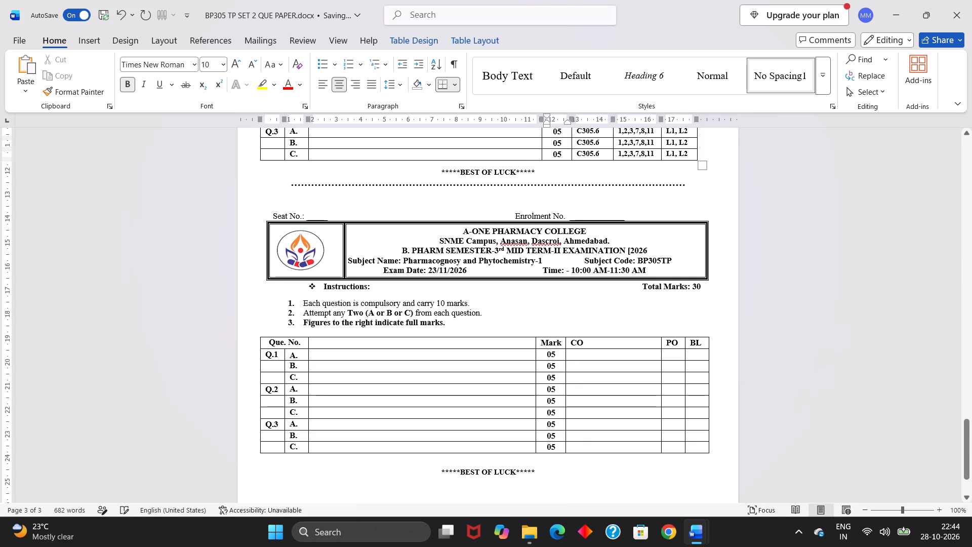
drag(661, 343, 617, 349)
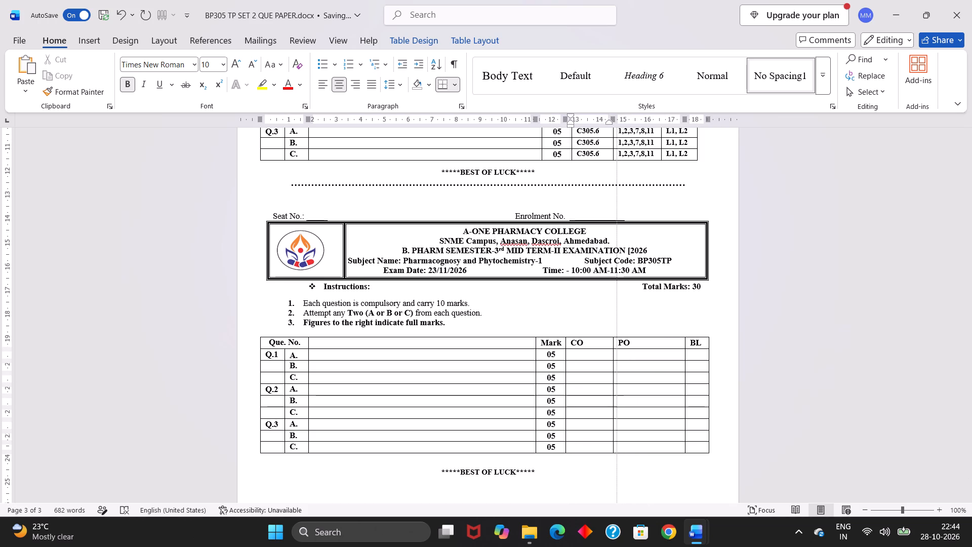
drag(617, 349, 607, 349)
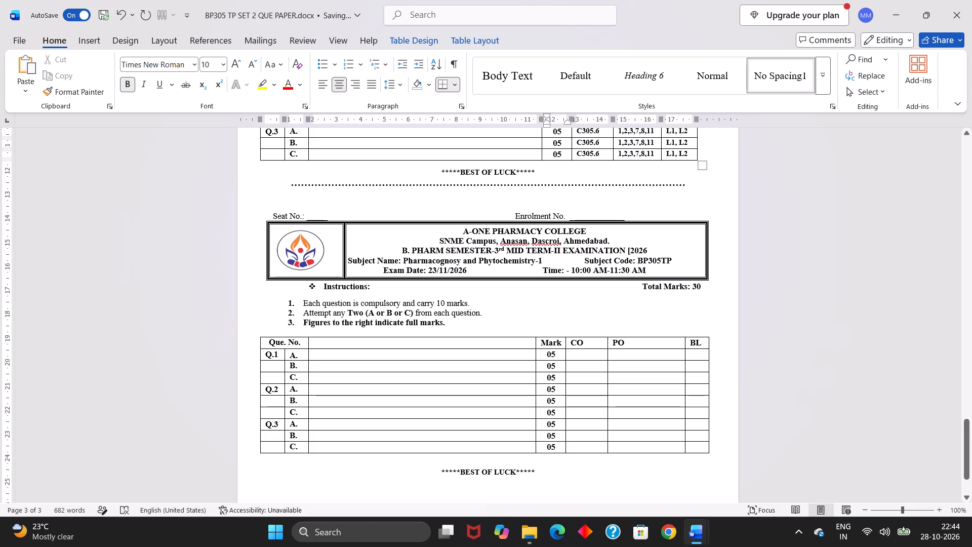
drag(684, 345, 660, 345)
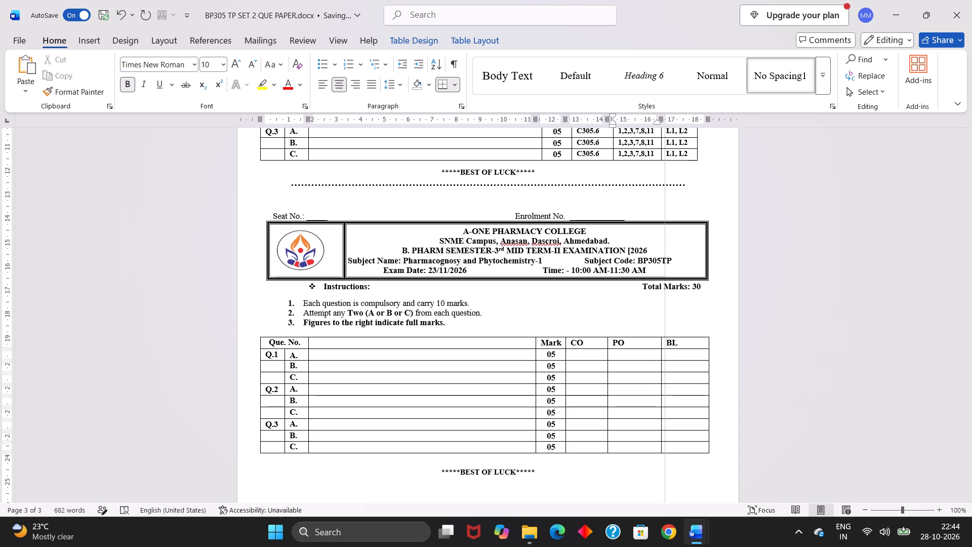
drag(660, 345, 654, 346)
Copy the CO, PO and BL values of Q.1 A to Q.3 C from the first compact table into the second compact table's empty cells.
scroll(636, 255, up, 1)
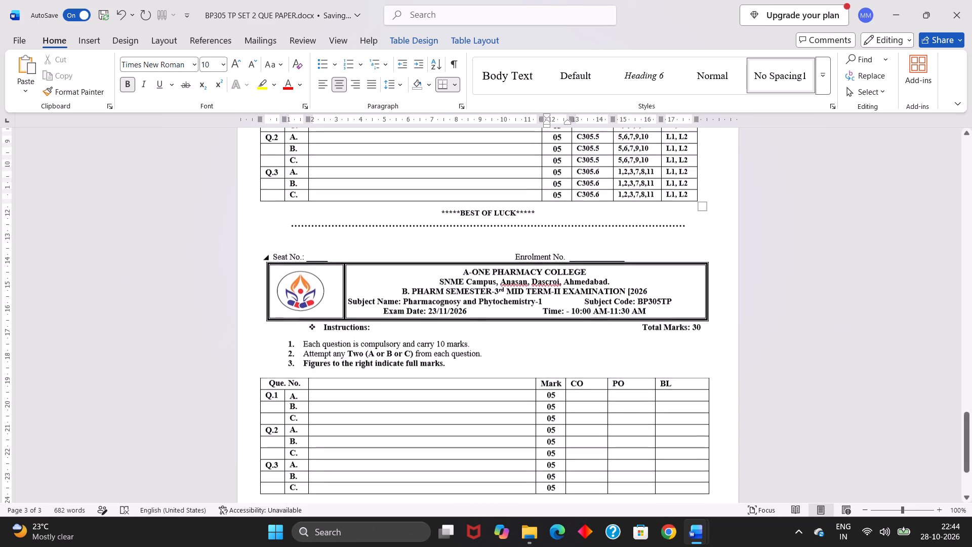
scroll(636, 255, up, 1)
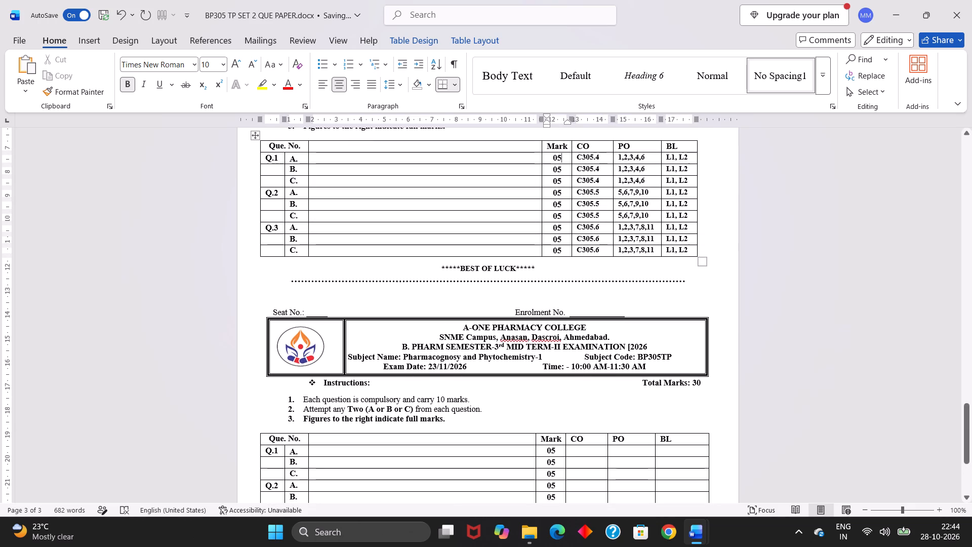
click(577, 161)
drag(577, 161, 669, 247)
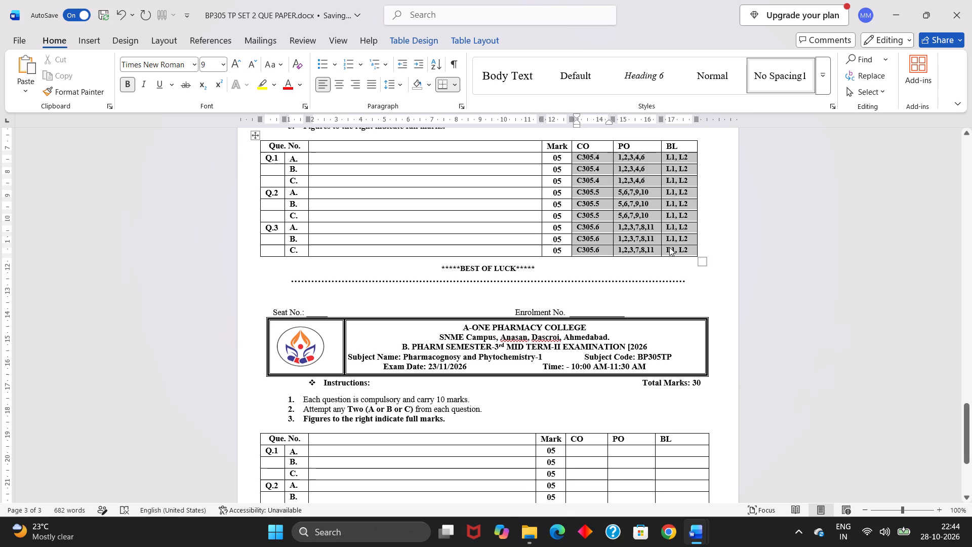
key(ctrl+c)
scroll(669, 247, down, 1)
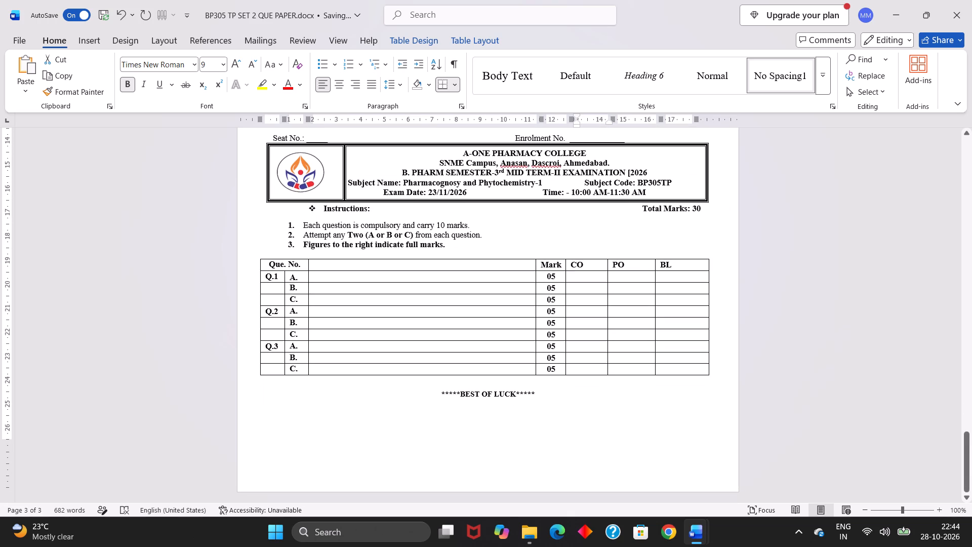
drag(579, 282, 660, 353)
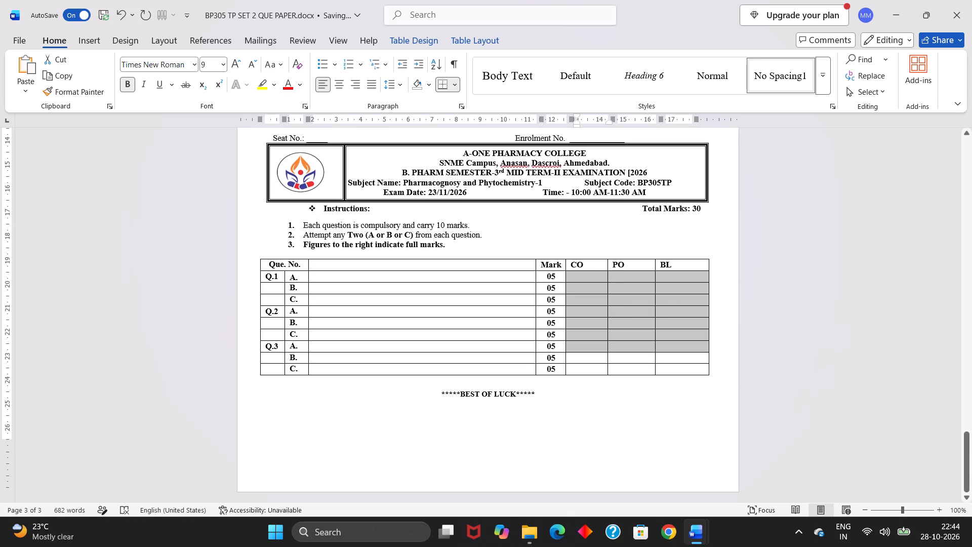
drag(660, 353, 673, 364)
key(ctrl+v)
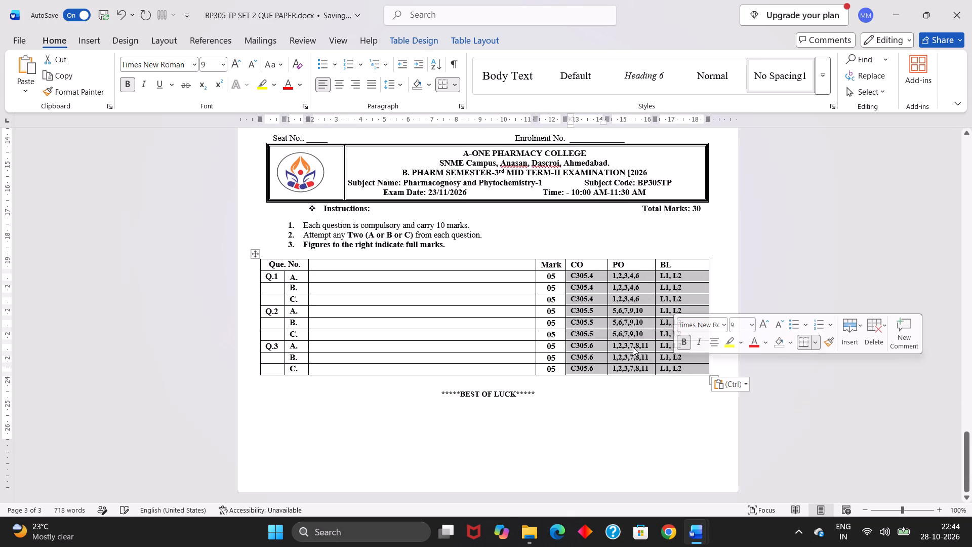
Centre the contents of the Mark, CO, PO and BL columns in the second compact question table on page 3.
drag(541, 268, 635, 315)
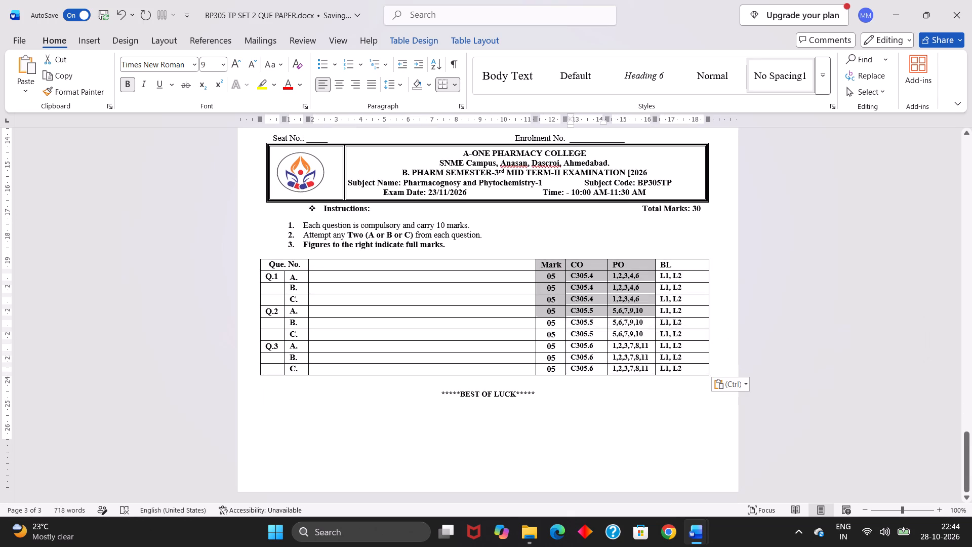
drag(635, 315, 694, 366)
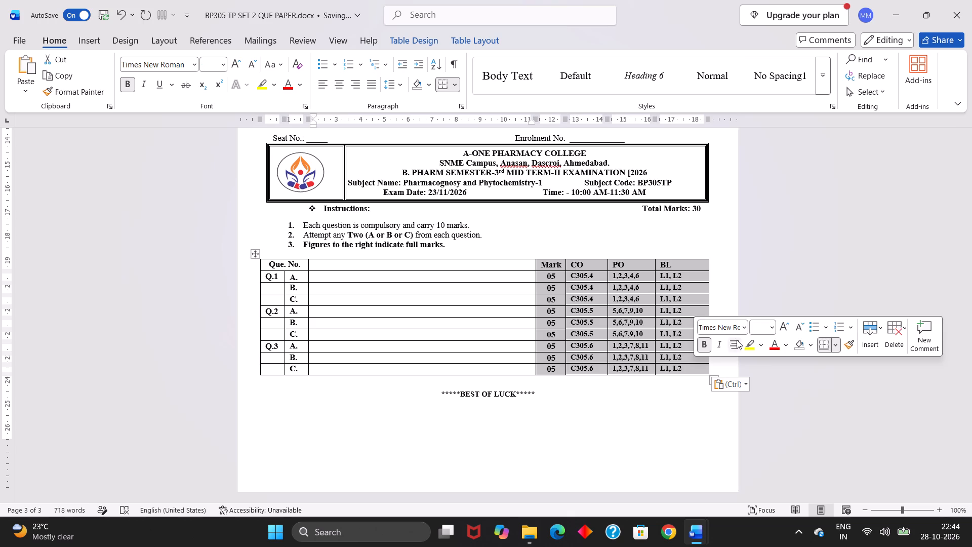
click(735, 333)
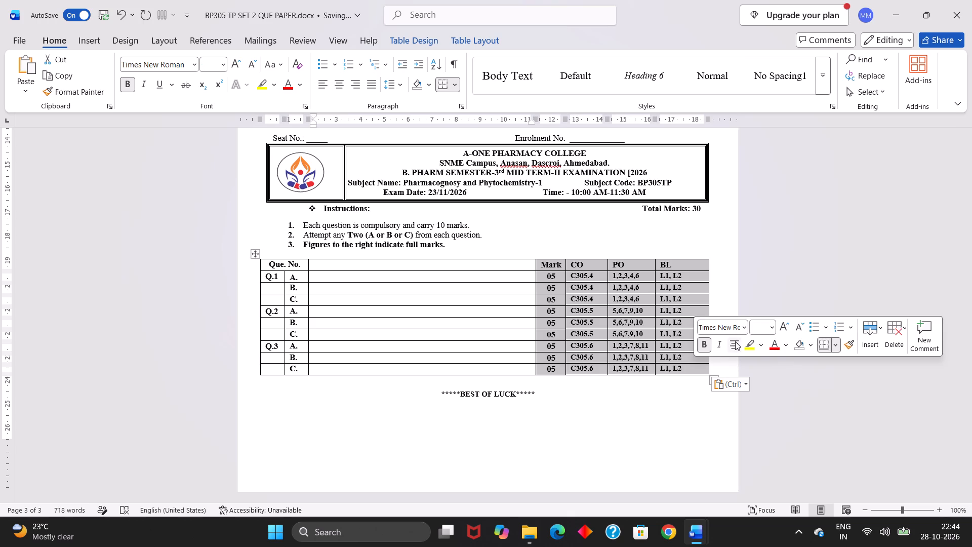
click(735, 341)
Centre the contents of the Mark, CO, PO and BL columns in the first compact question table on page 3.
scroll(633, 272, up, 3)
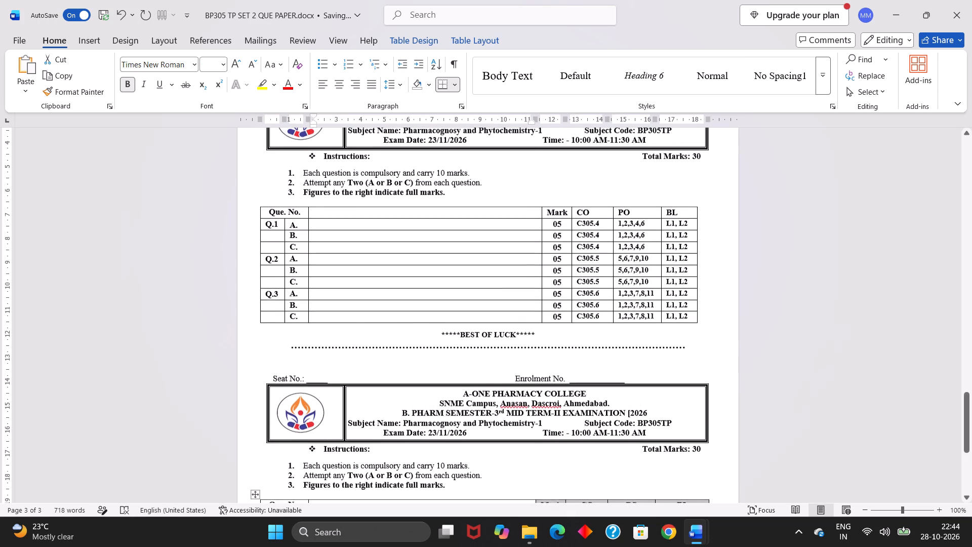
drag(547, 214, 560, 221)
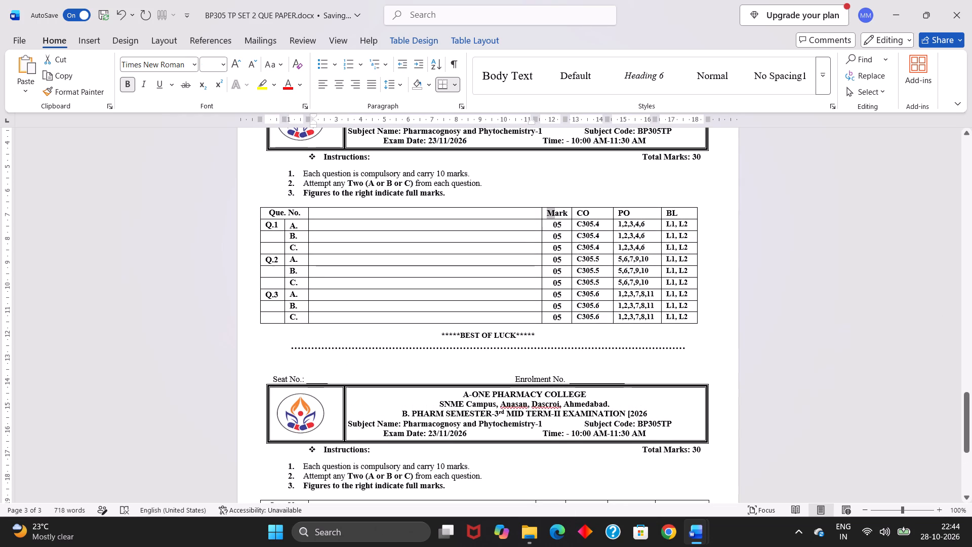
drag(560, 221, 672, 319)
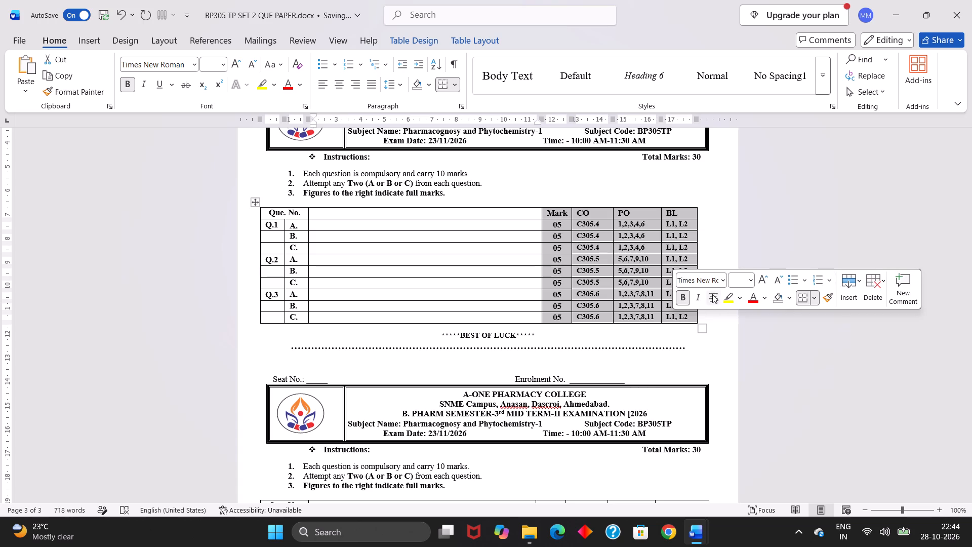
click(712, 294)
click(606, 282)
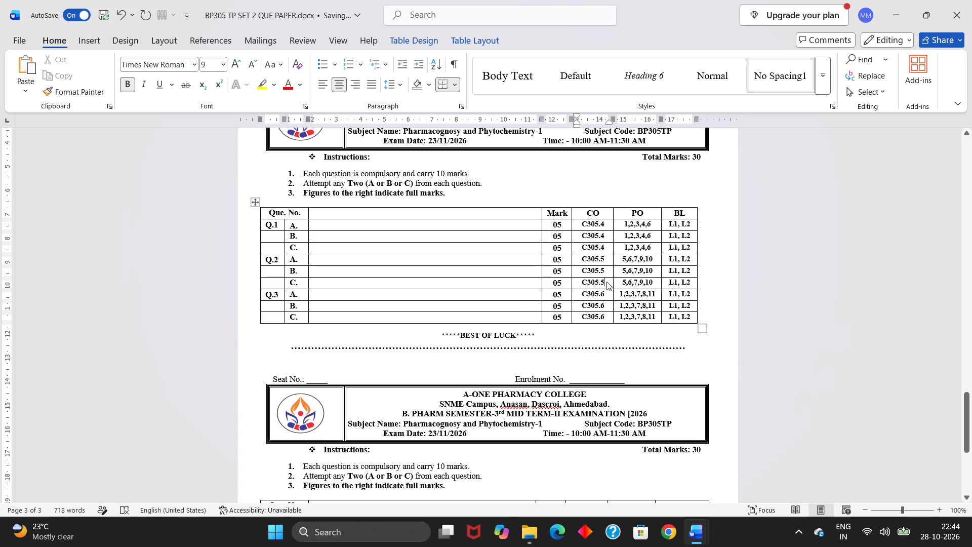
Save the SET 2 question paper and look back over its question tables.
scroll(606, 282, down, 6)
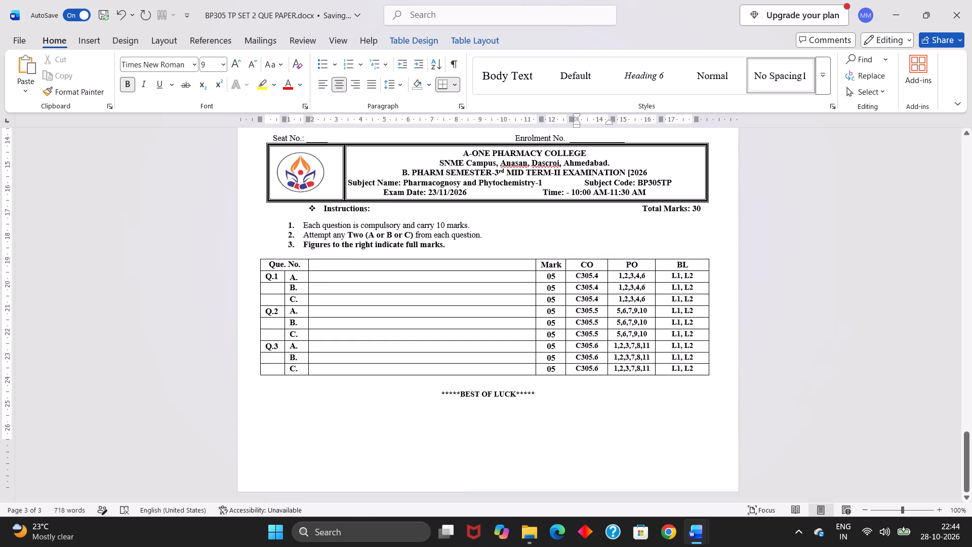
key(ctrl+s)
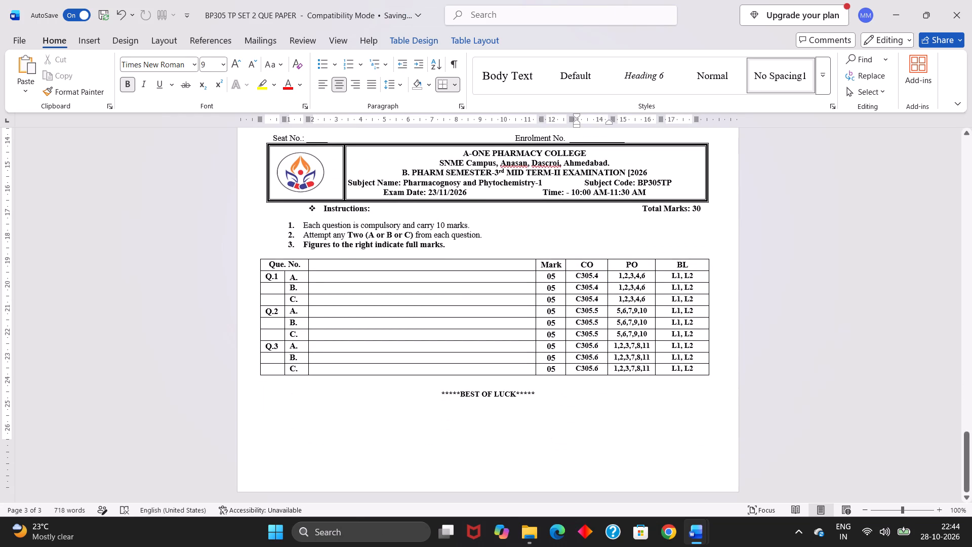
scroll(606, 282, up, 3)
scroll(606, 282, down, 1)
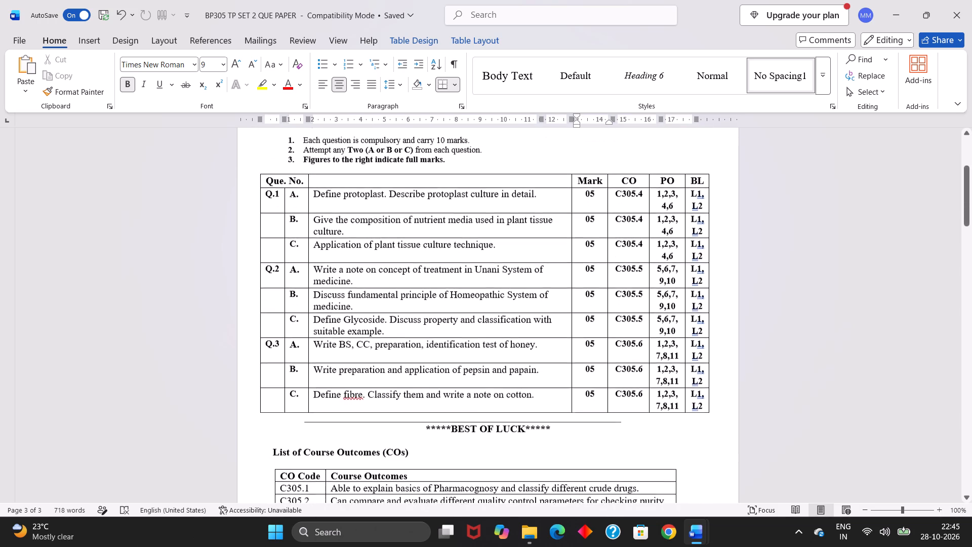
scroll(606, 282, down, 1)
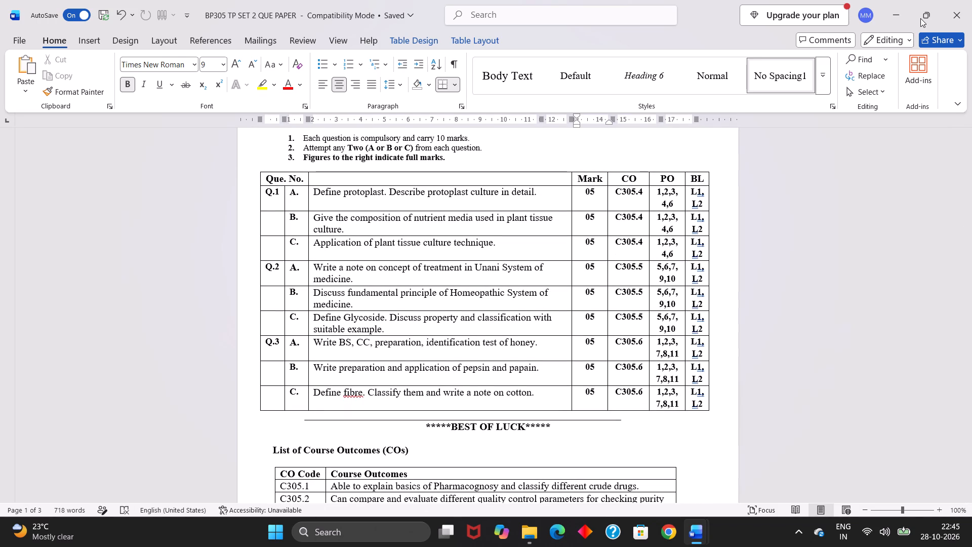
Close the SET 2 and SET 1 question papers and all remaining windows, including the BP3 DOCS folder.
click(946, 14)
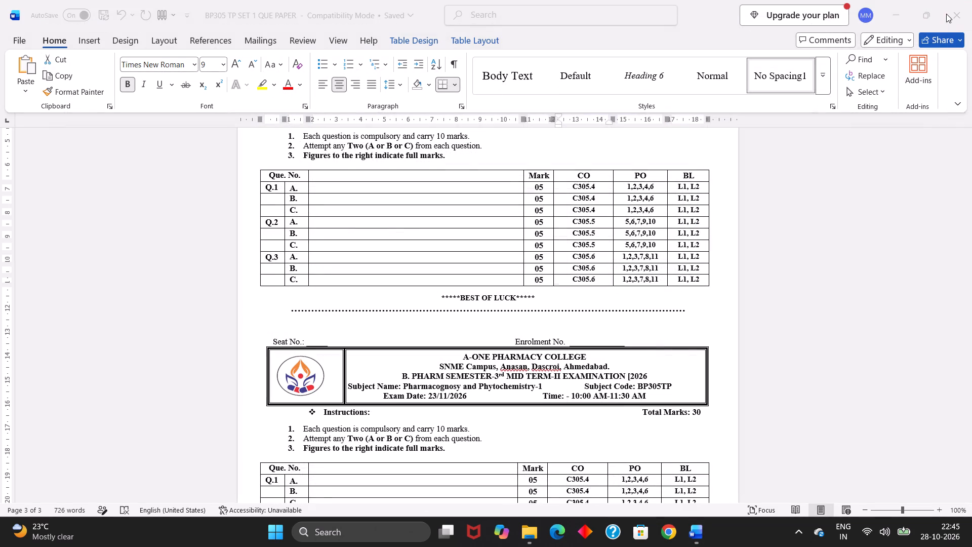
click(946, 14)
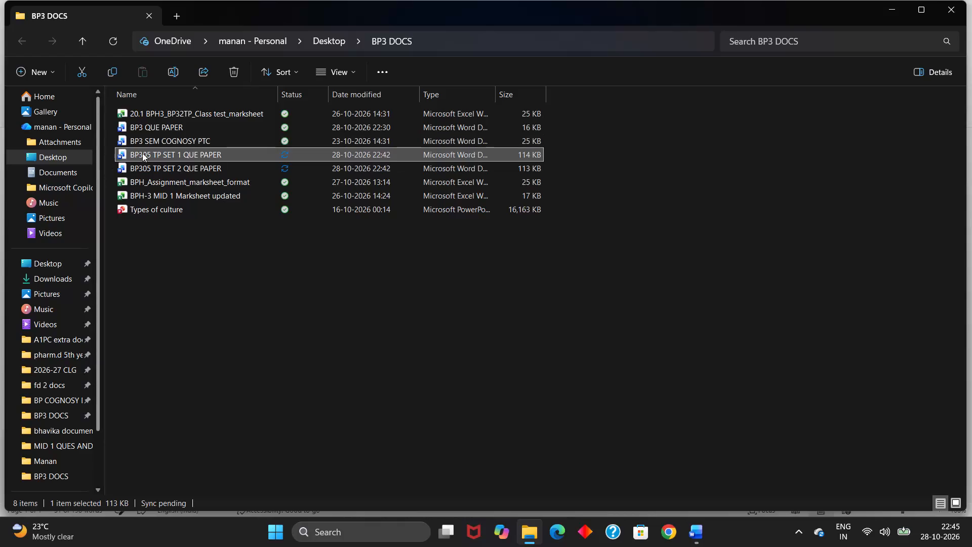
drag(946, 0, 950, 11)
triple_click(950, 11)
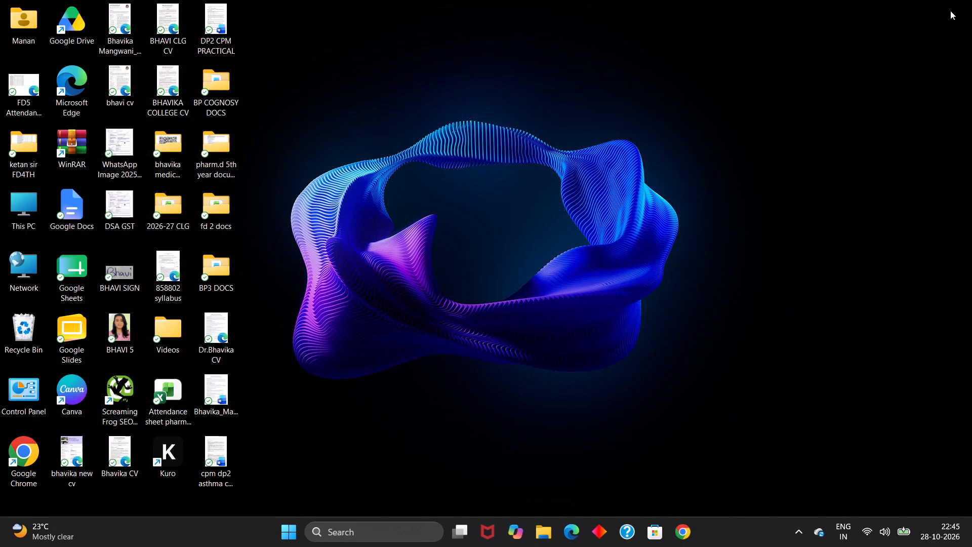
Refresh the desktop.
click(883, 61)
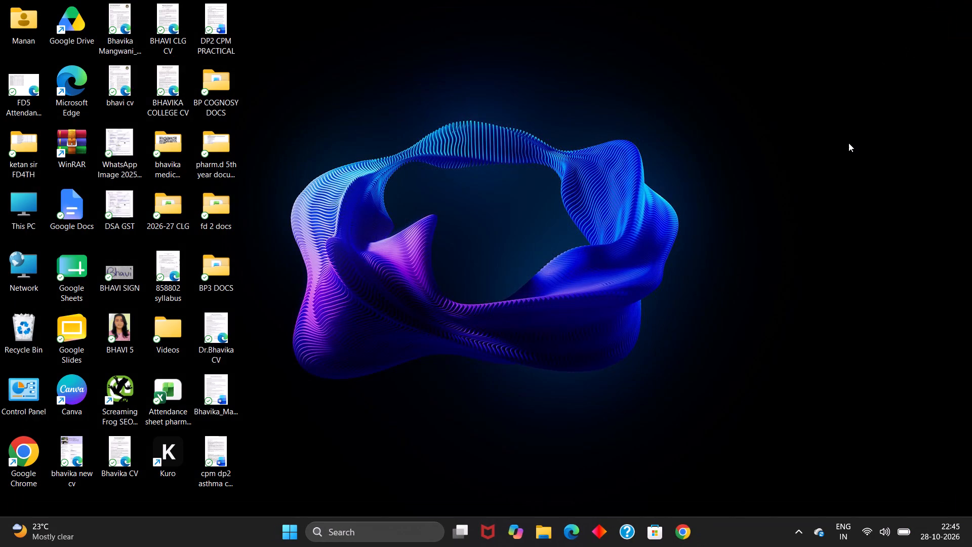
right_click(848, 143)
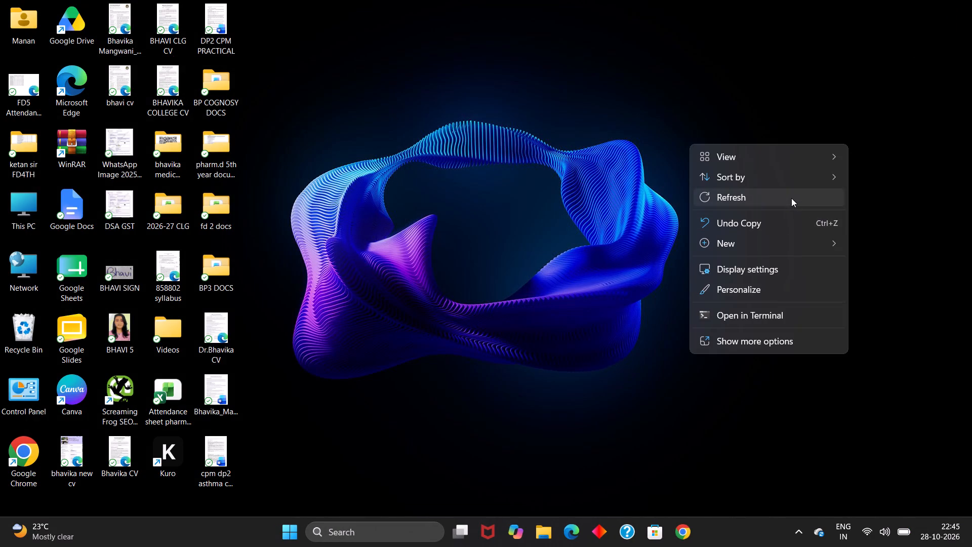
click(791, 198)
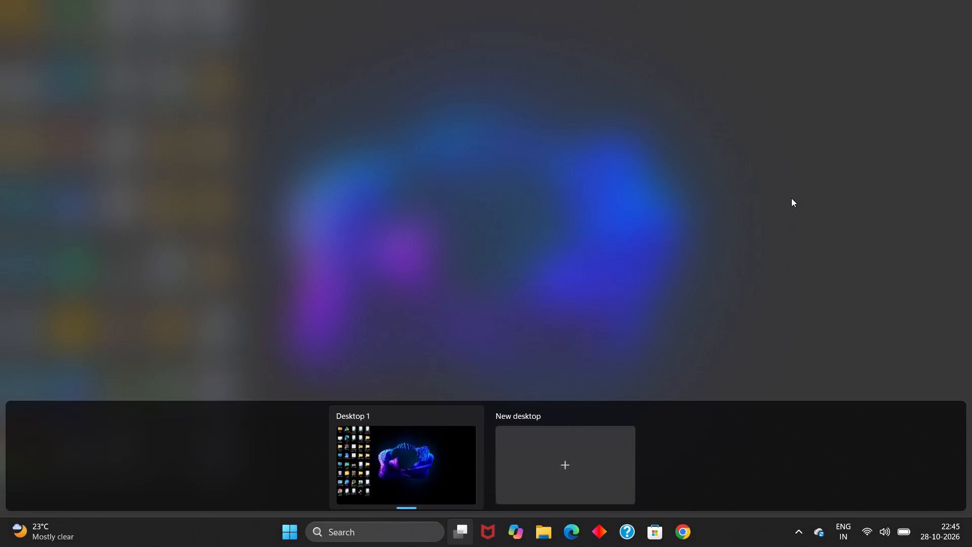
double_click(791, 198)
Shut down the computer.
click(278, 537)
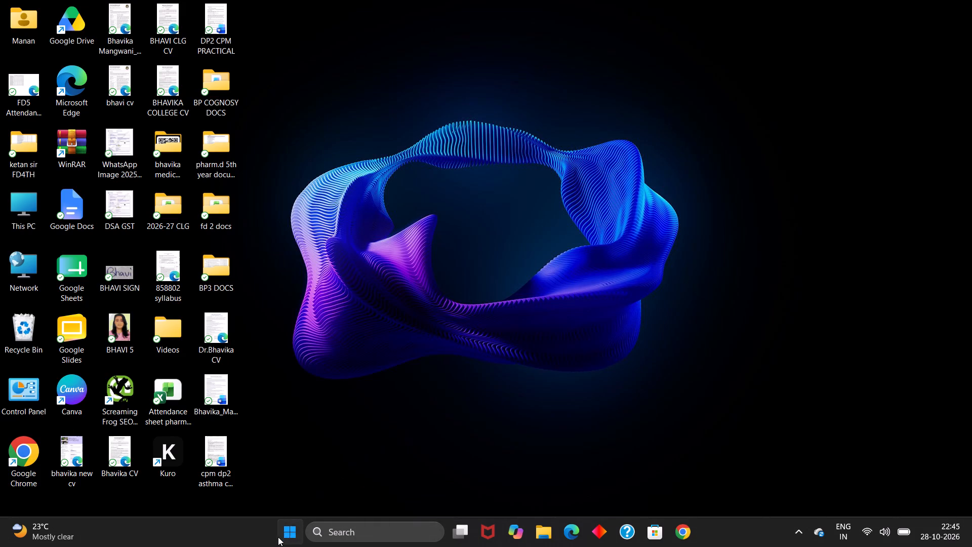
click(650, 483)
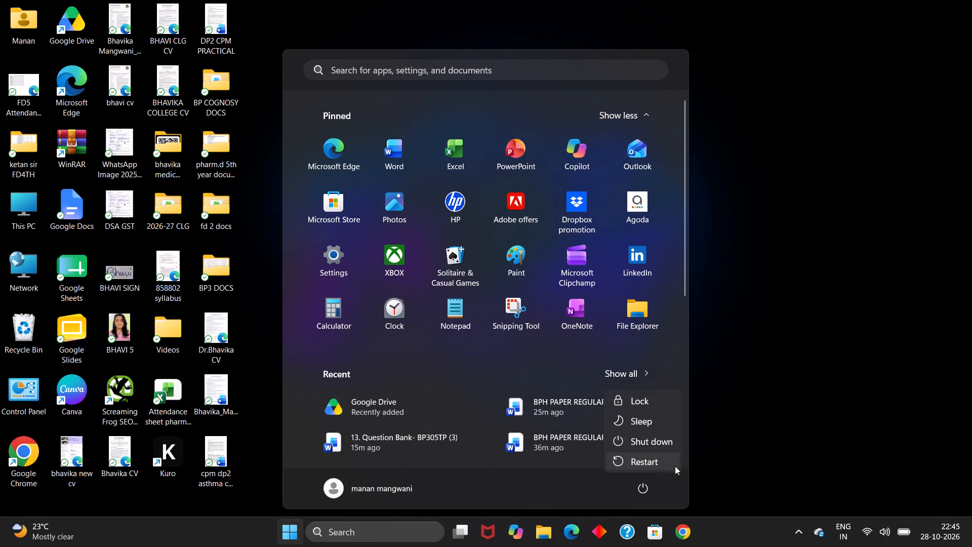
click(652, 443)
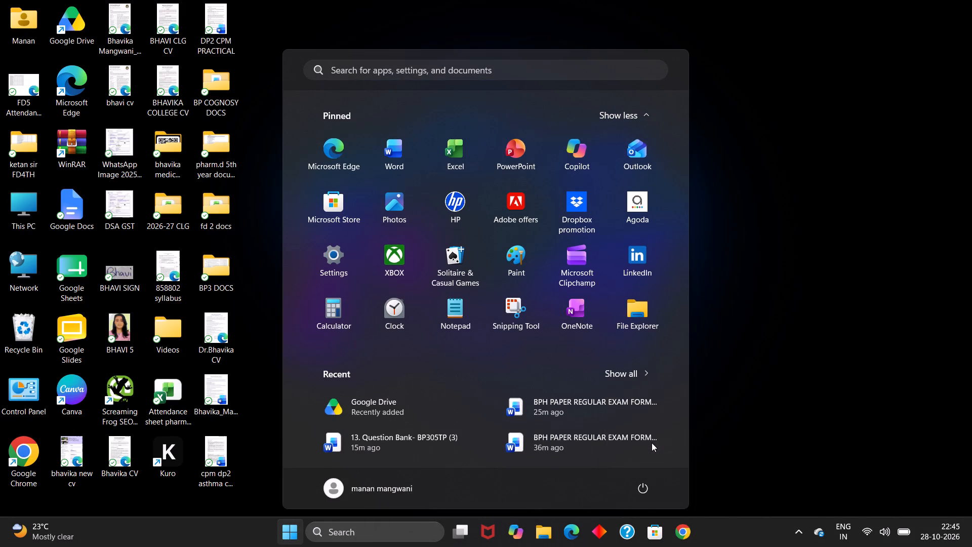